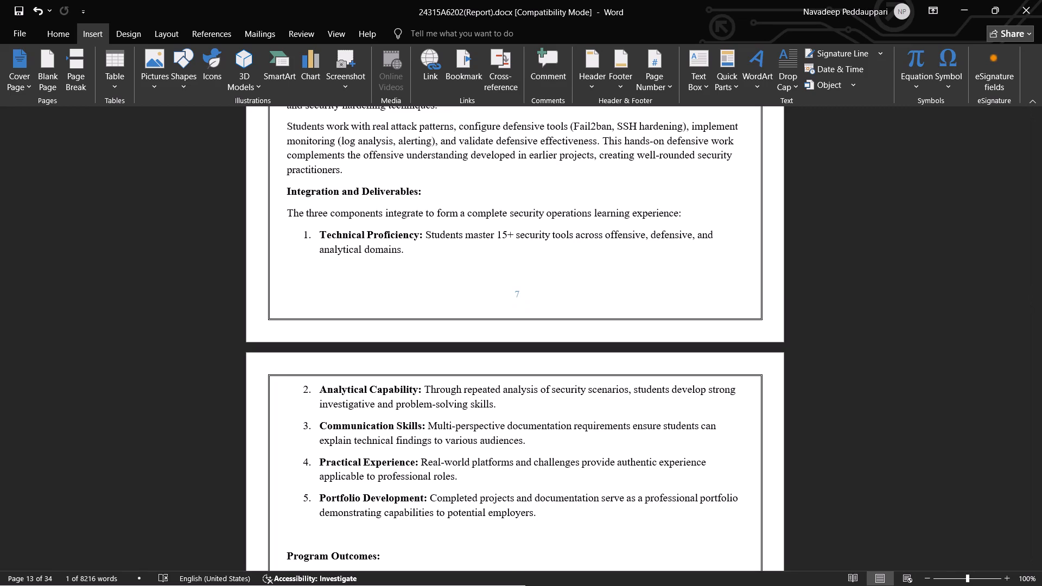
Compare the Integration and Deliverables, Program Outcomes and System Analysis sections of the SOC report with the matching part of AI_in_Cyber_Security_Internship_Report.docx.
{"action": "scroll", "coordinate": [383, 381], "scroll_direction": "down", "scroll_amount": 3}
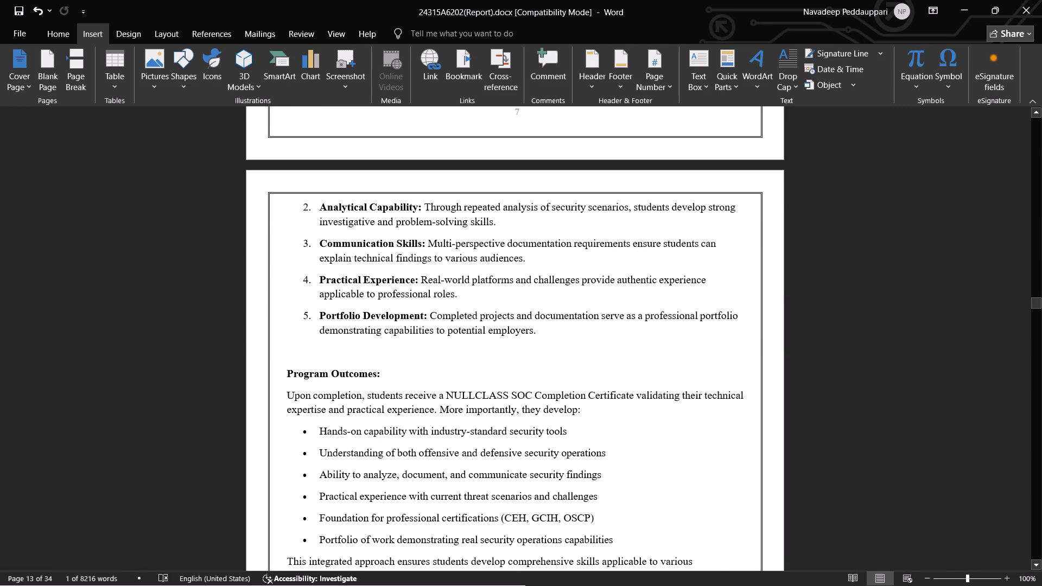
{"action": "scroll", "coordinate": [476, 413], "scroll_direction": "down", "scroll_amount": 4}
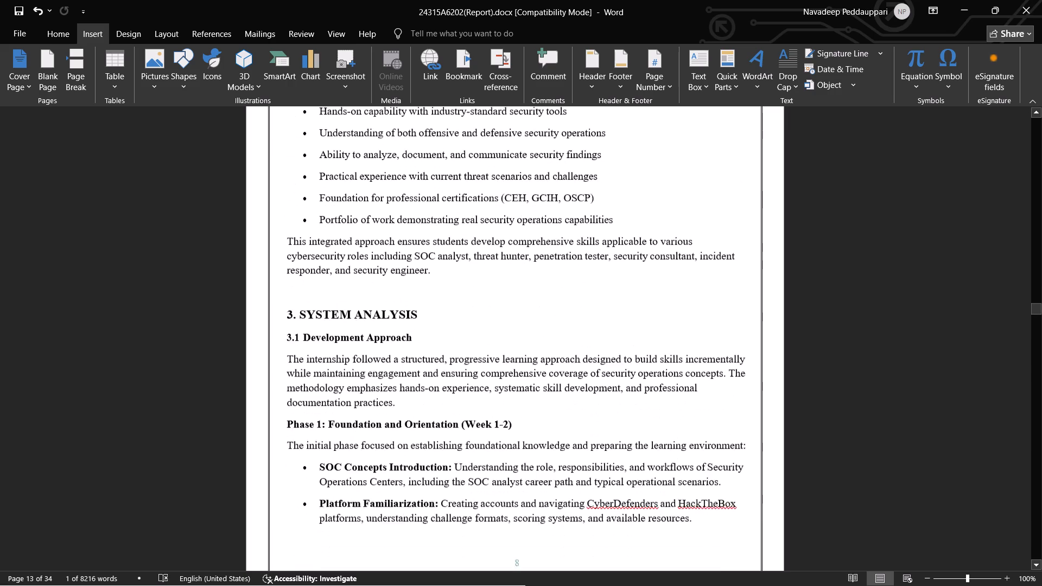
{"action": "scroll", "coordinate": [476, 413], "scroll_direction": "down", "scroll_amount": 1}
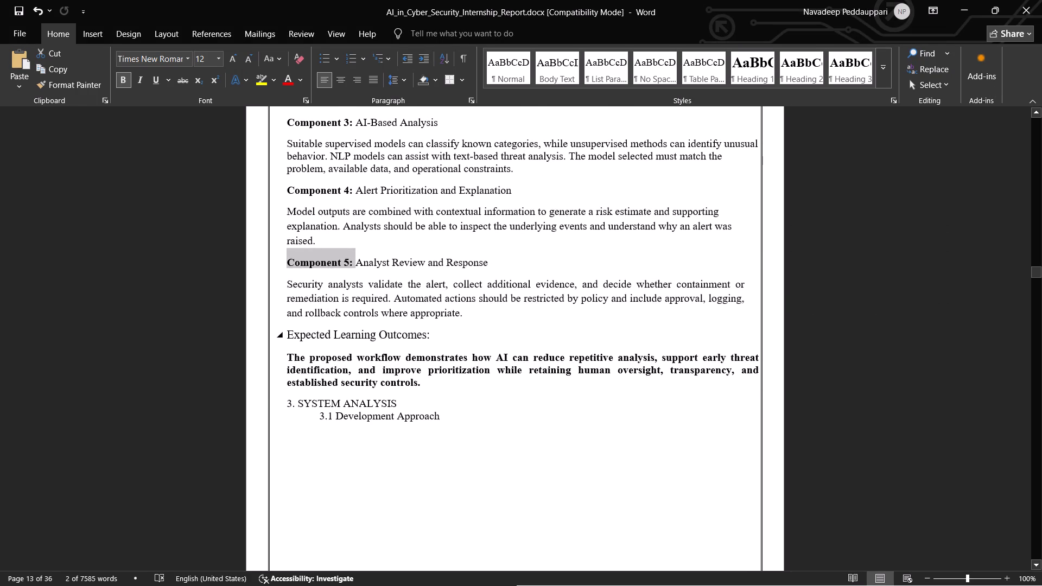
{"action": "scroll", "coordinate": [440, 355], "scroll_direction": "up", "scroll_amount": 3}
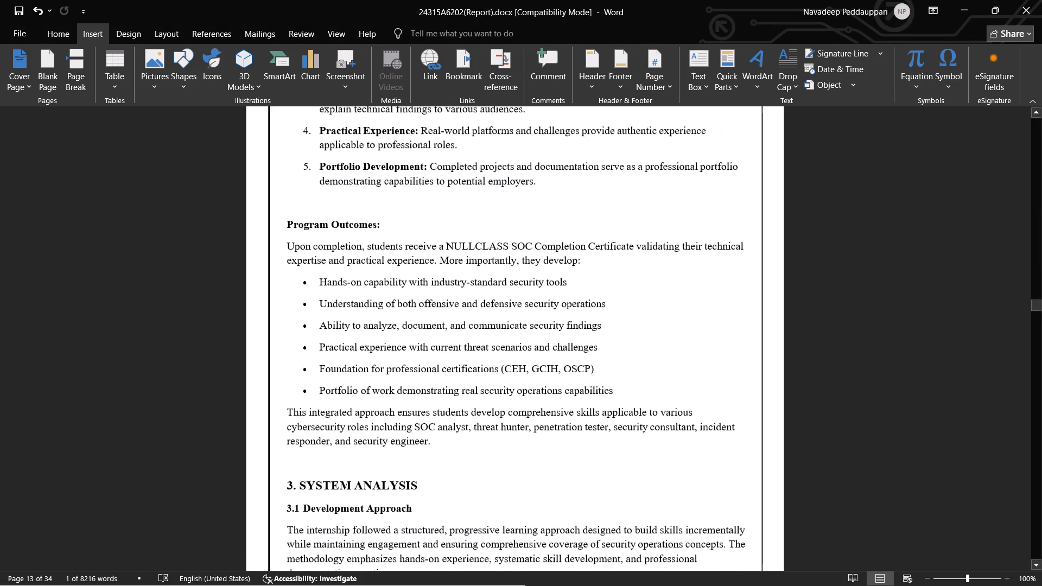
{"action": "scroll", "coordinate": [440, 355], "scroll_direction": "up", "scroll_amount": 5}
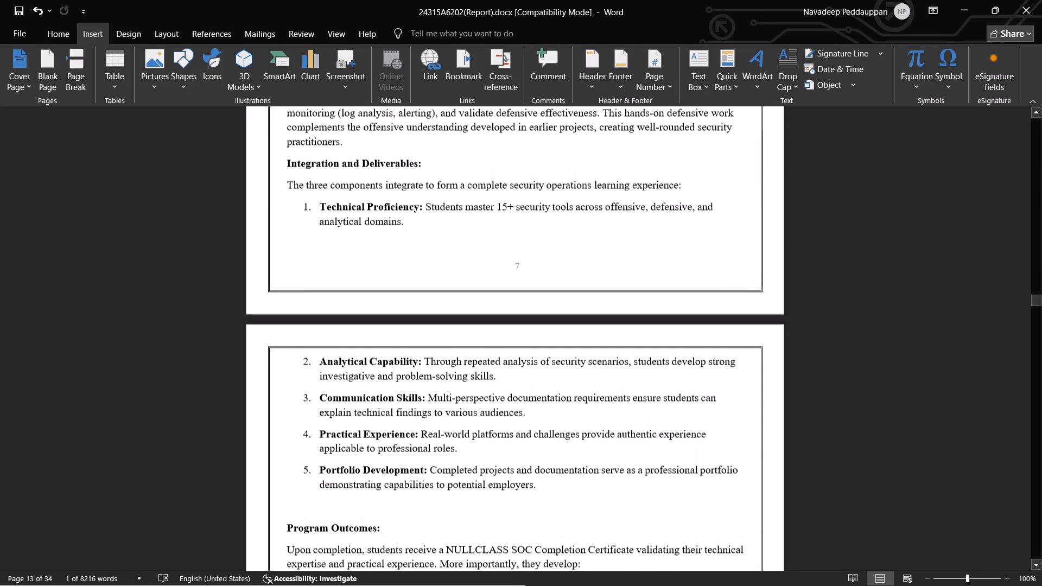
{"action": "scroll", "coordinate": [440, 355], "scroll_direction": "up", "scroll_amount": 1}
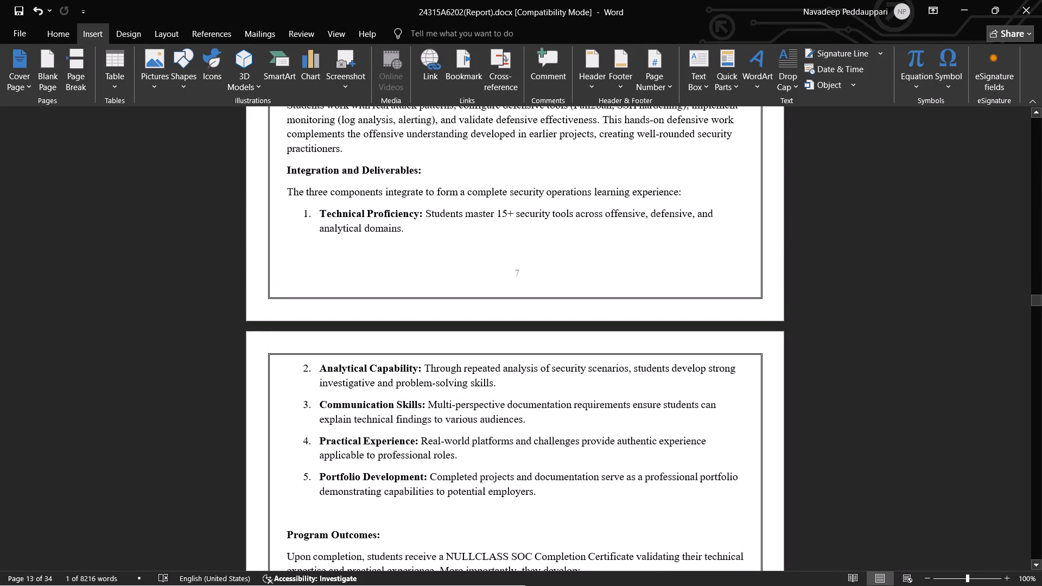
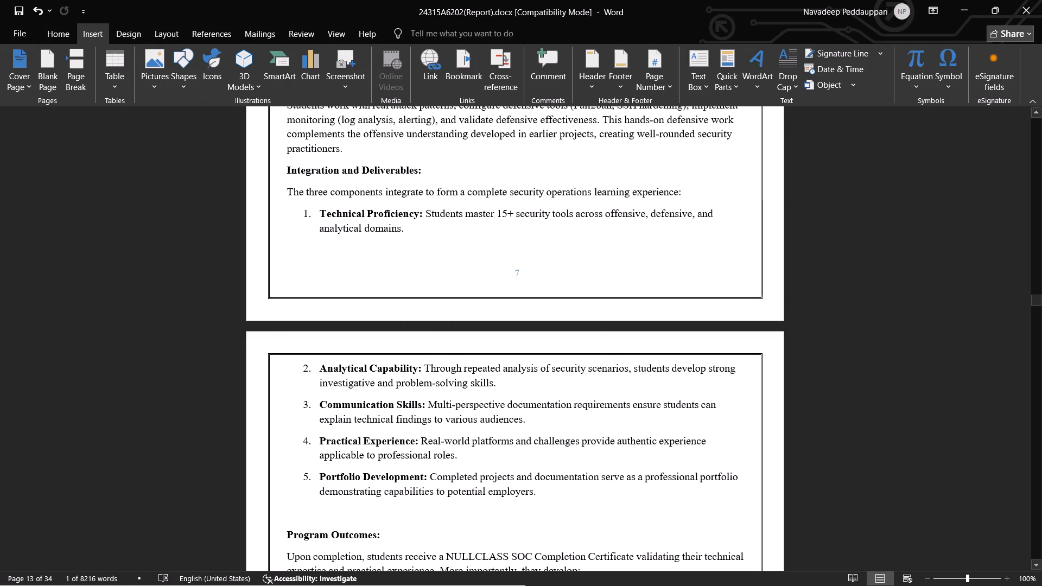
Copy the formatting of the SOC report's Program Outcomes heading onto the Expected Learning Outcomes heading in AI_in_Cyber_Security_Internship_Report.docx.
{"action": "scroll", "coordinate": [385, 355], "scroll_direction": "down", "scroll_amount": 5}
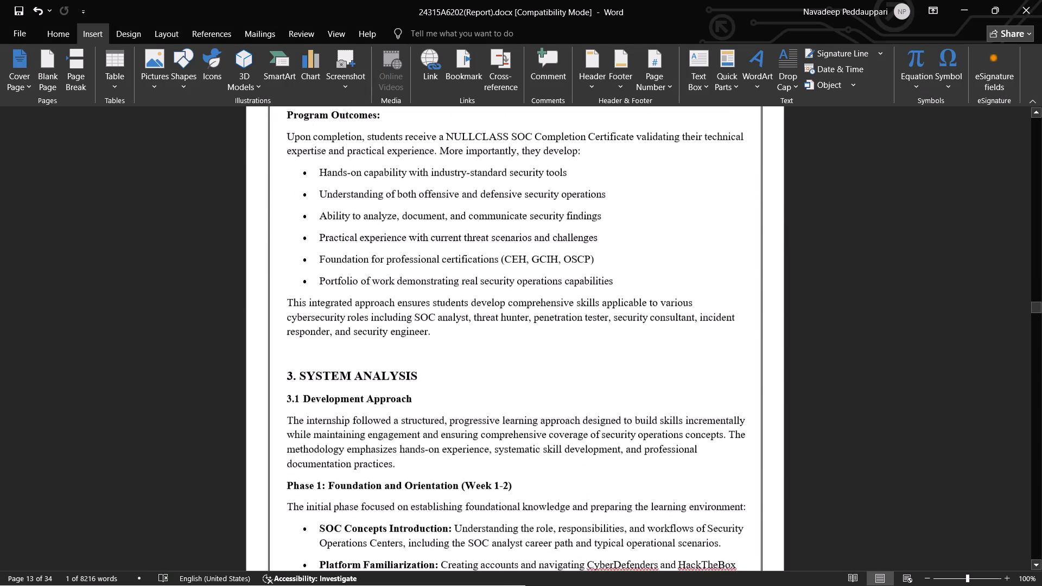
{"action": "scroll", "coordinate": [385, 355], "scroll_direction": "up", "scroll_amount": 1}
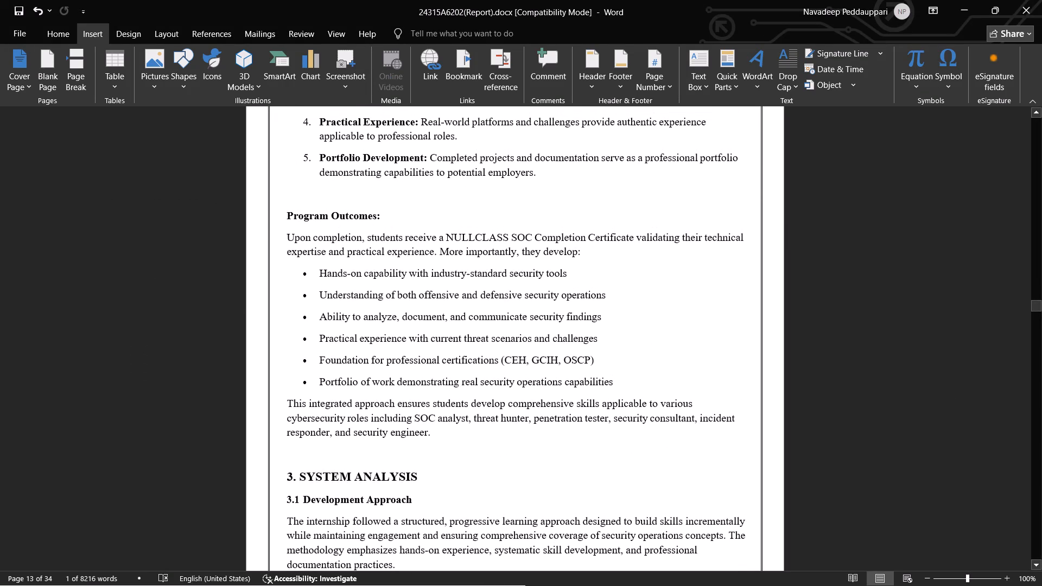
{"action": "triple_click", "coordinate": [334, 217]}
{"action": "key", "text": "ctrl+alt+c"}
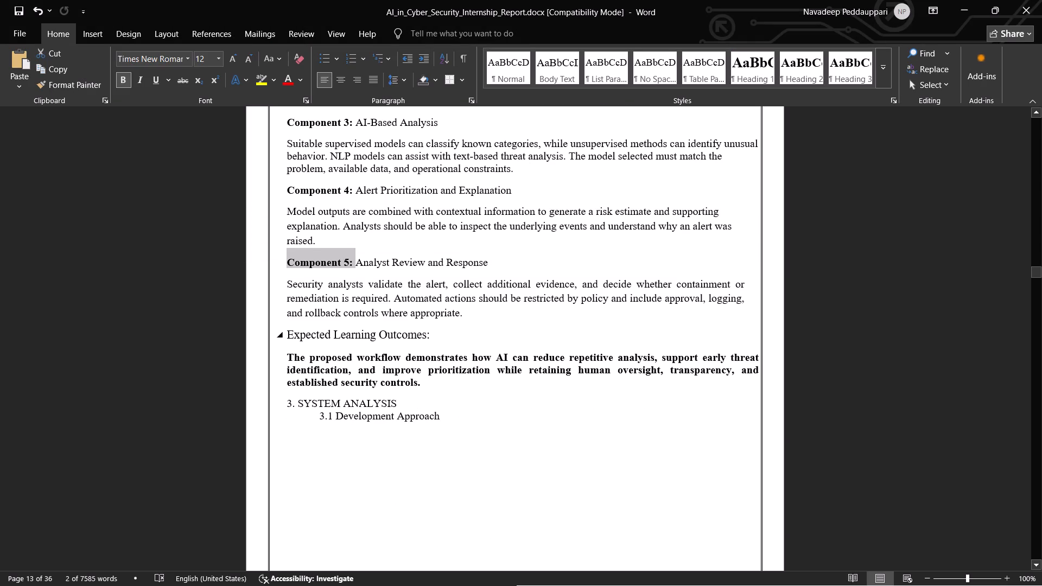
{"action": "triple_click", "coordinate": [347, 337]}
{"action": "left_click", "coordinate": [347, 337]}
{"action": "triple_click", "coordinate": [347, 337]}
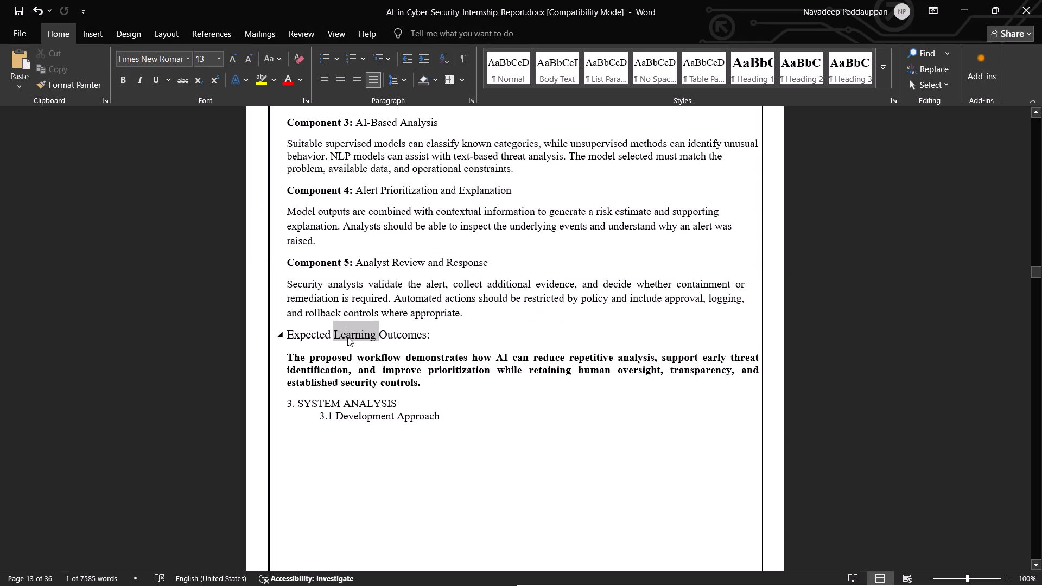
{"action": "key", "text": "ctrl+alt+v"}
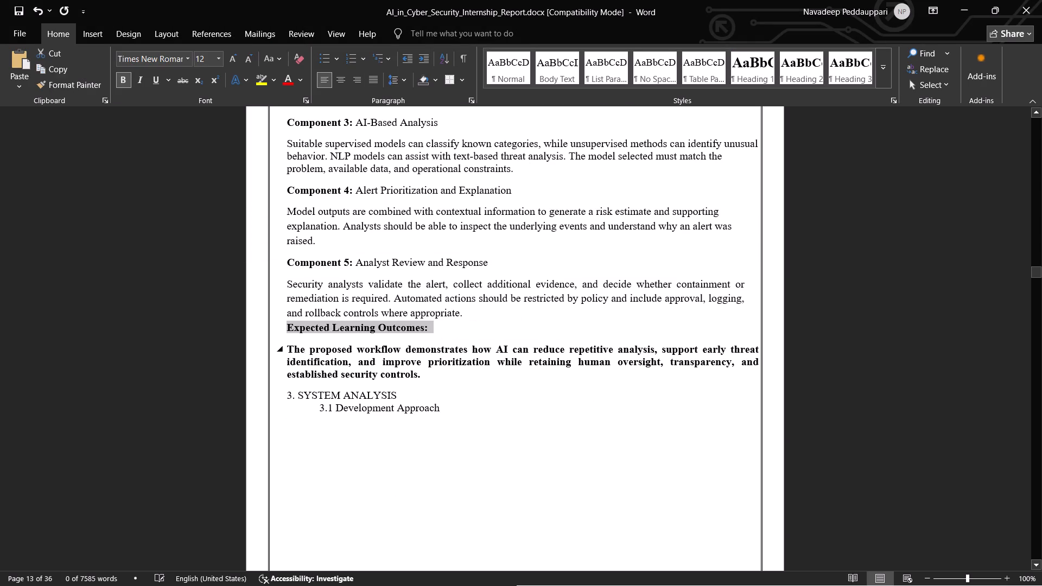
Add space after the Component 5 body paragraph, above the Expected Learning Outcomes heading.
{"action": "left_click", "coordinate": [465, 310]}
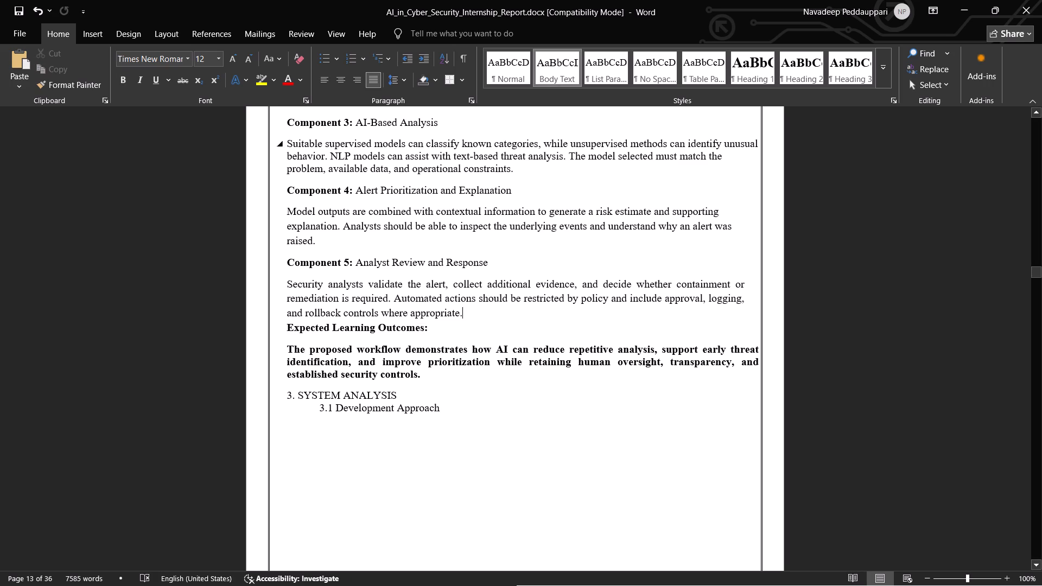
{"action": "left_click", "coordinate": [401, 81]}
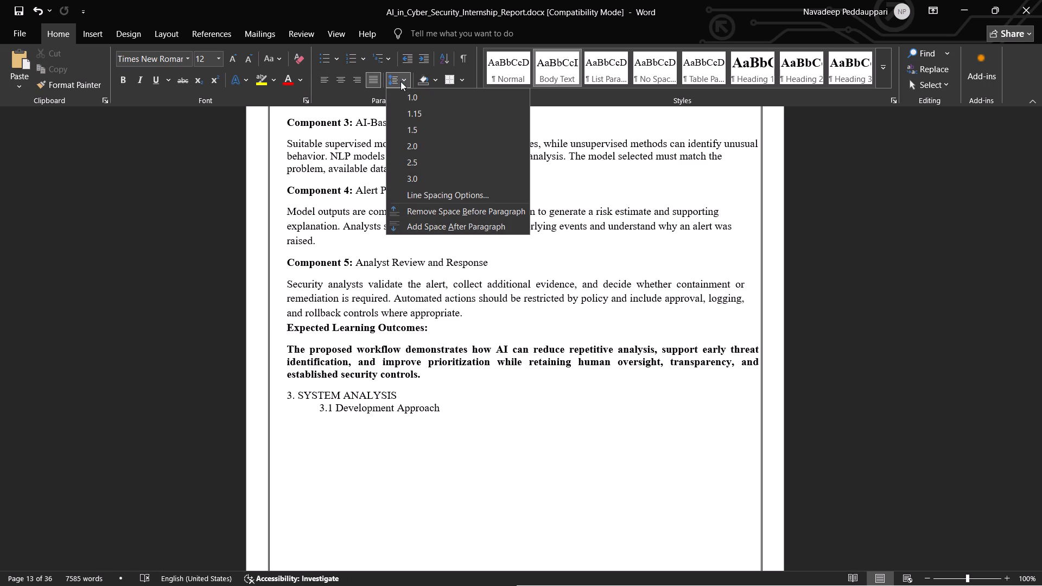
{"action": "left_click", "coordinate": [426, 225]}
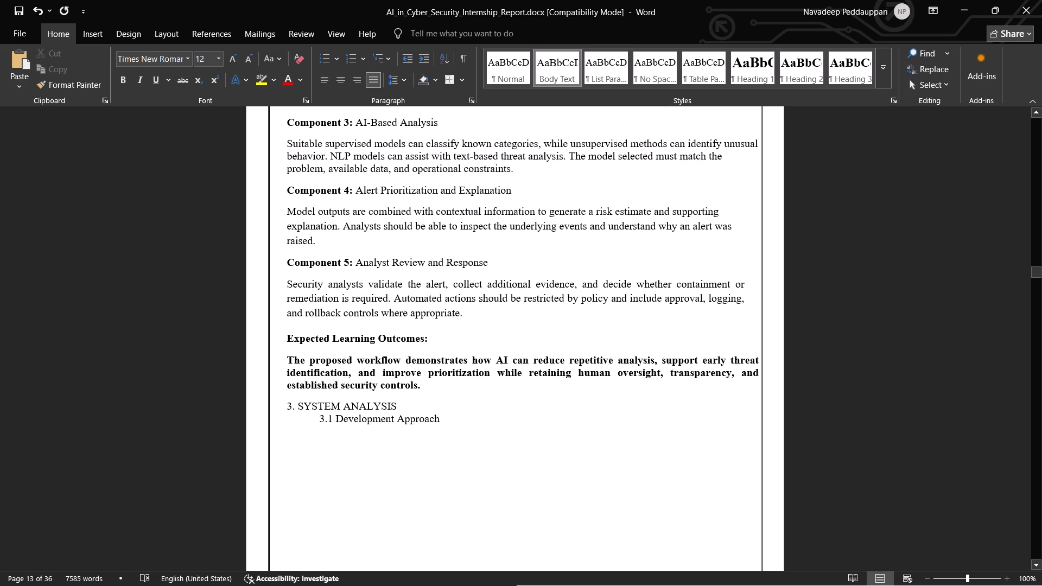
Review the layout of the SOC report from Component 3 and Integration and Deliverables through the start of System Analysis.
{"action": "scroll", "coordinate": [380, 358], "scroll_direction": "up", "scroll_amount": 1}
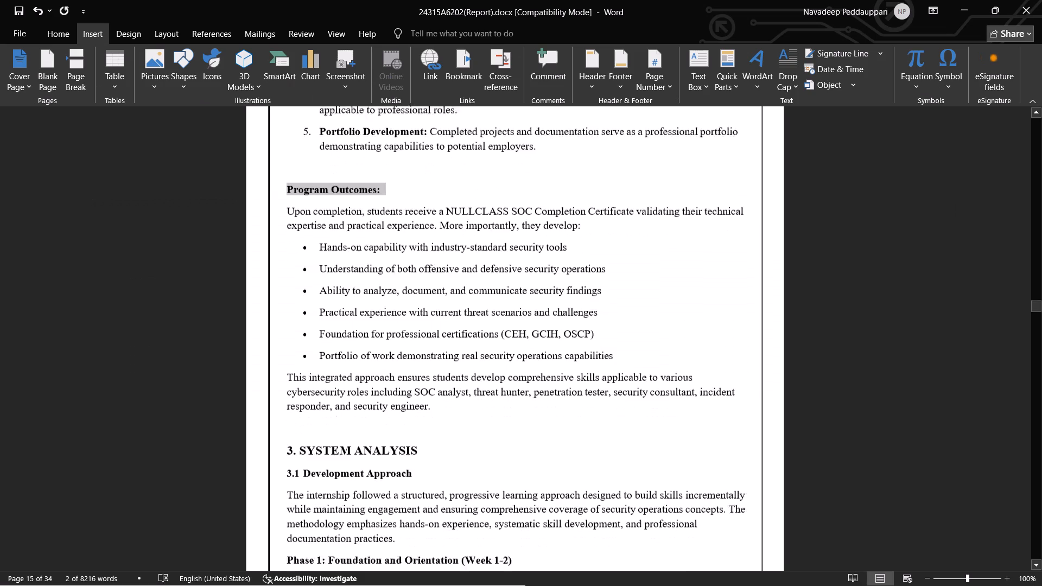
{"action": "scroll", "coordinate": [380, 358], "scroll_direction": "up", "scroll_amount": 2}
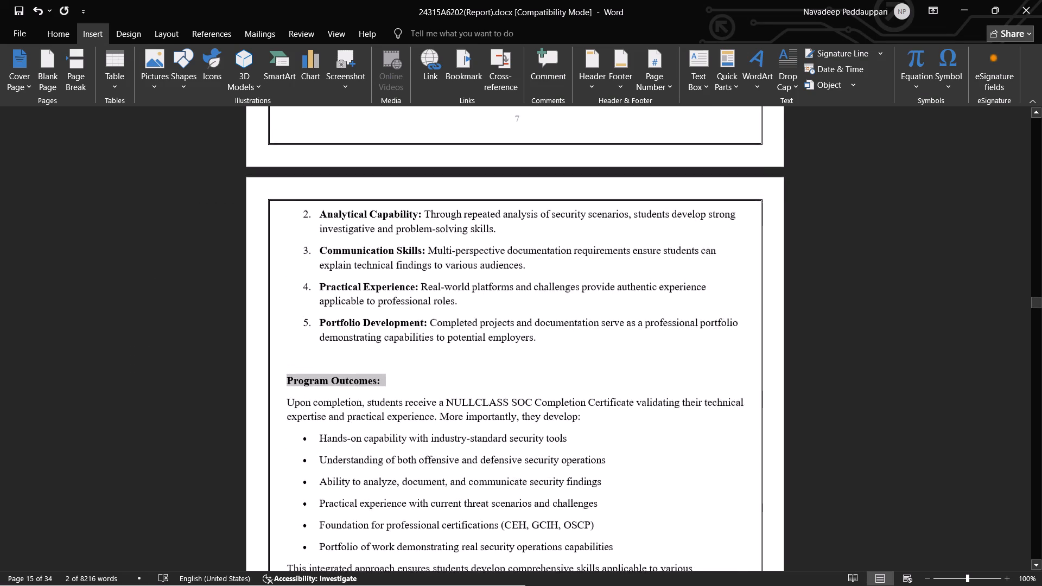
{"action": "scroll", "coordinate": [380, 358], "scroll_direction": "up", "scroll_amount": 1}
{"action": "scroll", "coordinate": [380, 358], "scroll_direction": "right", "scroll_amount": 1}
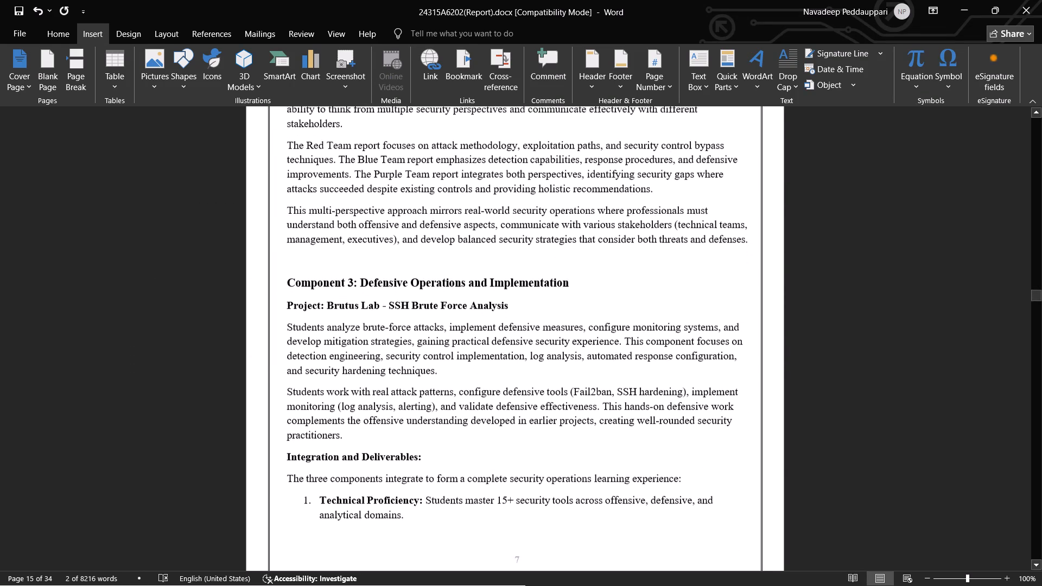
{"action": "scroll", "coordinate": [380, 358], "scroll_direction": "right", "scroll_amount": 1}
{"action": "scroll", "coordinate": [380, 358], "scroll_direction": "down", "scroll_amount": 4}
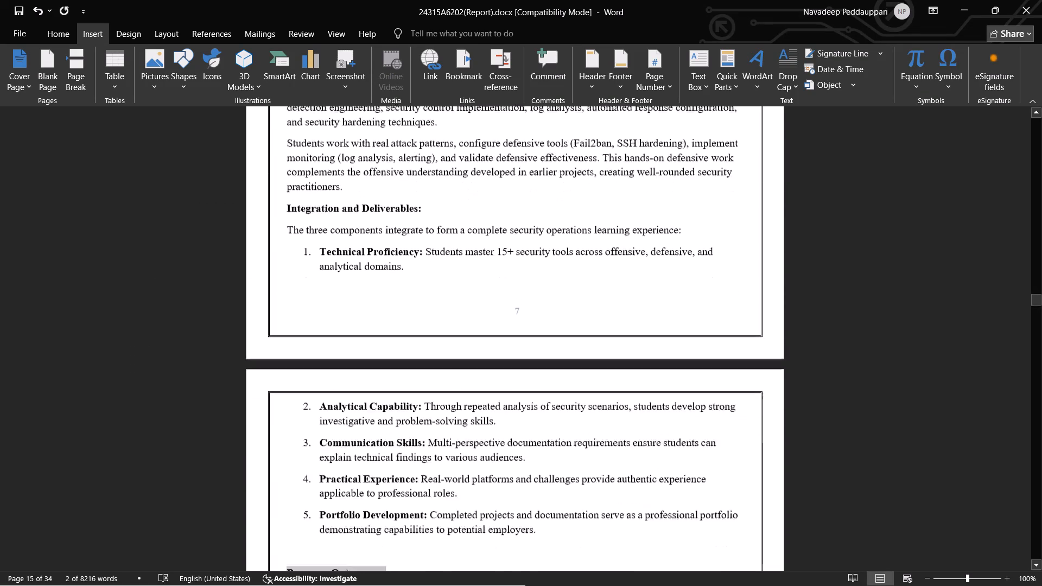
{"action": "scroll", "coordinate": [380, 358], "scroll_direction": "down", "scroll_amount": 6}
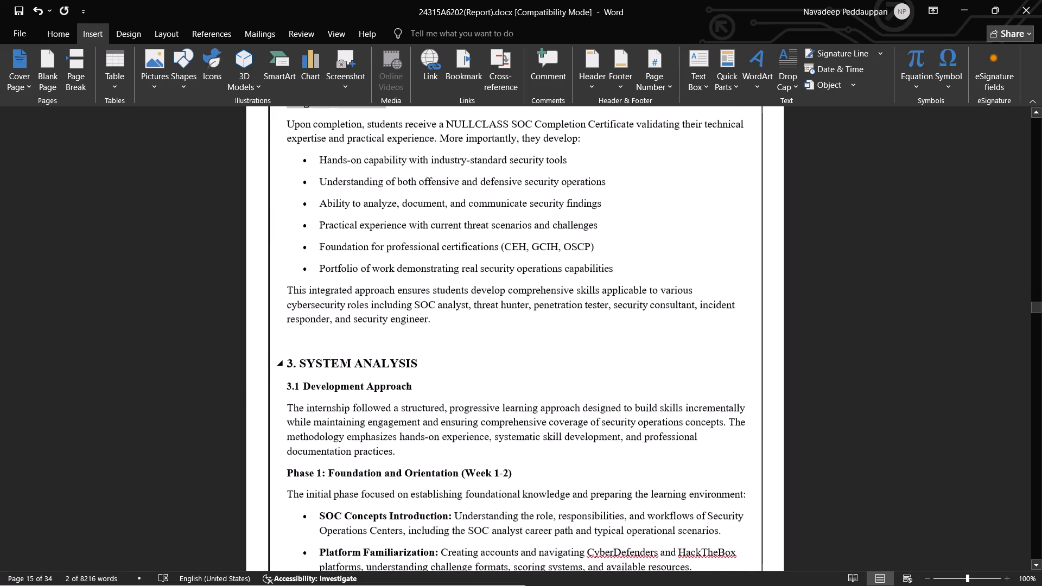
{"action": "scroll", "coordinate": [380, 358], "scroll_direction": "down", "scroll_amount": 1}
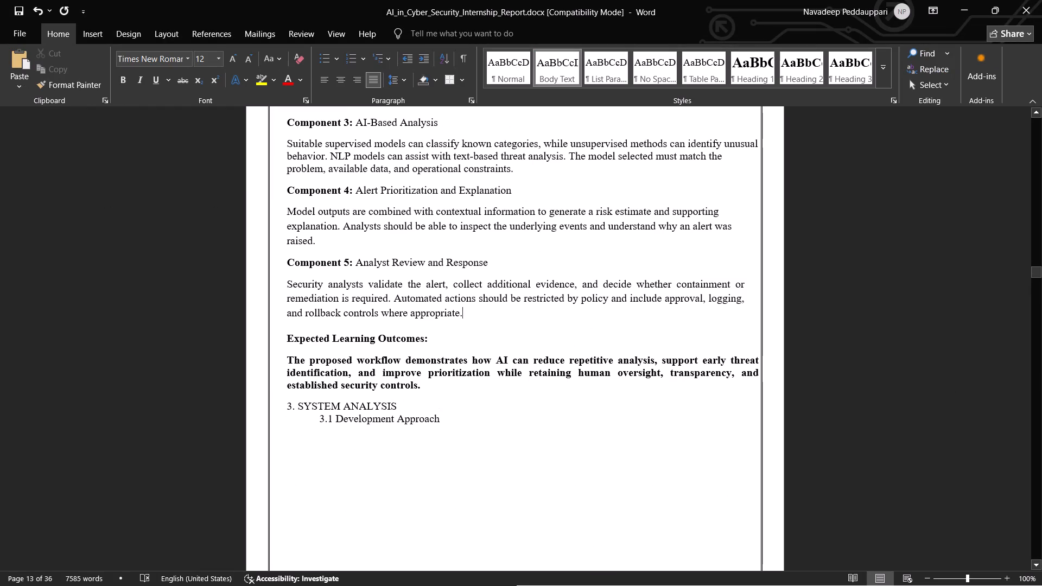
Copy the formatting of the Component 5 body paragraph onto the paragraph under Expected Learning Outcomes.
{"action": "left_click_drag", "start_coordinate": [323, 301], "coordinate": [366, 313]}
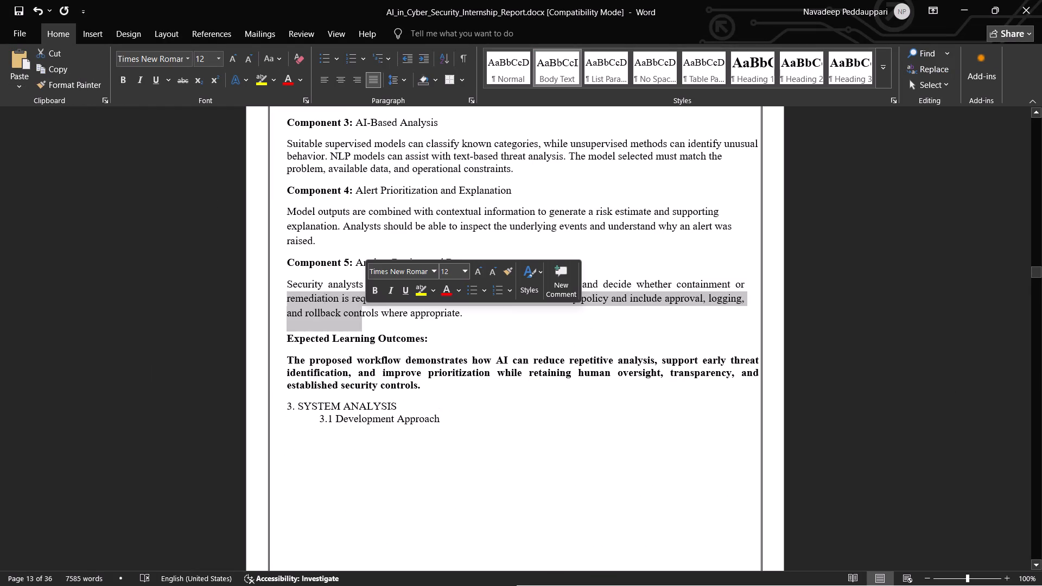
{"action": "key", "text": "ctrl+alt+c"}
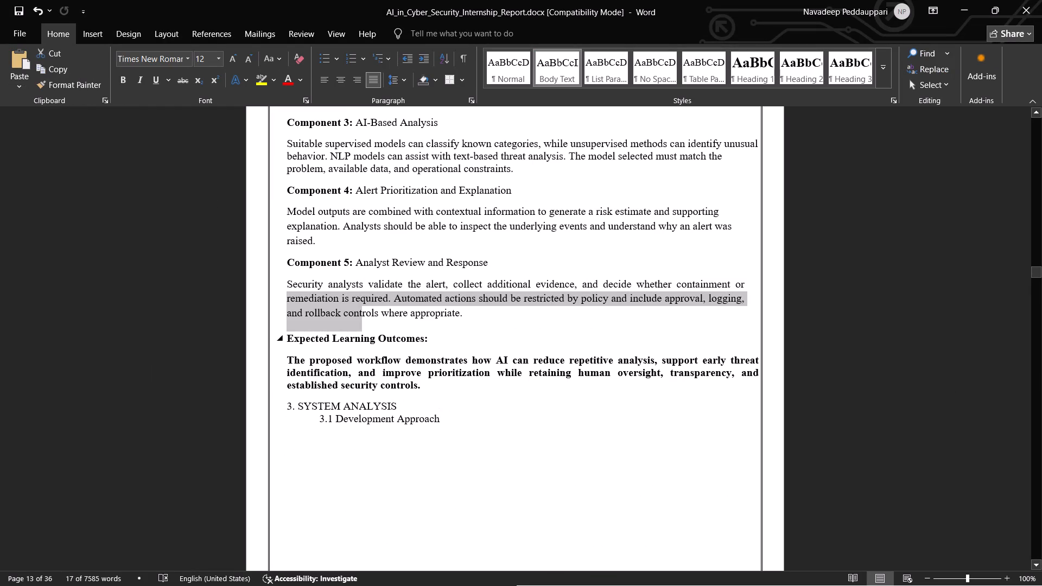
{"action": "left_click_drag", "start_coordinate": [289, 358], "coordinate": [393, 374]}
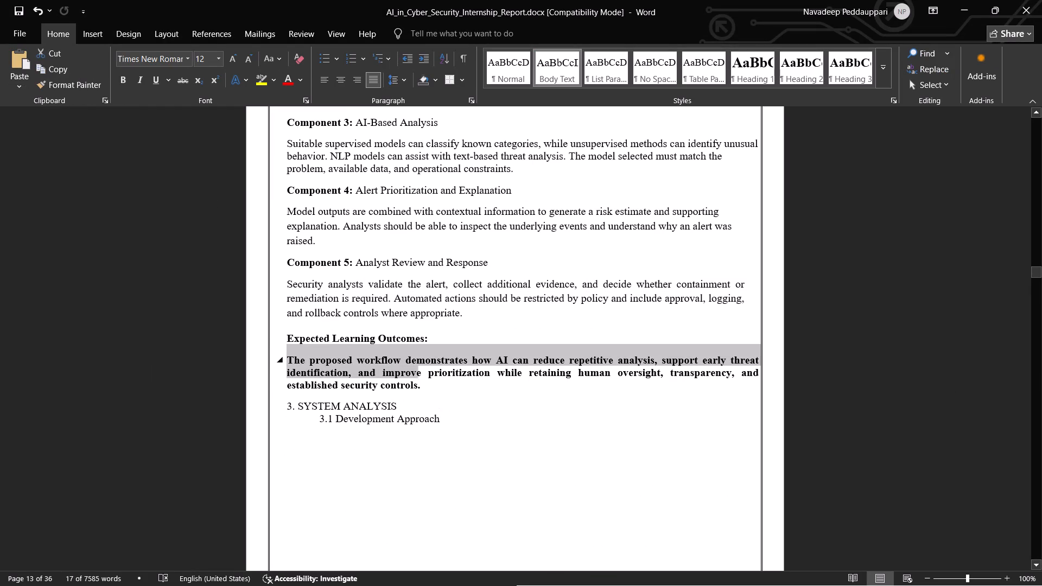
{"action": "left_click_drag", "start_coordinate": [393, 374], "coordinate": [440, 386]}
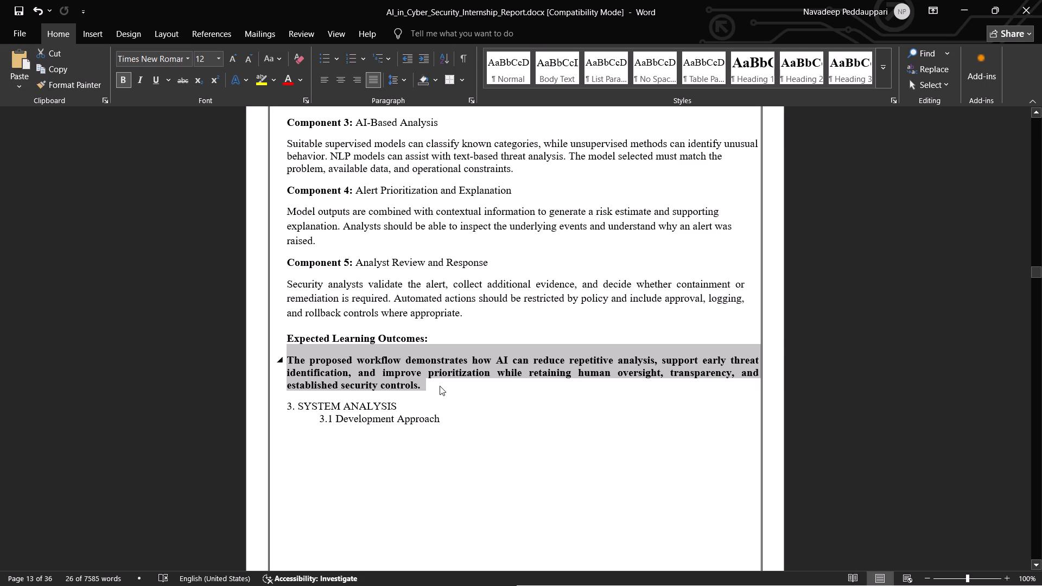
{"action": "key", "text": "ctrl+alt+v"}
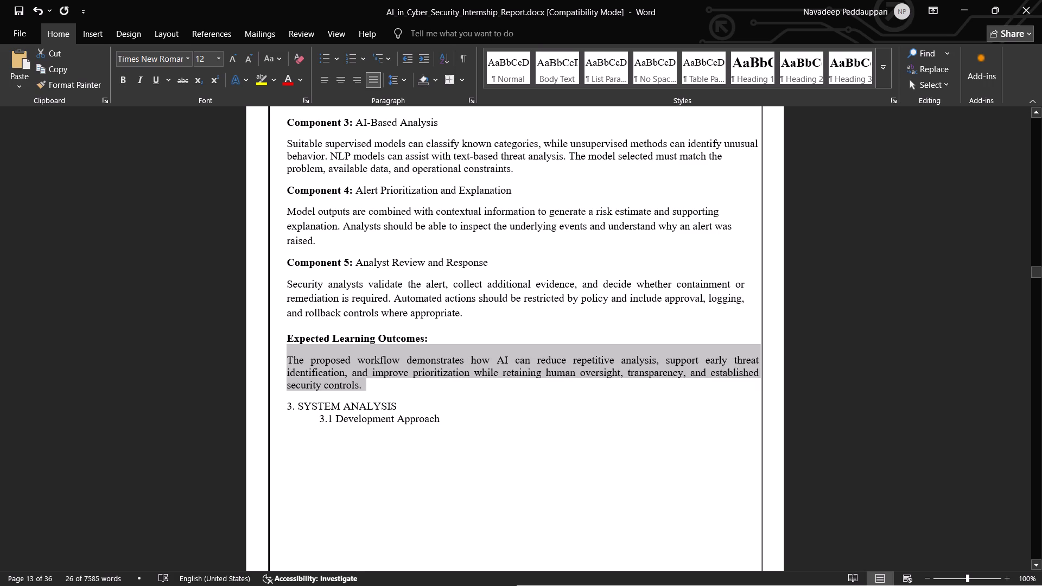
{"action": "left_click", "coordinate": [452, 391]}
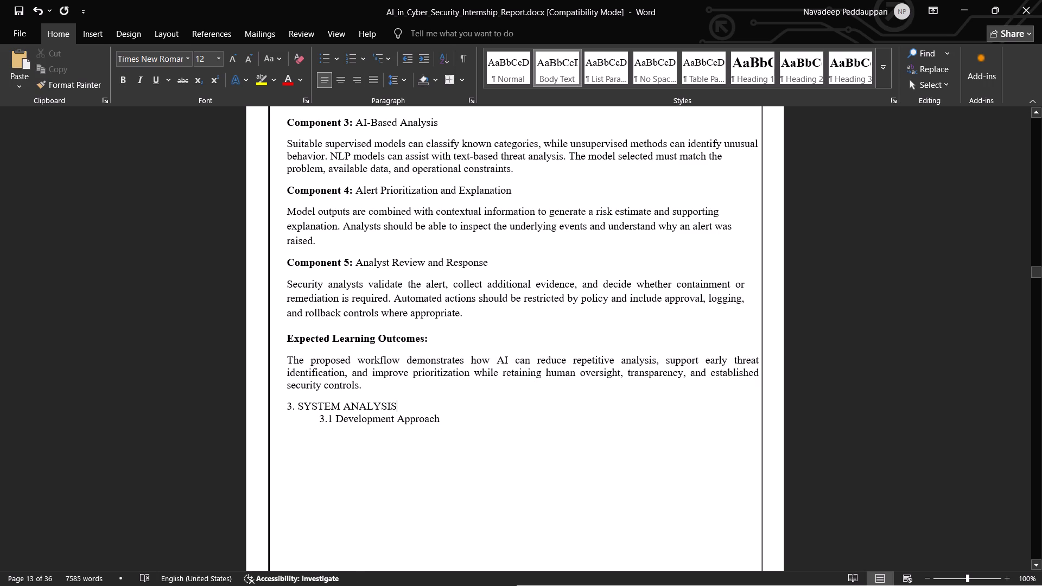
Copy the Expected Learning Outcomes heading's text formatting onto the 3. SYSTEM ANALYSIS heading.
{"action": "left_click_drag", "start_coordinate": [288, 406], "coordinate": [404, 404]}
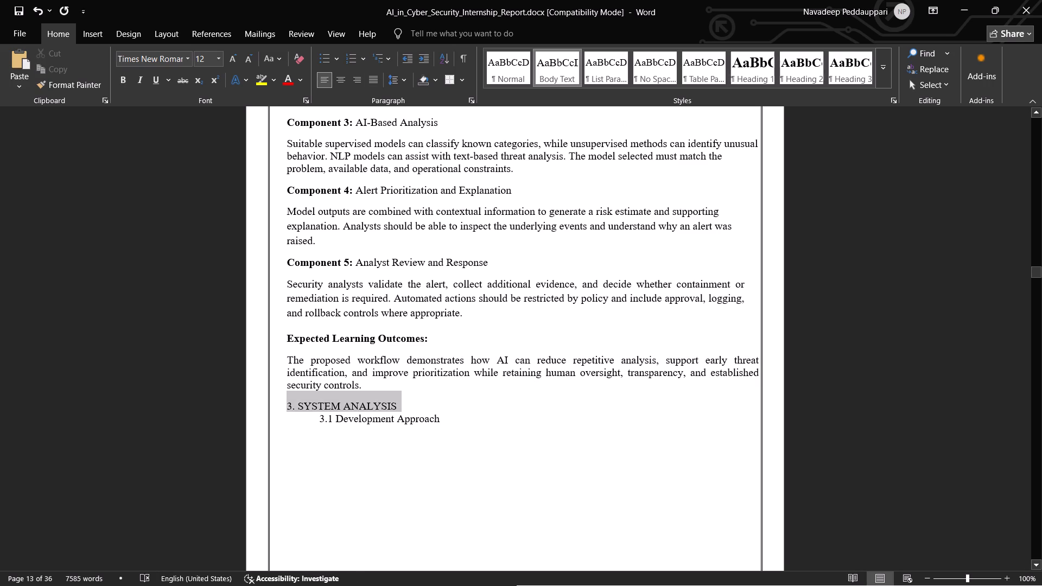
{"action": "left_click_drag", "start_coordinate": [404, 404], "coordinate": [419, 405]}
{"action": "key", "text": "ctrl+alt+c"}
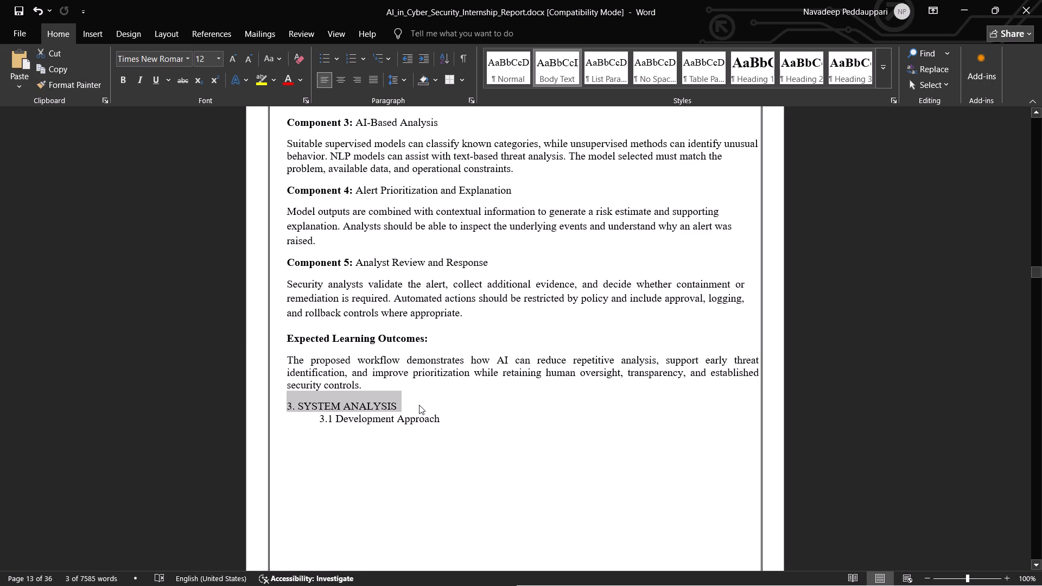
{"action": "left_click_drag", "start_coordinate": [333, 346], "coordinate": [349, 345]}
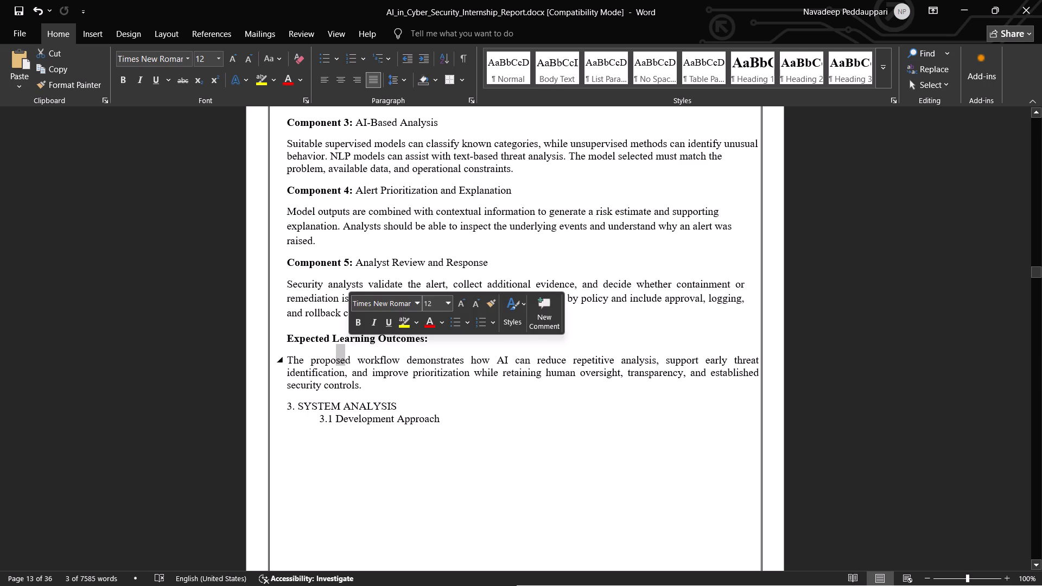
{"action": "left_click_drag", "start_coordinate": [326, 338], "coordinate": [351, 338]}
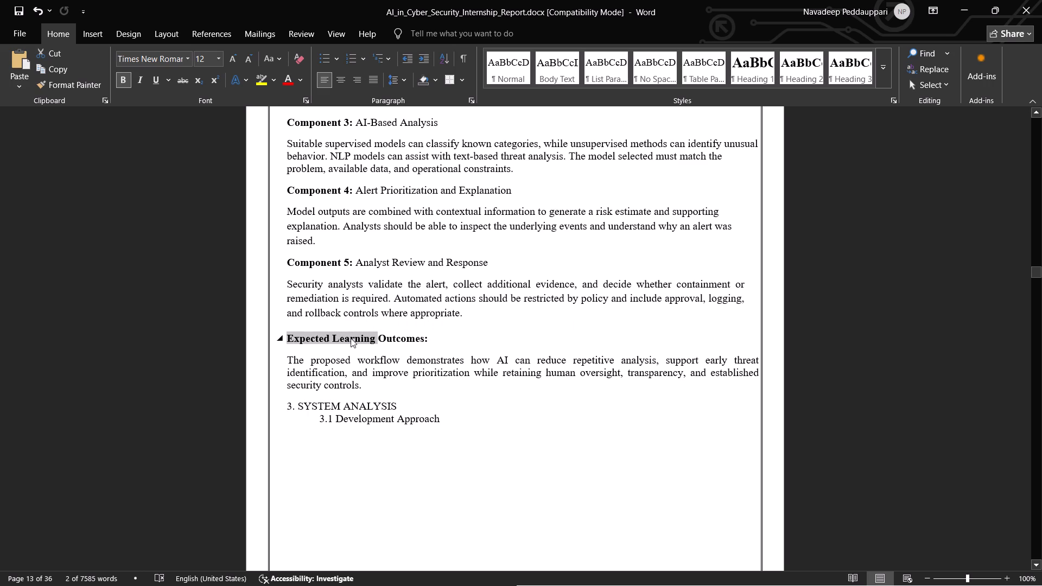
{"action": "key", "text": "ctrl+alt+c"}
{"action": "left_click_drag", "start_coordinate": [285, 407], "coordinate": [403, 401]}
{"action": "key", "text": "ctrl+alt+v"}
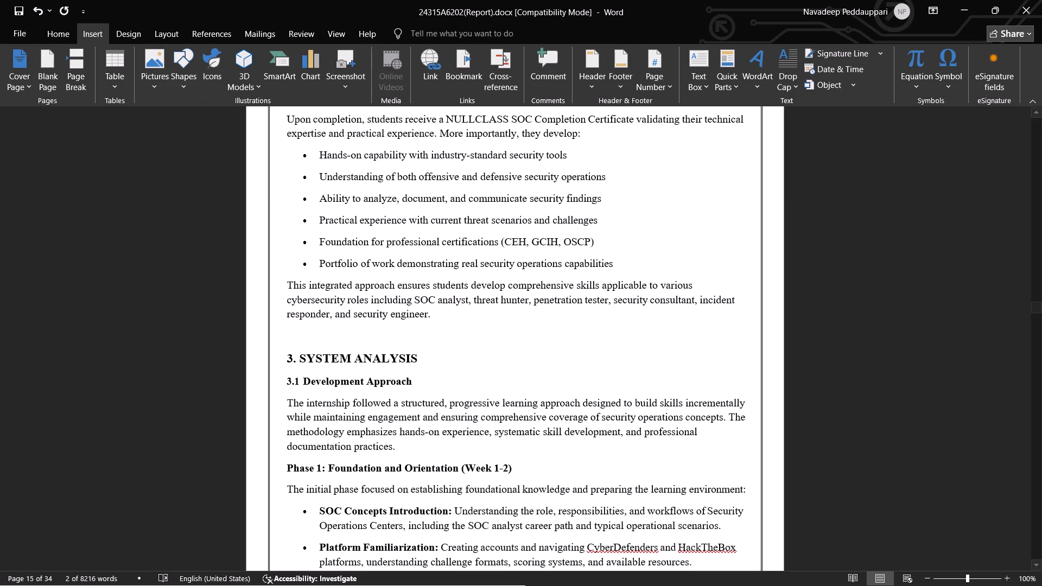
Copy the formatting of the SOC report's 3. SYSTEM ANALYSIS heading onto the same heading in the AI in Cyber Security report.
{"action": "left_click", "coordinate": [343, 381]}
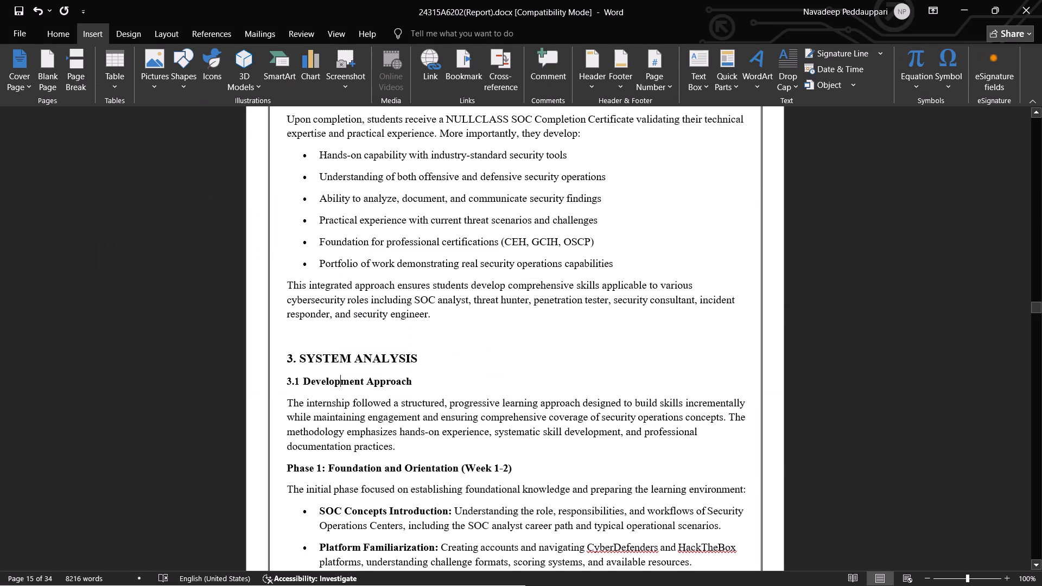
{"action": "triple_click", "coordinate": [310, 359]}
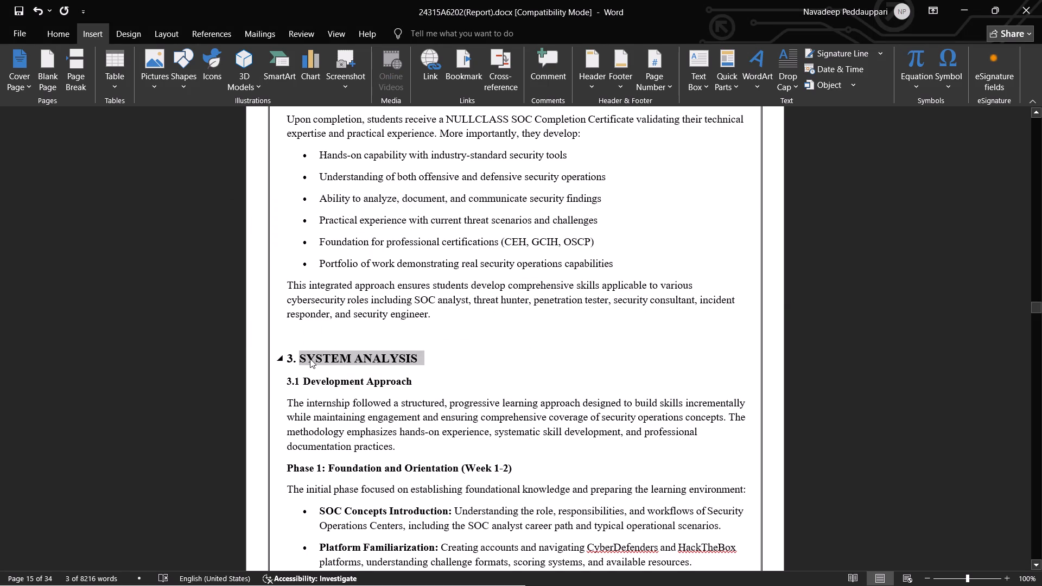
{"action": "key", "text": "ctrl+alt+c"}
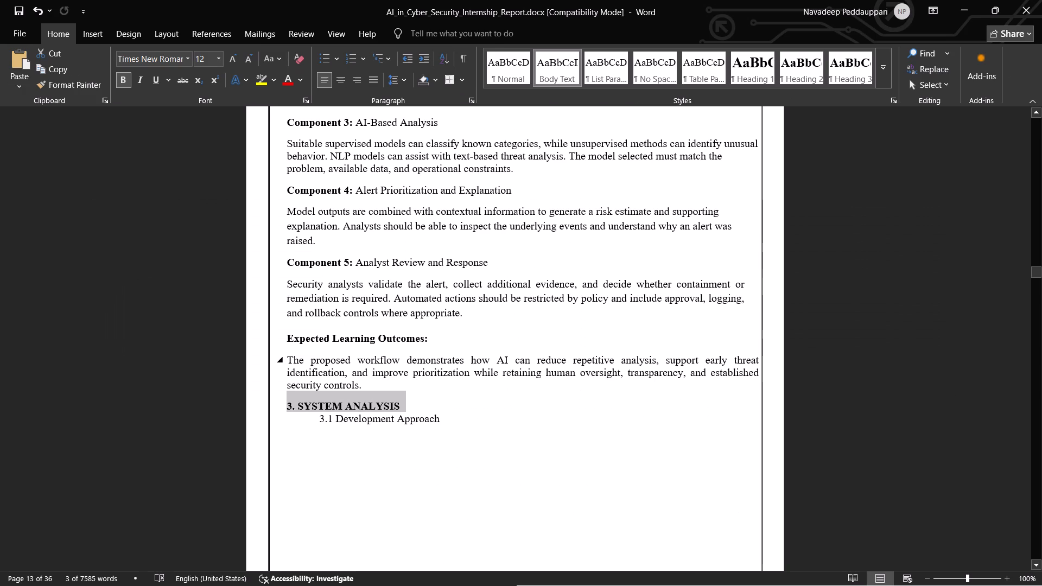
{"action": "triple_click", "coordinate": [301, 408]}
{"action": "left_click", "coordinate": [301, 408]}
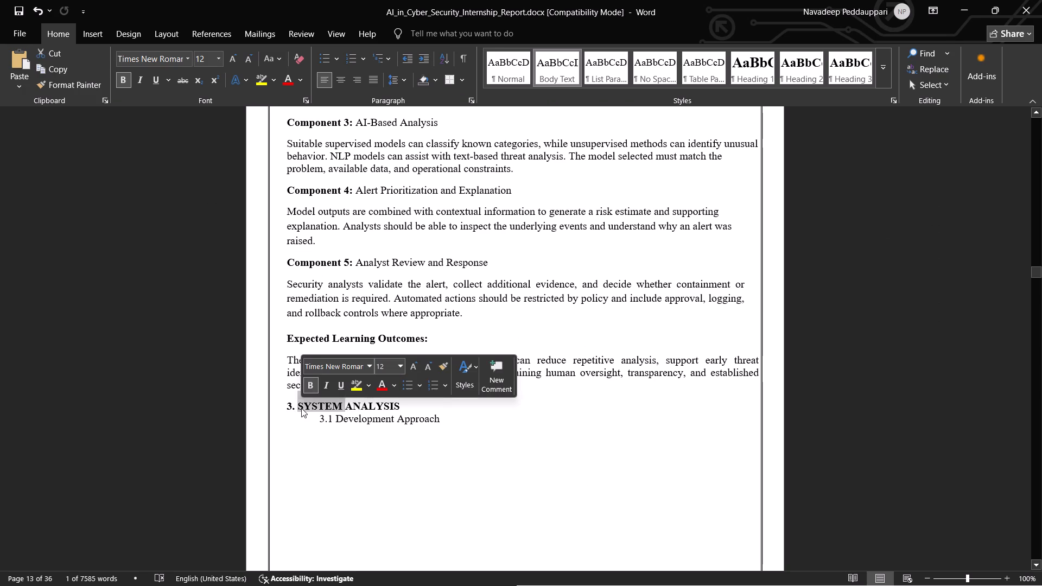
{"action": "triple_click", "coordinate": [301, 408]}
{"action": "key", "text": "ctrl+alt+v"}
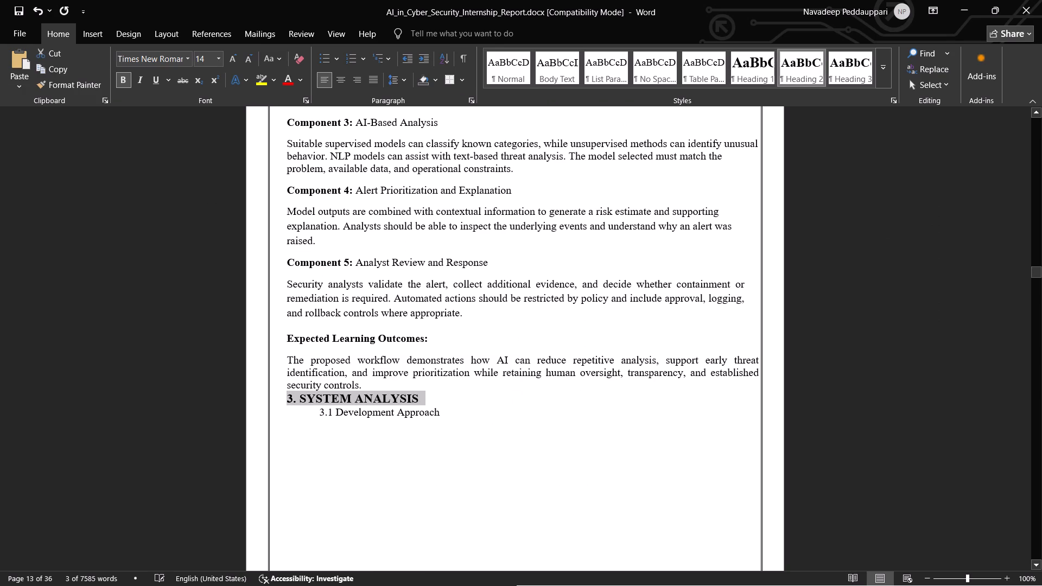
Add space after the Expected Learning Outcomes body paragraph, above the 3. SYSTEM ANALYSIS heading.
{"action": "left_click", "coordinate": [365, 384]}
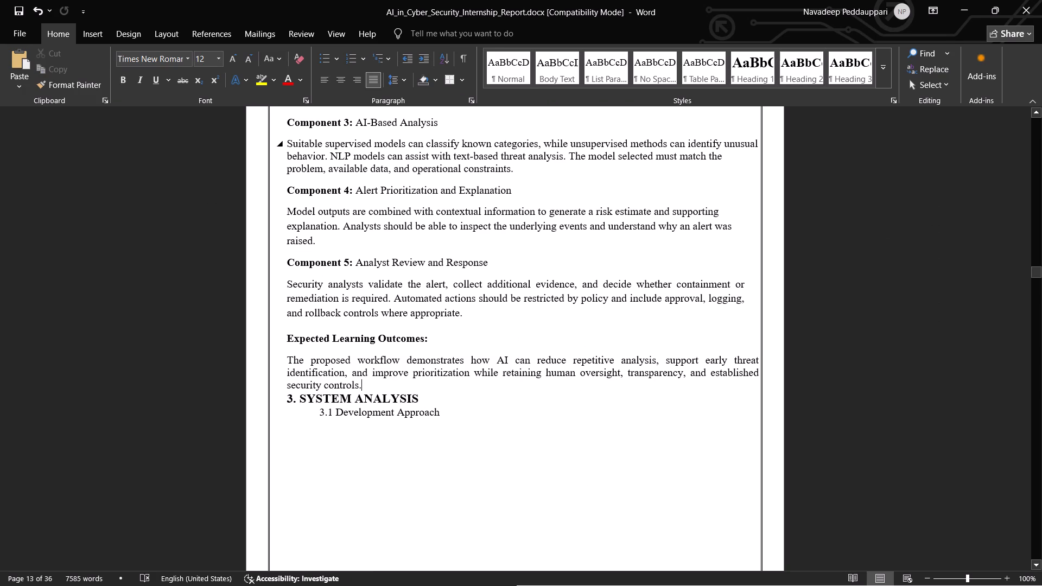
{"action": "left_click", "coordinate": [401, 81]}
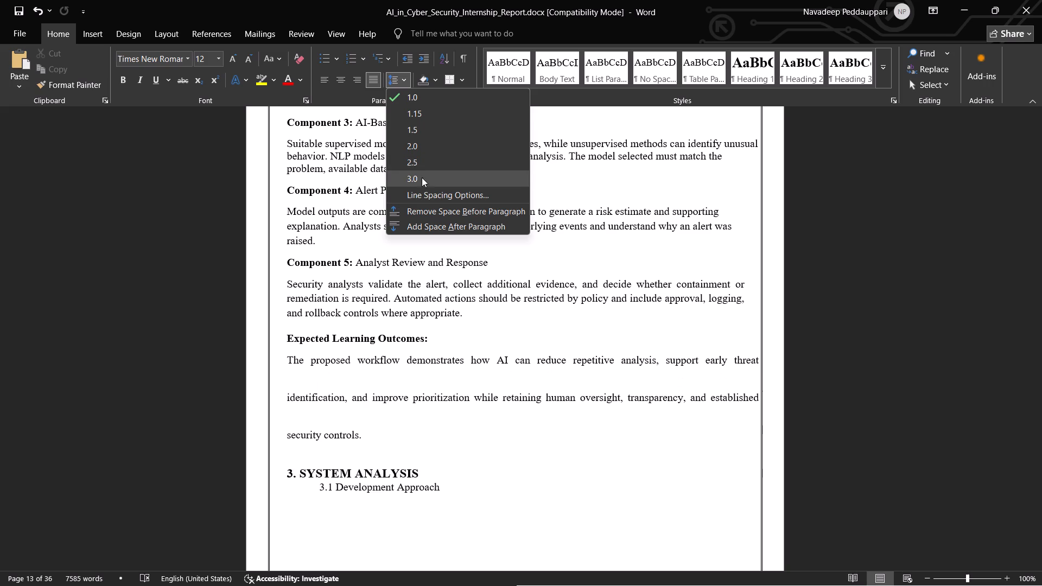
{"action": "left_click", "coordinate": [421, 225]}
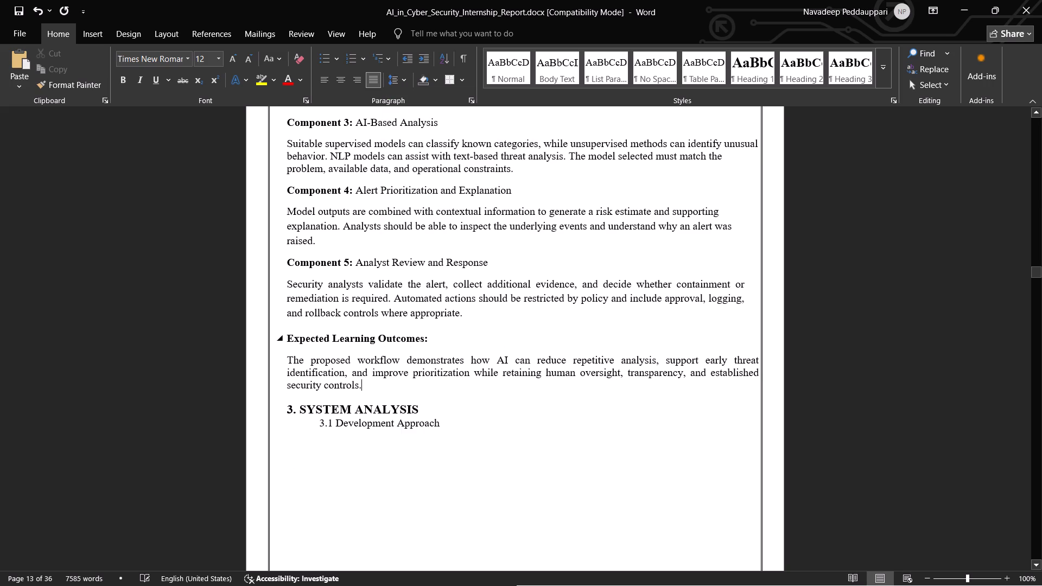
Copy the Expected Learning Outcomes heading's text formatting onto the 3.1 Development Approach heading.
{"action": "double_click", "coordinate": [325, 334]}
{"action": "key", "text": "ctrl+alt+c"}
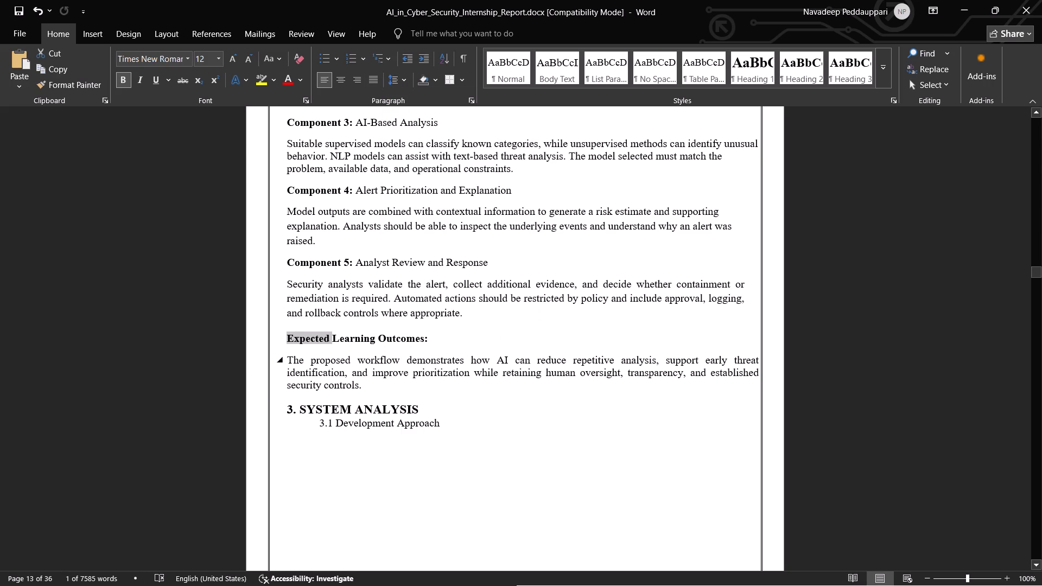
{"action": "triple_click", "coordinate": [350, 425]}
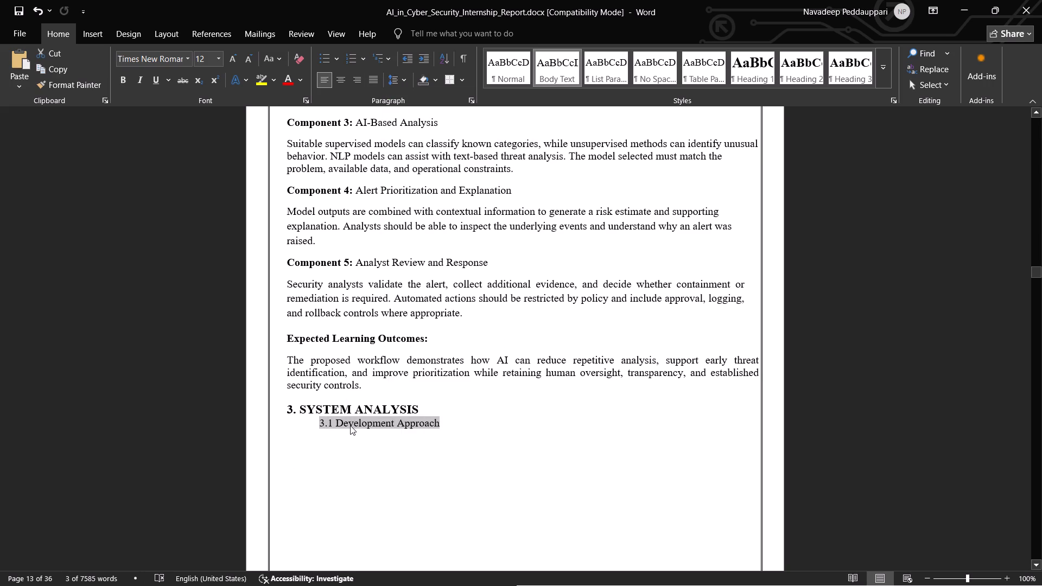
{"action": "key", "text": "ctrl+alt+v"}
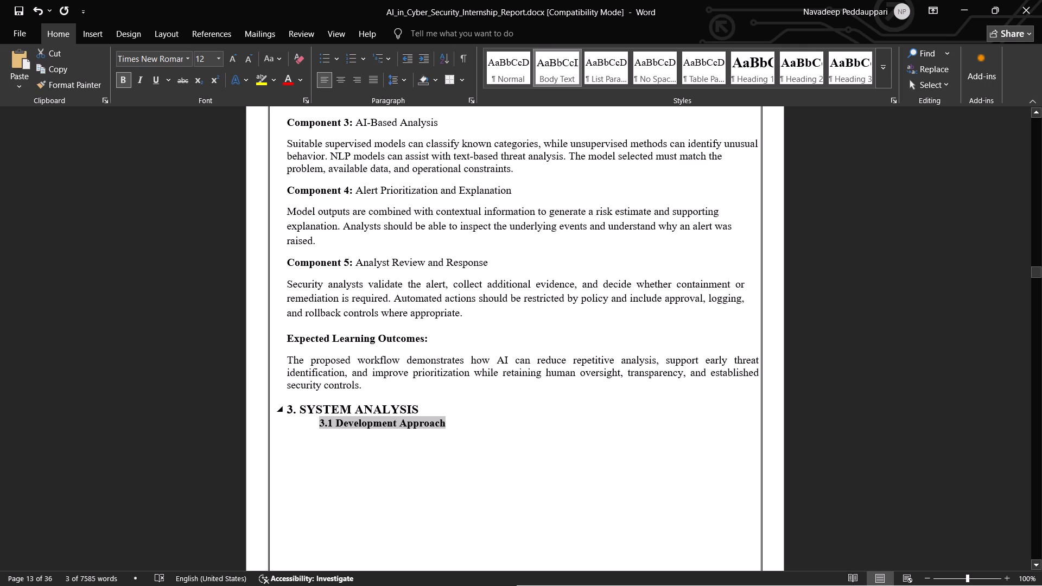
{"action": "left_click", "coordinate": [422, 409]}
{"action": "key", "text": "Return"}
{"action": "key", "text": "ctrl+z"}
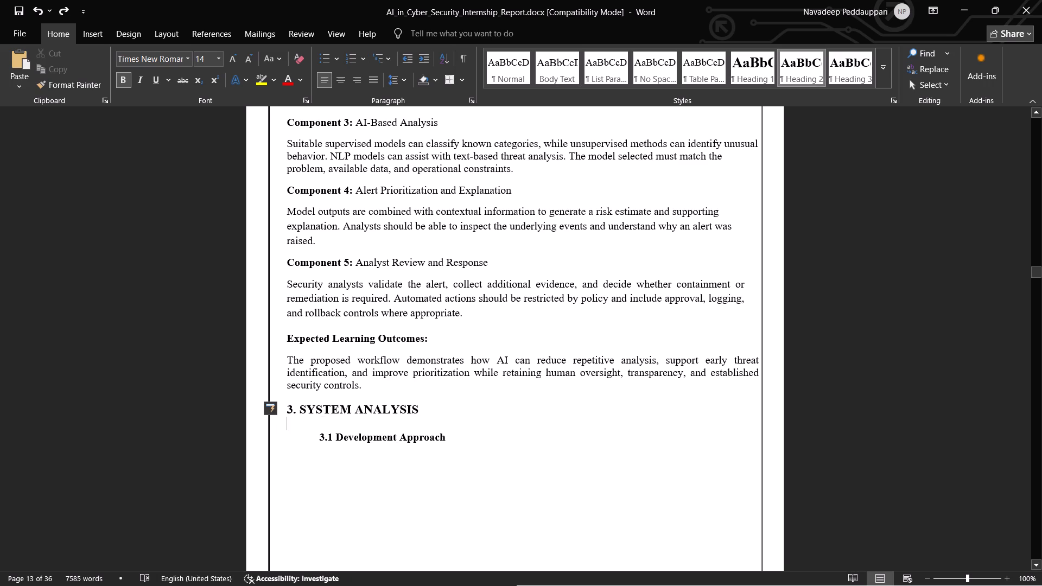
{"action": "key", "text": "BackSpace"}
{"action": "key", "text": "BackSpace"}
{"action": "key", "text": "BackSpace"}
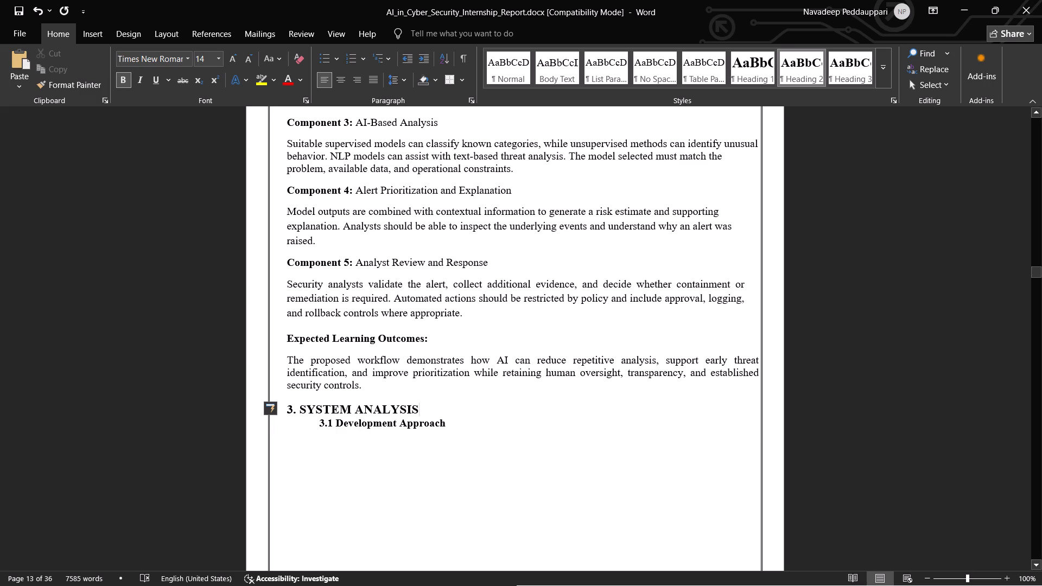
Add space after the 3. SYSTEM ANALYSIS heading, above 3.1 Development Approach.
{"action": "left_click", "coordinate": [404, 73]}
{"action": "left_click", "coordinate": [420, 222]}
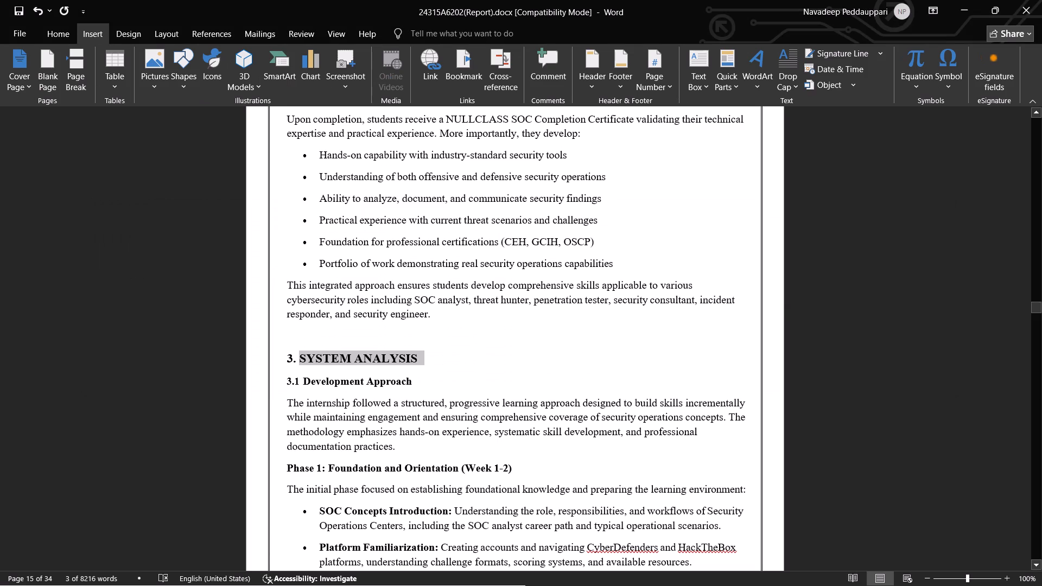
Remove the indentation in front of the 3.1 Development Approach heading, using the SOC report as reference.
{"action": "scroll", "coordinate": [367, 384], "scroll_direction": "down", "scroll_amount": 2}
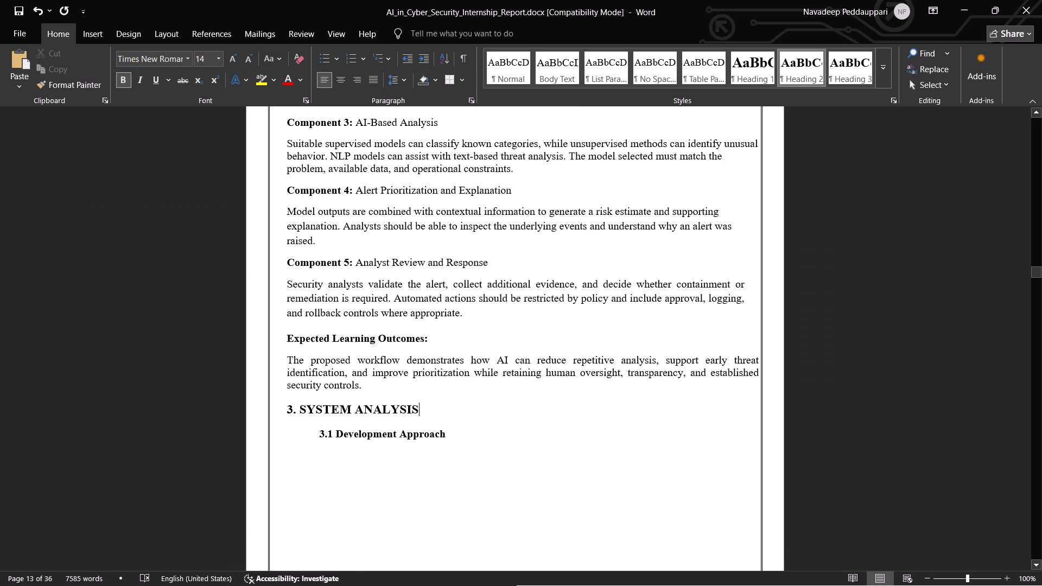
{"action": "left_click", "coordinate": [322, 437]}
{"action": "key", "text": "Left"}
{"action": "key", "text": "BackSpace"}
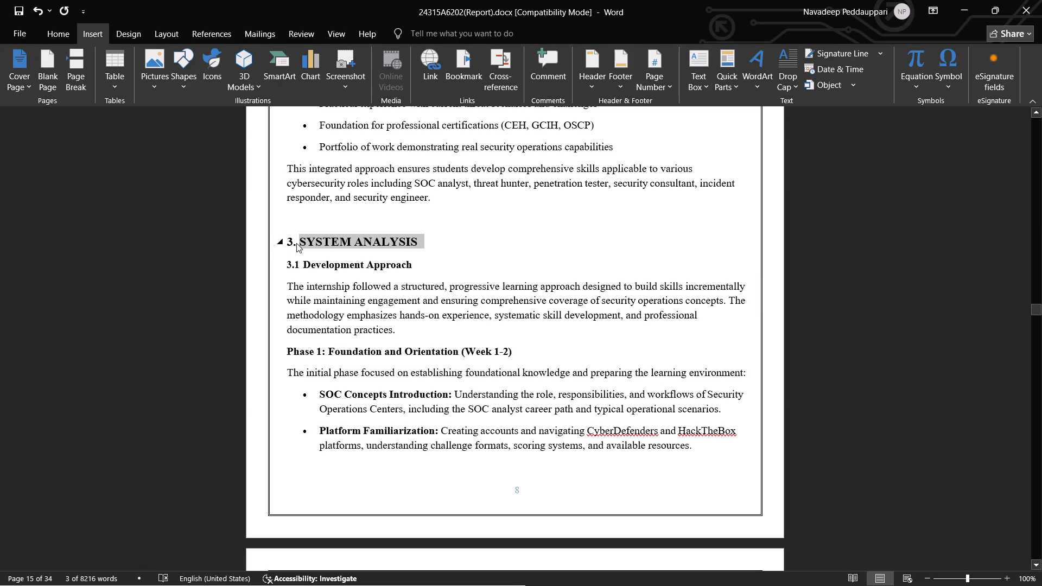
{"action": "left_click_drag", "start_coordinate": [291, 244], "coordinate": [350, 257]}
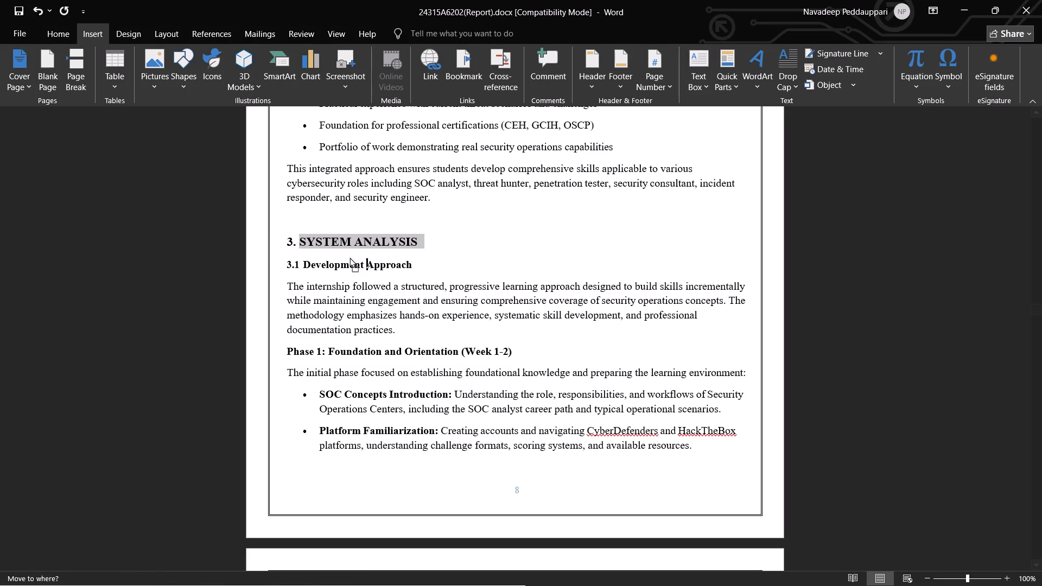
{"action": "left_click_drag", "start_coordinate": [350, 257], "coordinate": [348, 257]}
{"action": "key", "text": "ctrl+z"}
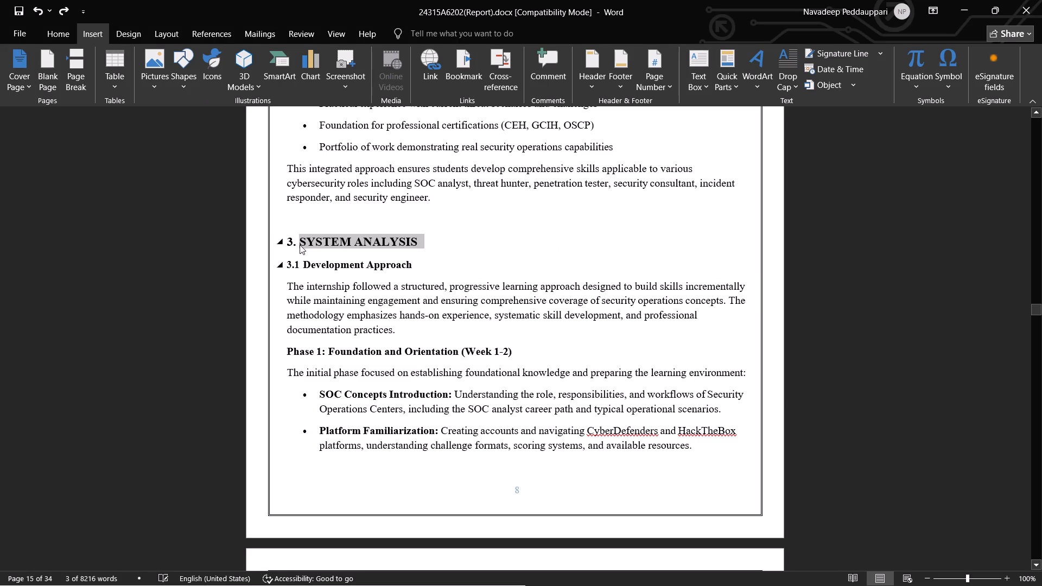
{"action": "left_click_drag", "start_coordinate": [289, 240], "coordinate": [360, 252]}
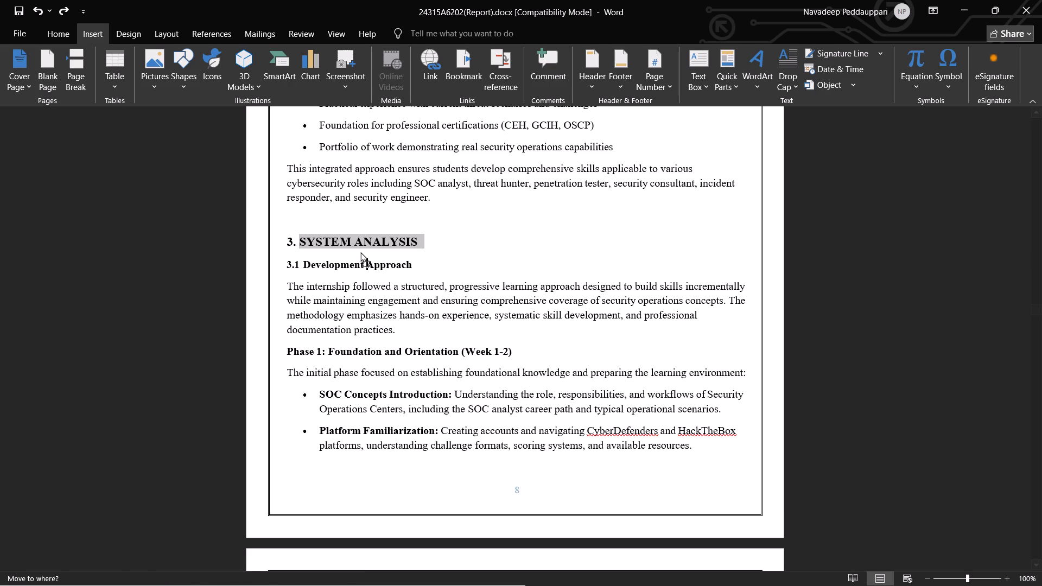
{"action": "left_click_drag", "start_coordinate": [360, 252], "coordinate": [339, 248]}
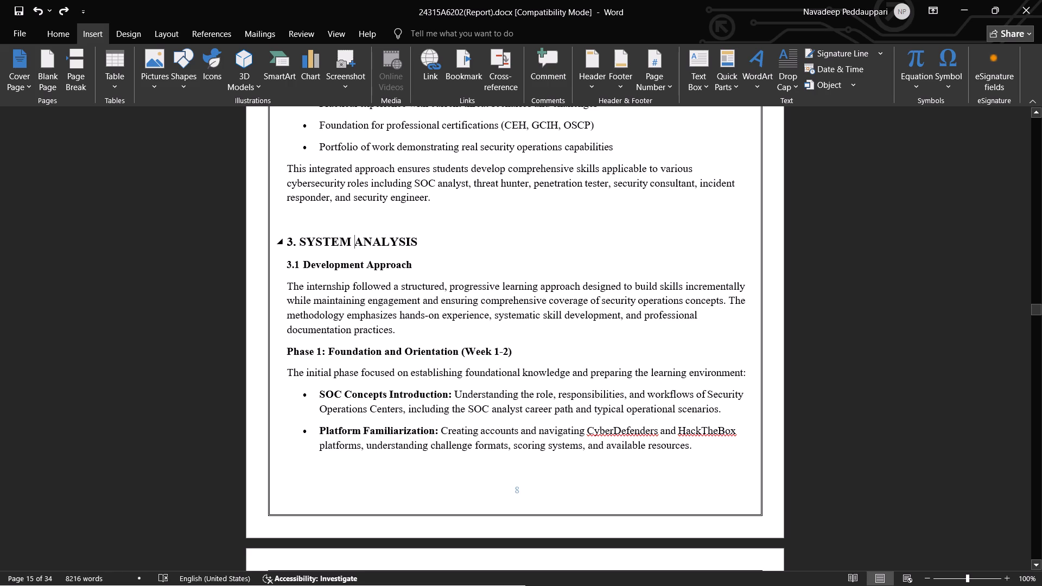
Copy the formatting of the SOC report's 3. SYSTEM ANALYSIS and 3.1 Development Approach headings onto the same headings in the AI in Cyber Security report.
{"action": "left_click_drag", "start_coordinate": [423, 270], "coordinate": [282, 238]}
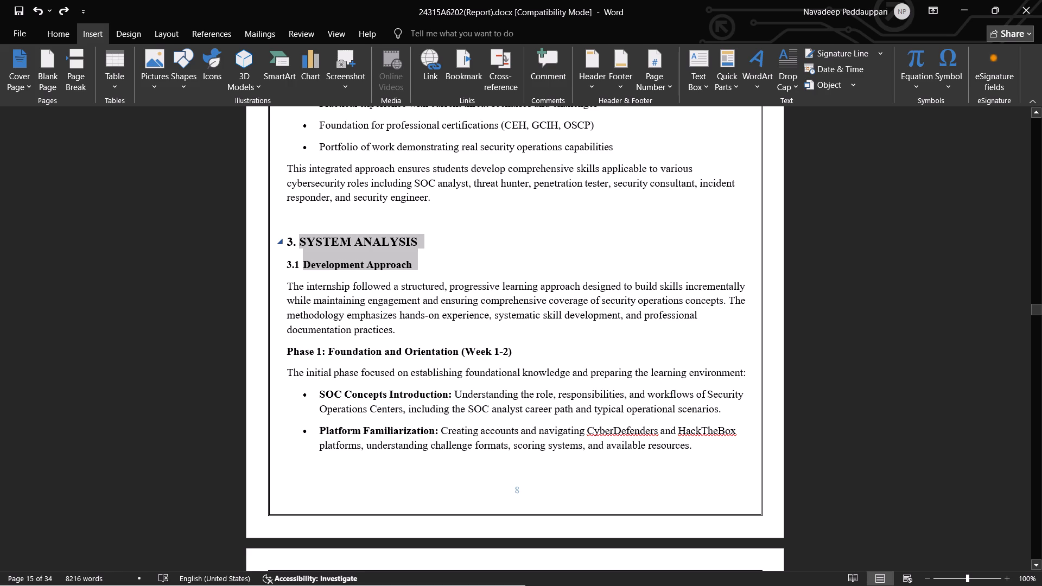
{"action": "left_click_drag", "start_coordinate": [282, 238], "coordinate": [278, 238]}
{"action": "key", "text": "ctrl+alt+c"}
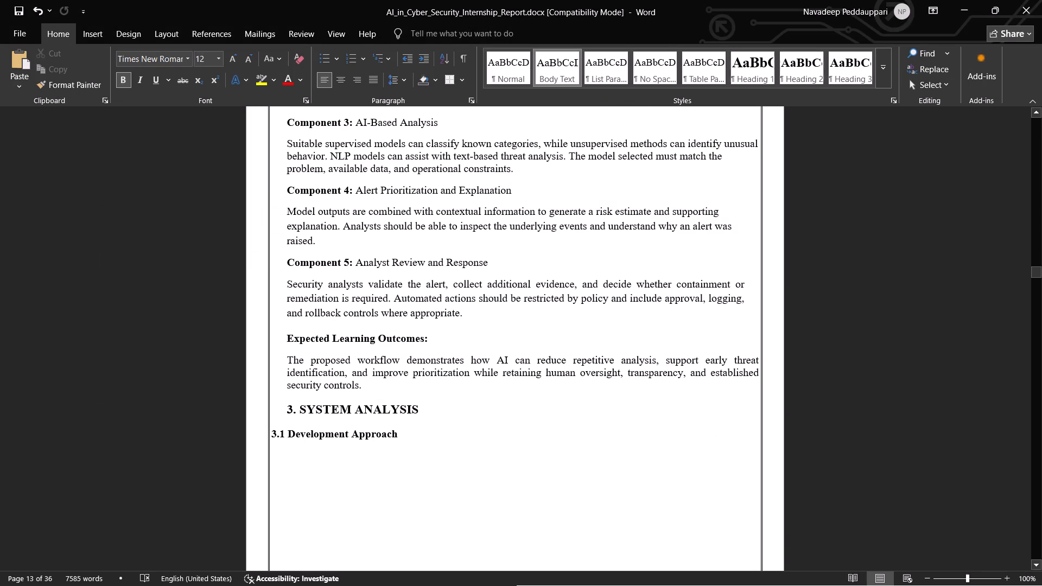
{"action": "left_click_drag", "start_coordinate": [408, 438], "coordinate": [288, 411]}
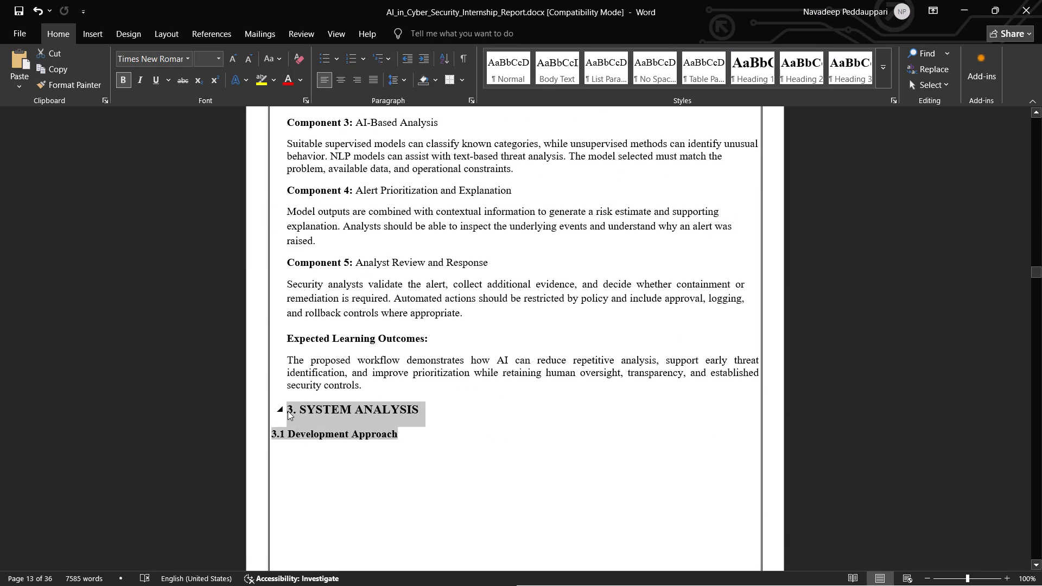
{"action": "key", "text": "ctrl+alt+v"}
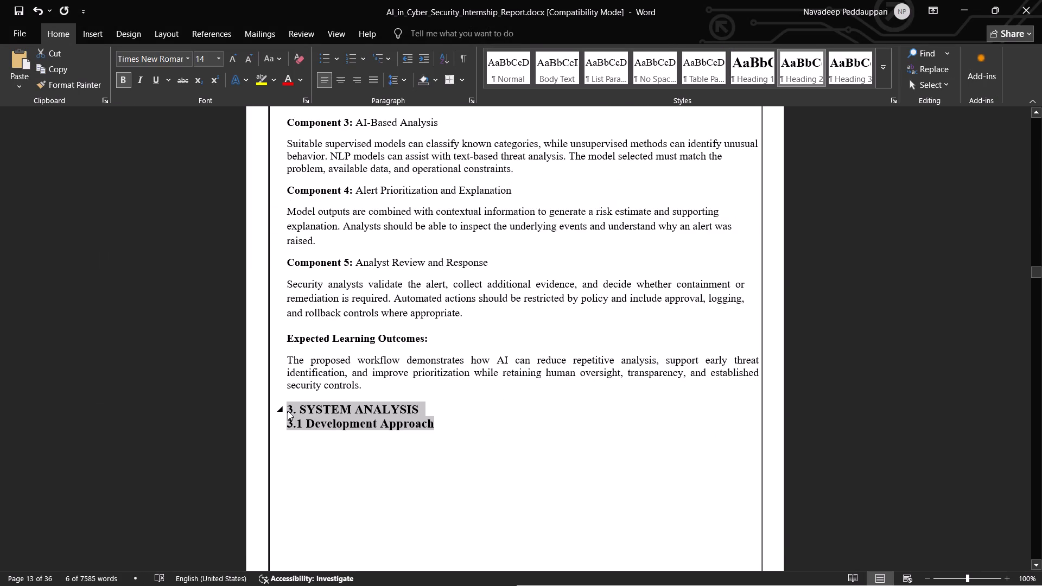
Add space after the 3. SYSTEM ANALYSIS heading in the AI in Cyber Security report.
{"action": "left_click", "coordinate": [428, 406]}
{"action": "left_click", "coordinate": [392, 80]}
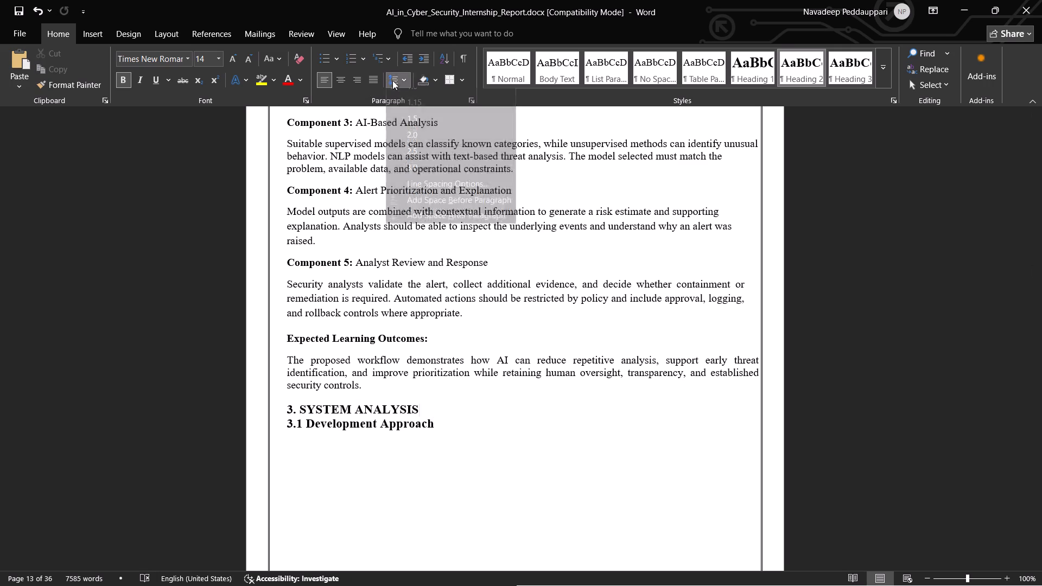
{"action": "left_click", "coordinate": [415, 223]}
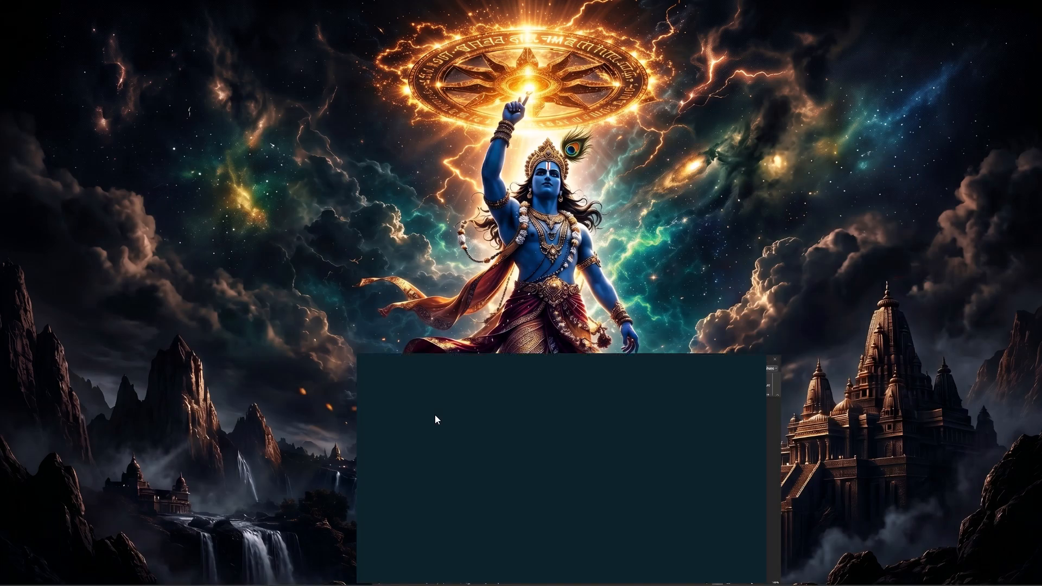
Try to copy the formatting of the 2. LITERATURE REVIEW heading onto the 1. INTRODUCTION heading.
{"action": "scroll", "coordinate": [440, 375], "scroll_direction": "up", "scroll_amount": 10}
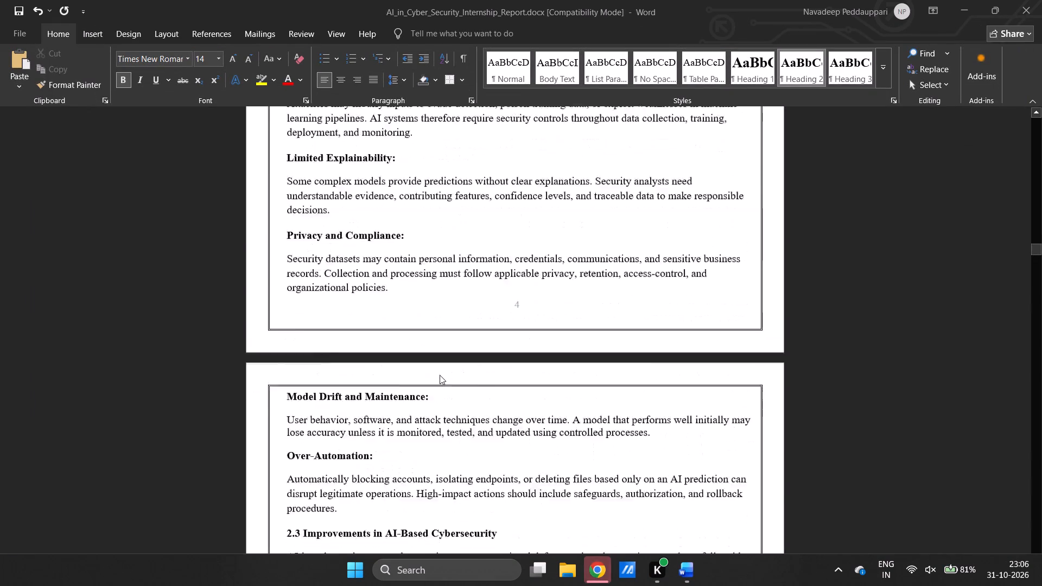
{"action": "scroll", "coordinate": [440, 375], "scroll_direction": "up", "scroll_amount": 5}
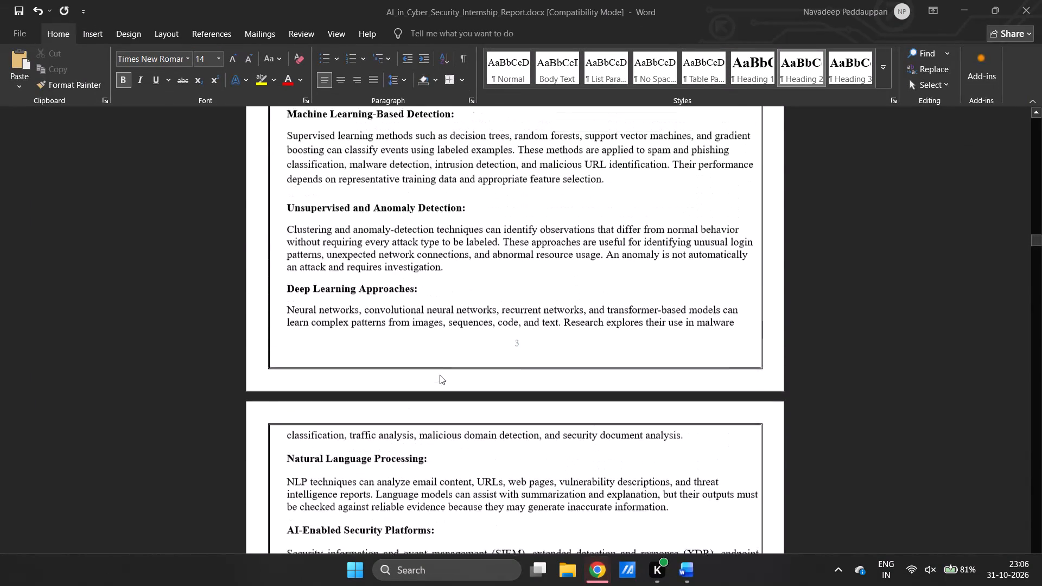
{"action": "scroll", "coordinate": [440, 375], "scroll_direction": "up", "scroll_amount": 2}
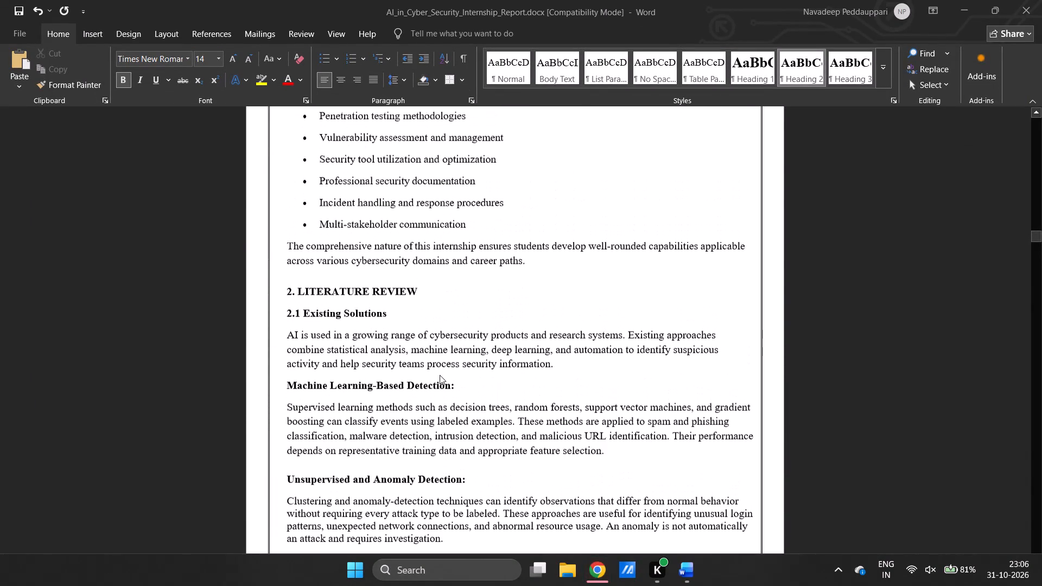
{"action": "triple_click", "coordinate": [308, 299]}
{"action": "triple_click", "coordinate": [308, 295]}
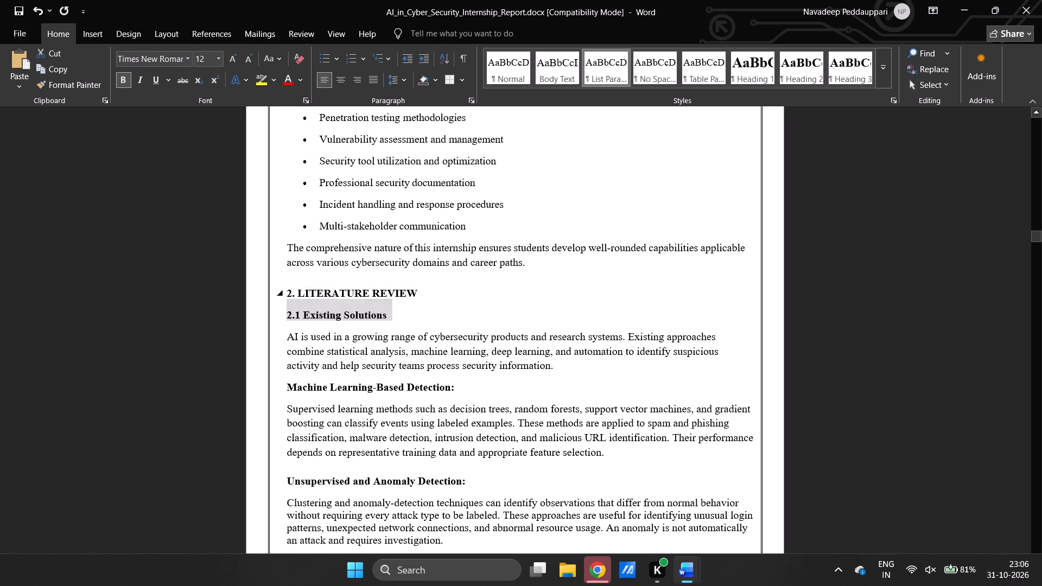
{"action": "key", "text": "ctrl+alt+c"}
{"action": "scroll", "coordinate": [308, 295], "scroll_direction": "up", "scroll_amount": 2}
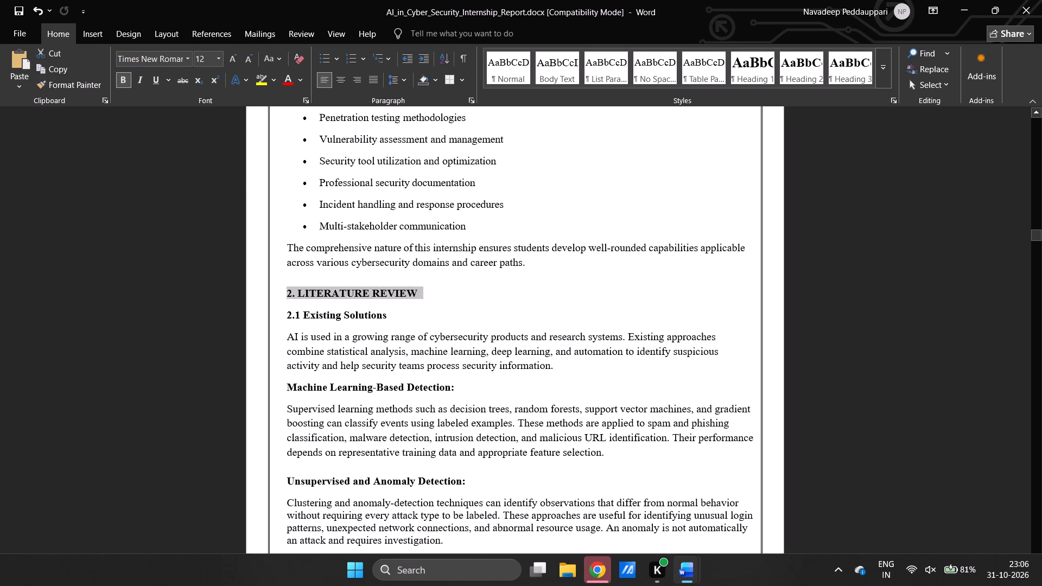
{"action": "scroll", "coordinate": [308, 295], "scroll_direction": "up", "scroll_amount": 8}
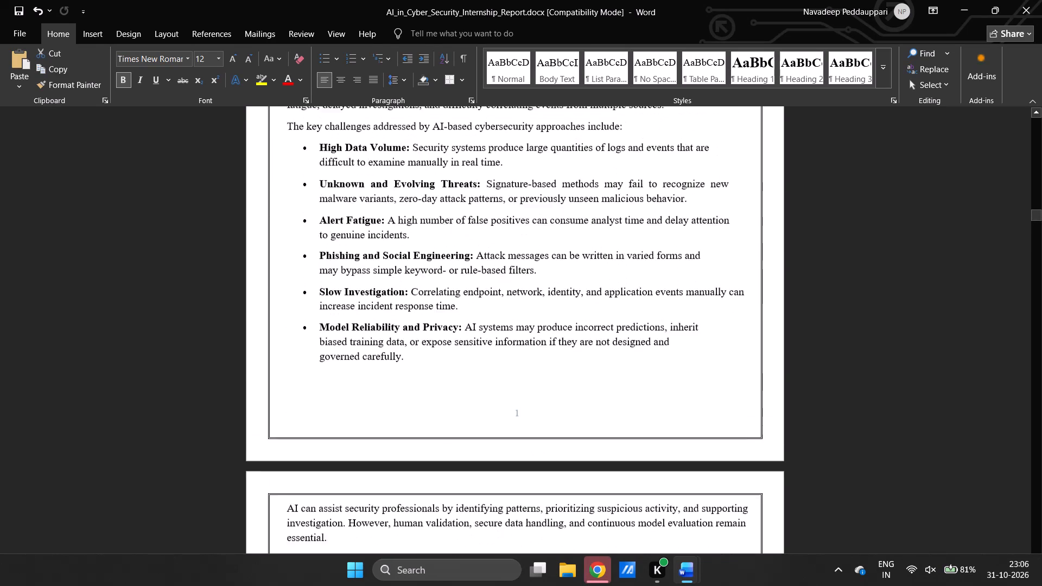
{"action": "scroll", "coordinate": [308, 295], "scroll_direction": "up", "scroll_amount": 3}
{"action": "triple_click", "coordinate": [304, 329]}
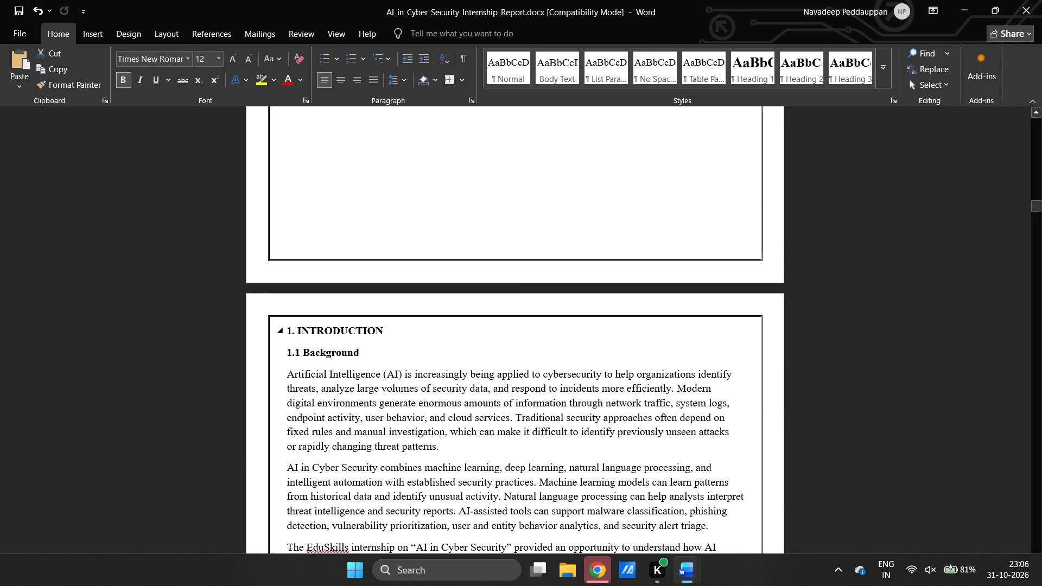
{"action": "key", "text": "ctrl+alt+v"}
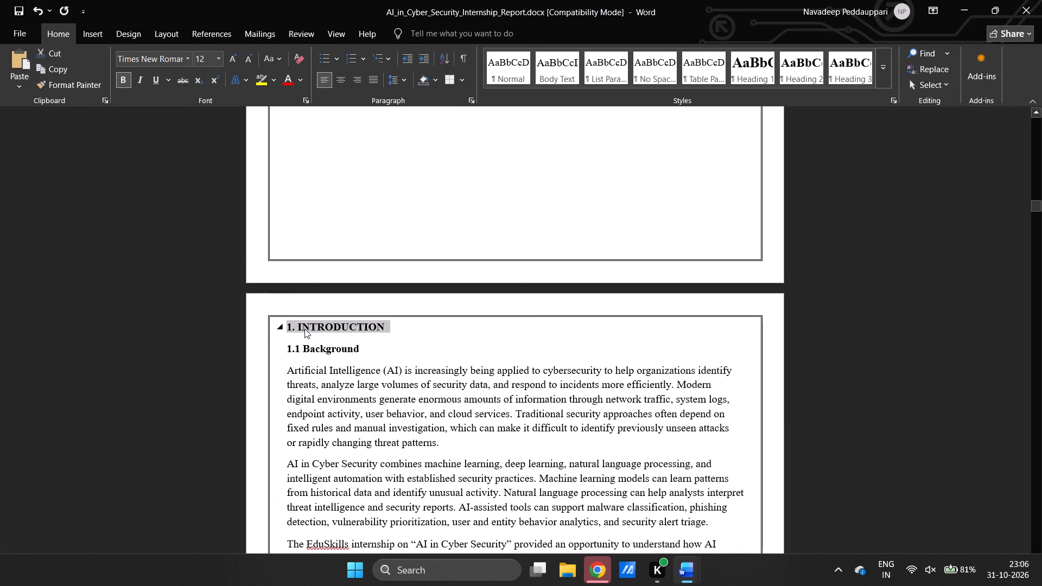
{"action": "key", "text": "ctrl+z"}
Copy the formatting of the 1. INTRODUCTION heading onto the 2. LITERATURE REVIEW heading.
{"action": "triple_click", "coordinate": [326, 329]}
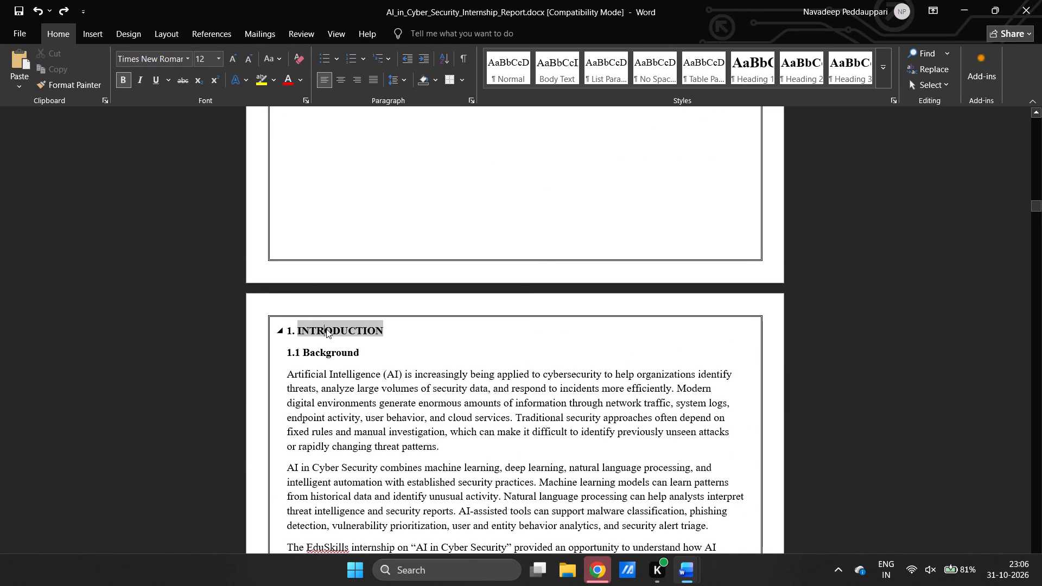
{"action": "key", "text": "ctrl+alt+c"}
{"action": "scroll", "coordinate": [326, 329], "scroll_direction": "down", "scroll_amount": 7}
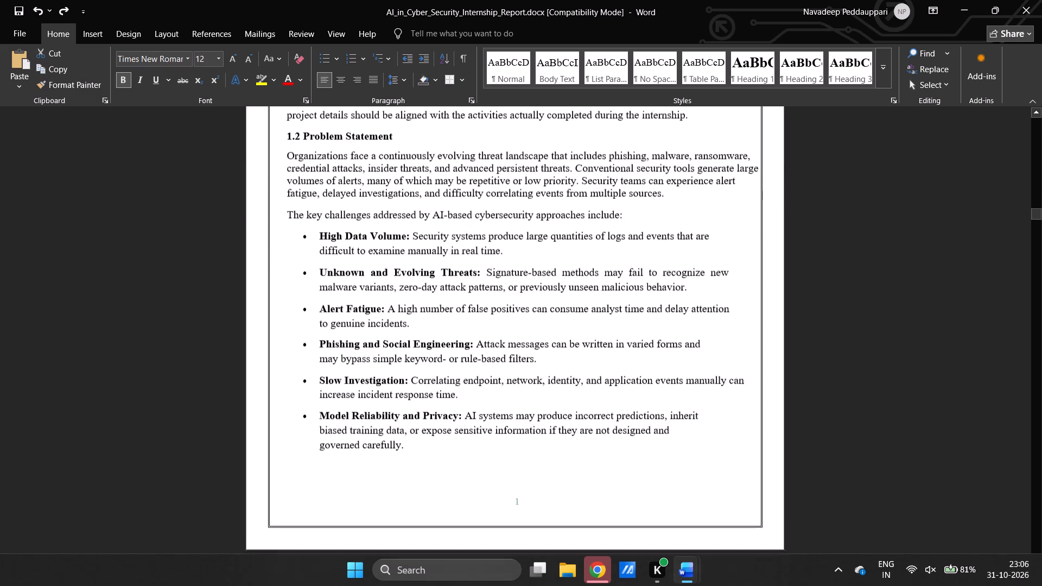
{"action": "scroll", "coordinate": [326, 329], "scroll_direction": "down", "scroll_amount": 11}
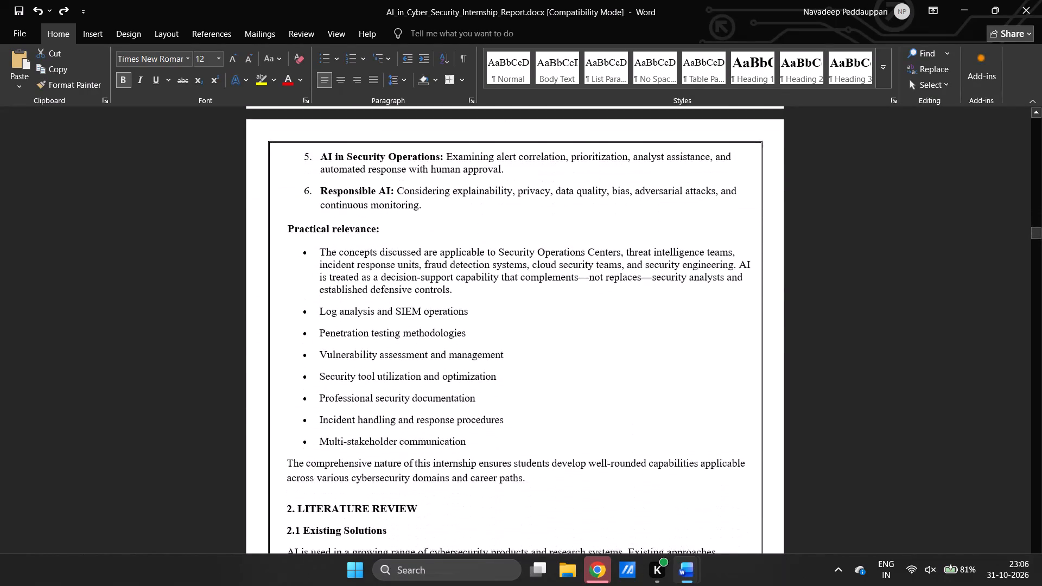
{"action": "scroll", "coordinate": [326, 329], "scroll_direction": "down", "scroll_amount": 1}
{"action": "double_click", "coordinate": [322, 365]}
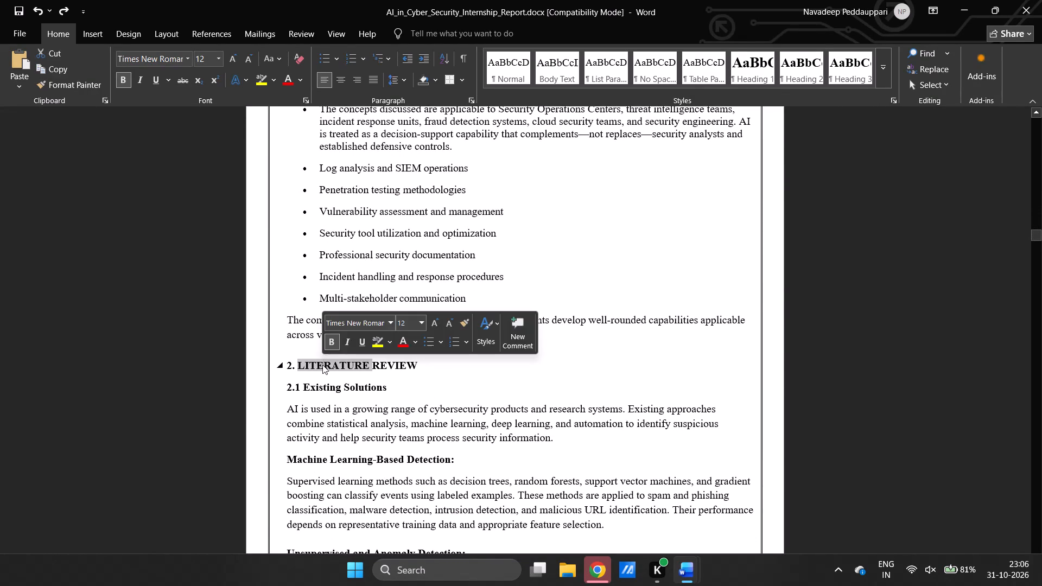
{"action": "triple_click", "coordinate": [322, 365]}
{"action": "key", "text": "ctrl+alt+v"}
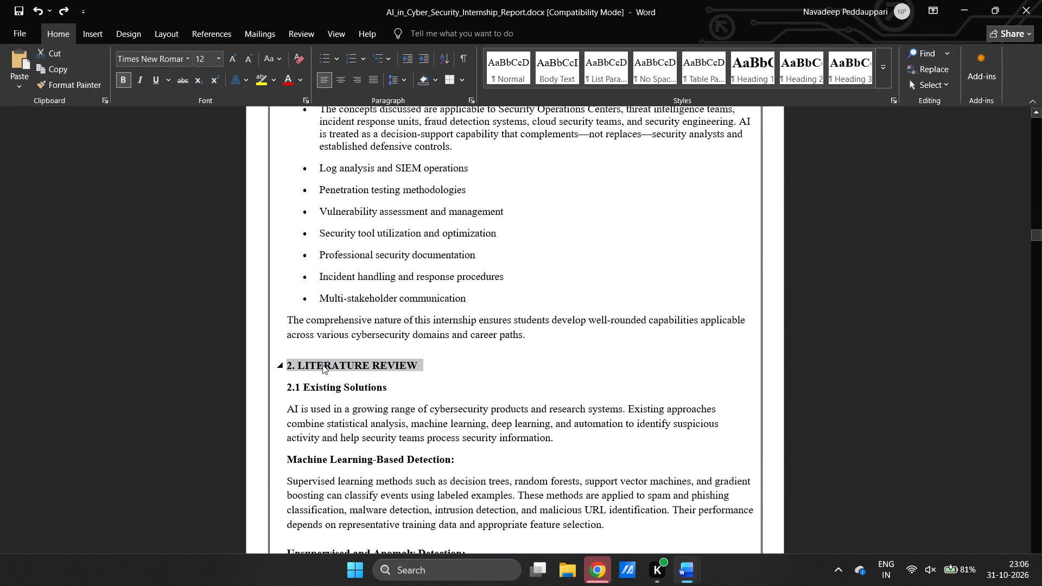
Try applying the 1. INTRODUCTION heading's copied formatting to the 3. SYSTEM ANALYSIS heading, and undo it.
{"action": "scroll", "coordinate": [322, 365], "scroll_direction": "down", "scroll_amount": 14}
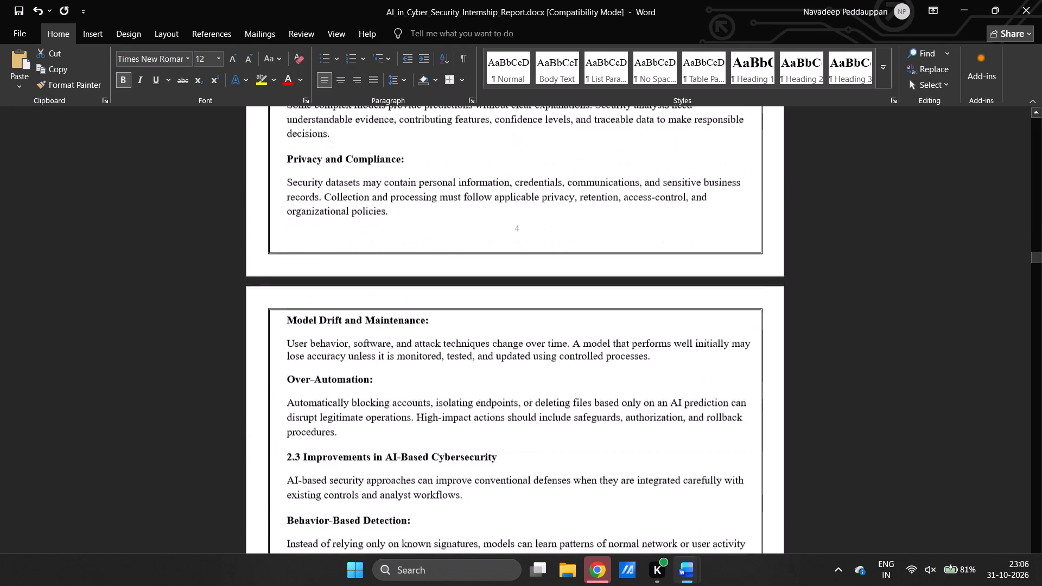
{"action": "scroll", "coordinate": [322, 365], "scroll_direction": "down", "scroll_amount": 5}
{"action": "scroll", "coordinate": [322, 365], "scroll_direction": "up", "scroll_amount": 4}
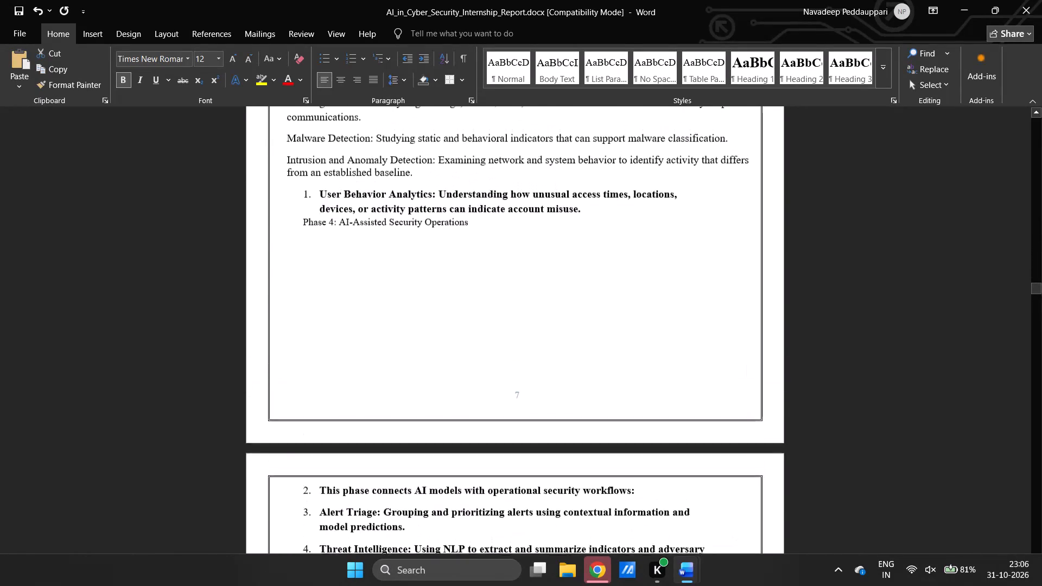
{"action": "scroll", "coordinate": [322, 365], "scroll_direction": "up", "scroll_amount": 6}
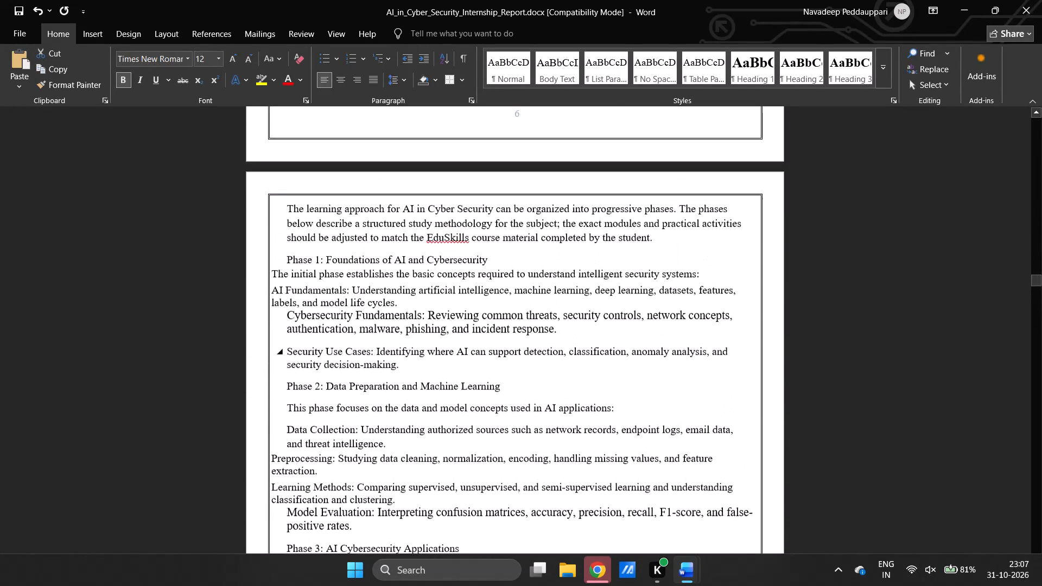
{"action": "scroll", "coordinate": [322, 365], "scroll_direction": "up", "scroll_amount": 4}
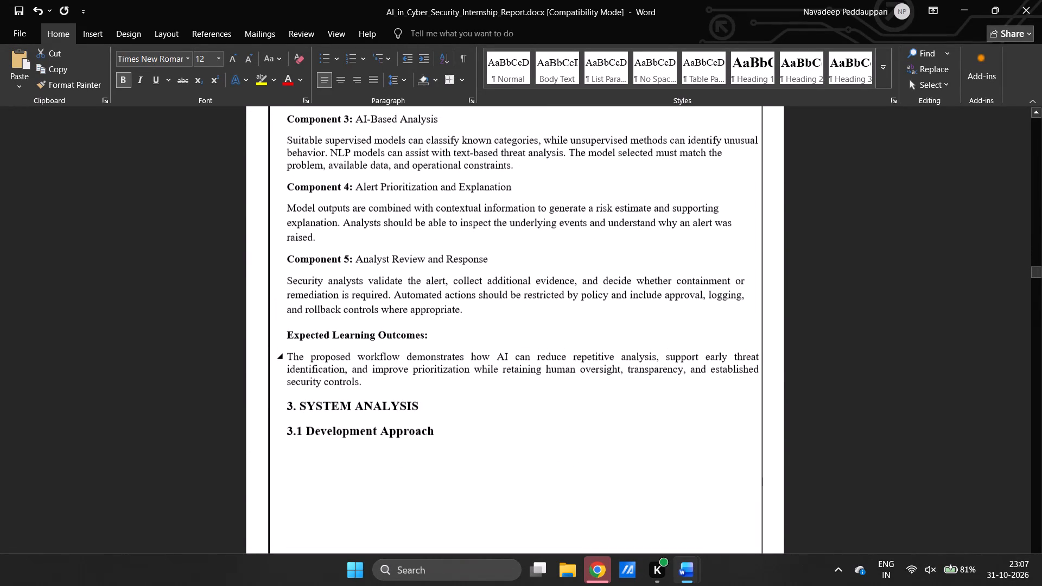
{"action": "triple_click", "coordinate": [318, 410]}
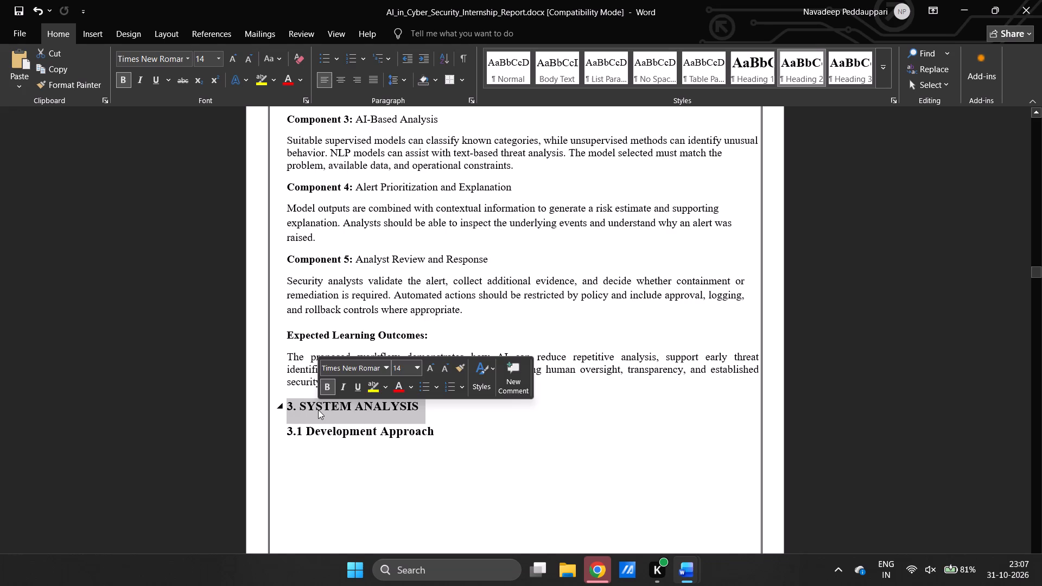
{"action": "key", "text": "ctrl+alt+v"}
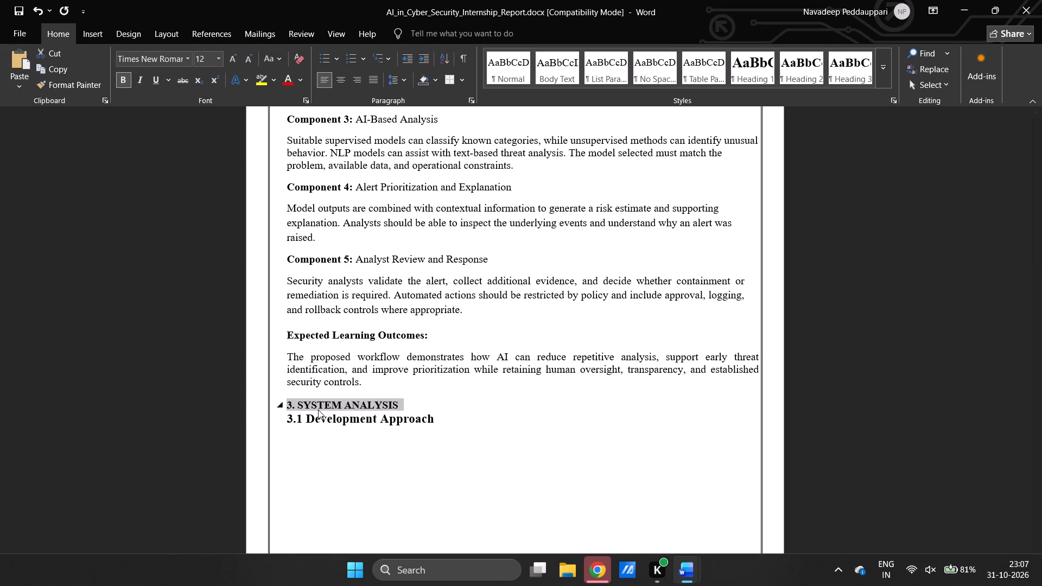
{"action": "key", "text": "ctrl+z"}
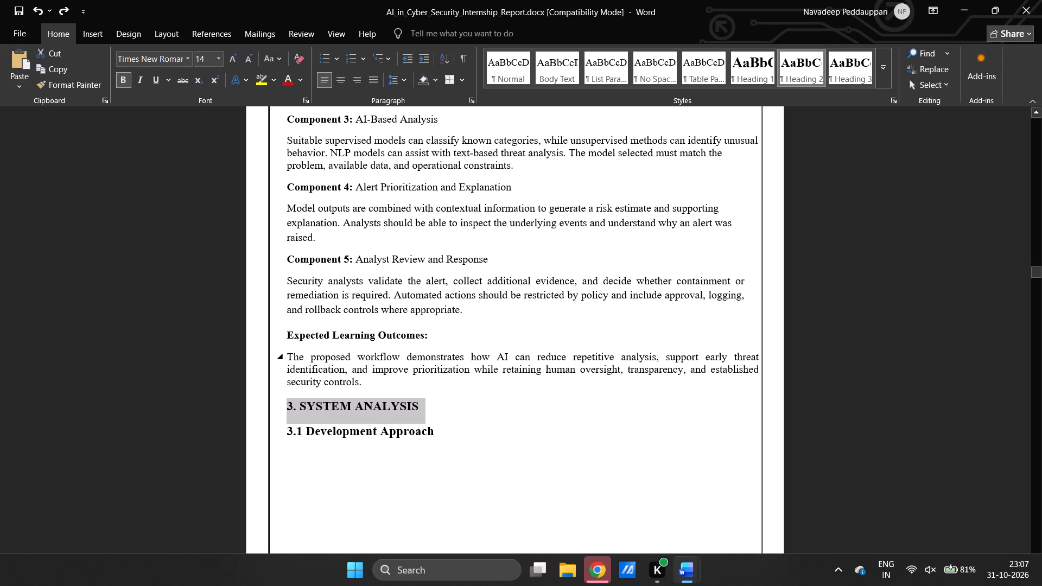
Compare the formatting of the 2. LITERATURE REVIEW and 1. INTRODUCTION headings with the SOC report's 3. SYSTEM ANALYSIS heading.
{"action": "scroll", "coordinate": [435, 266], "scroll_direction": "up", "scroll_amount": 7}
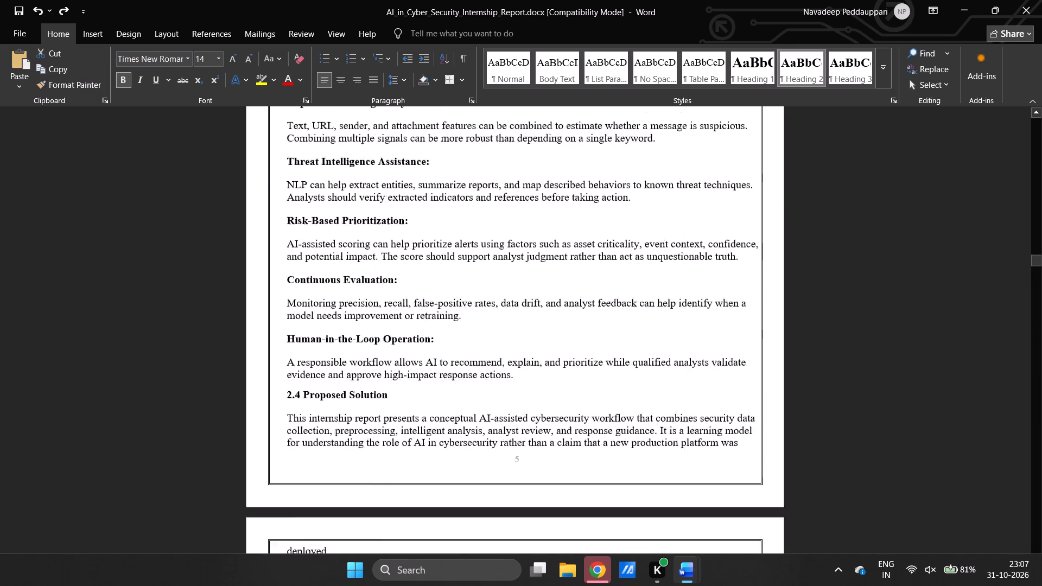
{"action": "scroll", "coordinate": [435, 266], "scroll_direction": "up", "scroll_amount": 15}
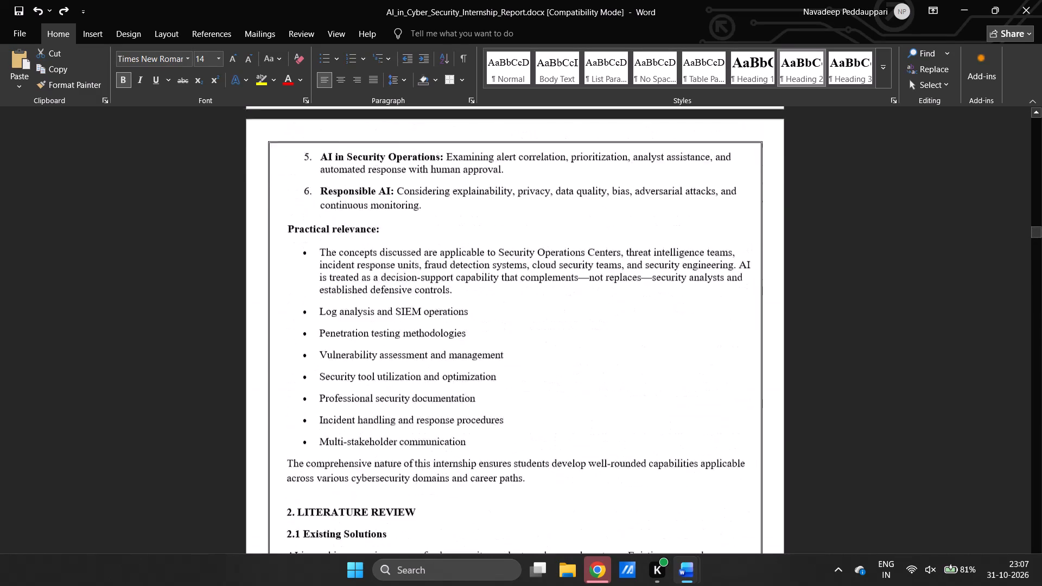
{"action": "scroll", "coordinate": [399, 333], "scroll_direction": "down", "scroll_amount": 2}
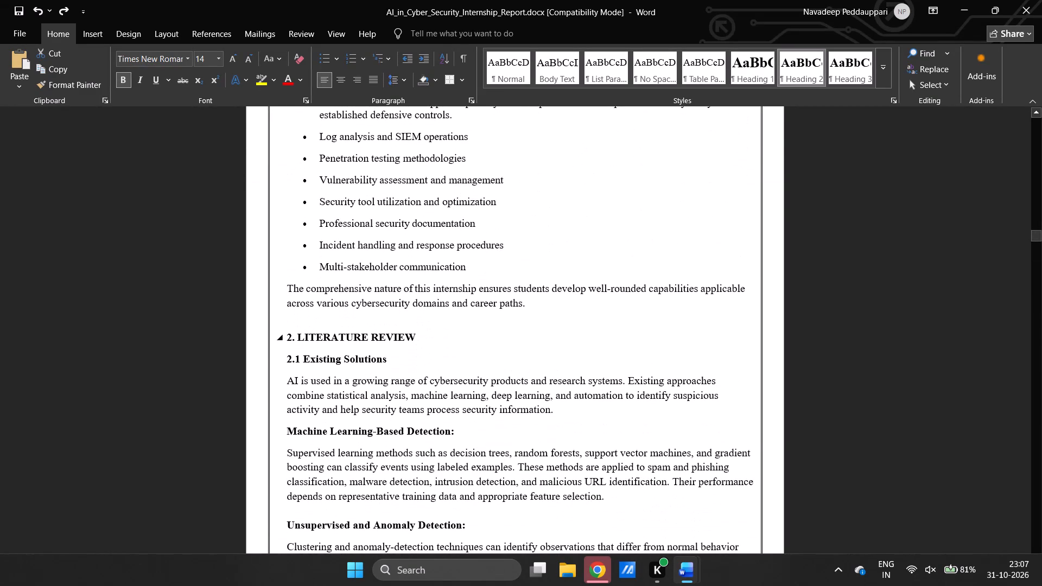
{"action": "left_click", "coordinate": [345, 335]}
{"action": "scroll", "coordinate": [345, 335], "scroll_direction": "up", "scroll_amount": 7}
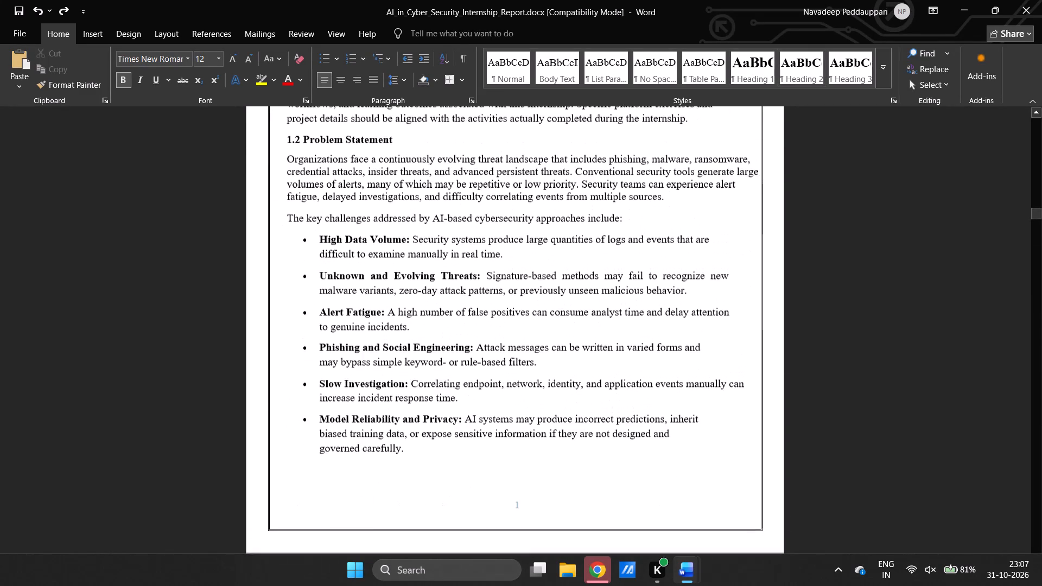
{"action": "scroll", "coordinate": [345, 335], "scroll_direction": "up", "scroll_amount": 4}
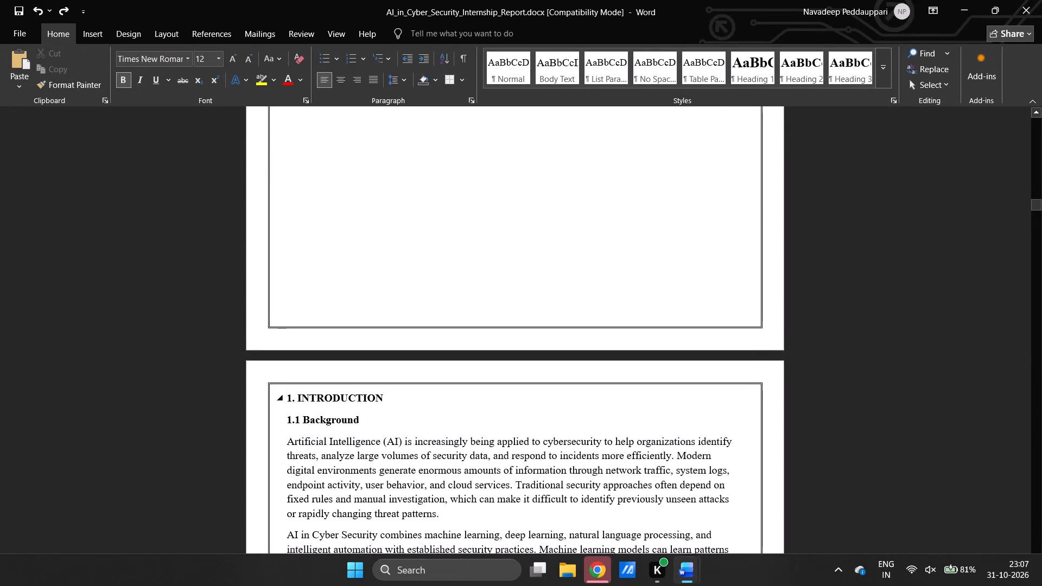
{"action": "left_click", "coordinate": [316, 398]}
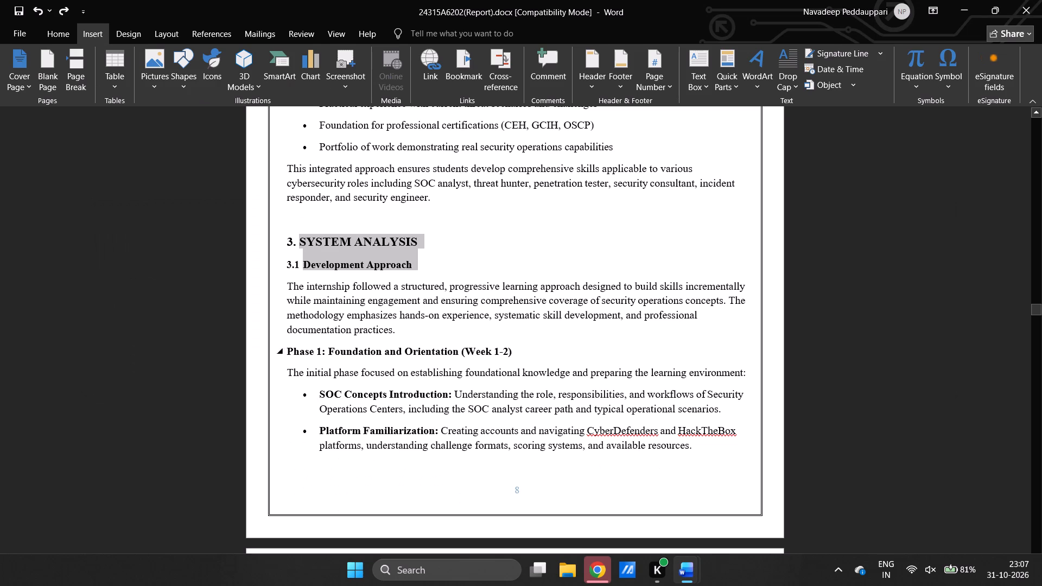
{"action": "left_click", "coordinate": [328, 242]}
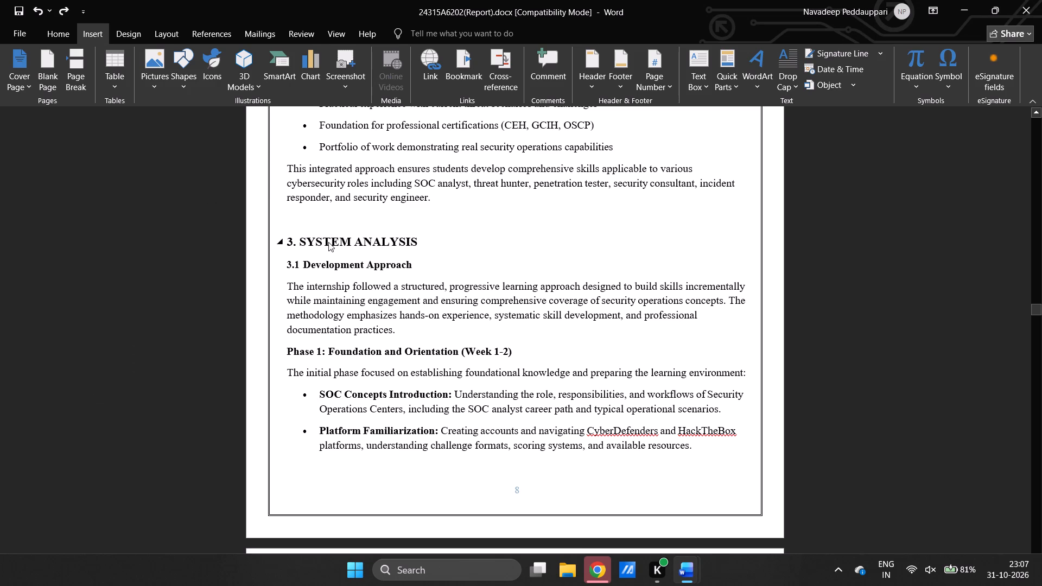
{"action": "left_click", "coordinate": [61, 42]}
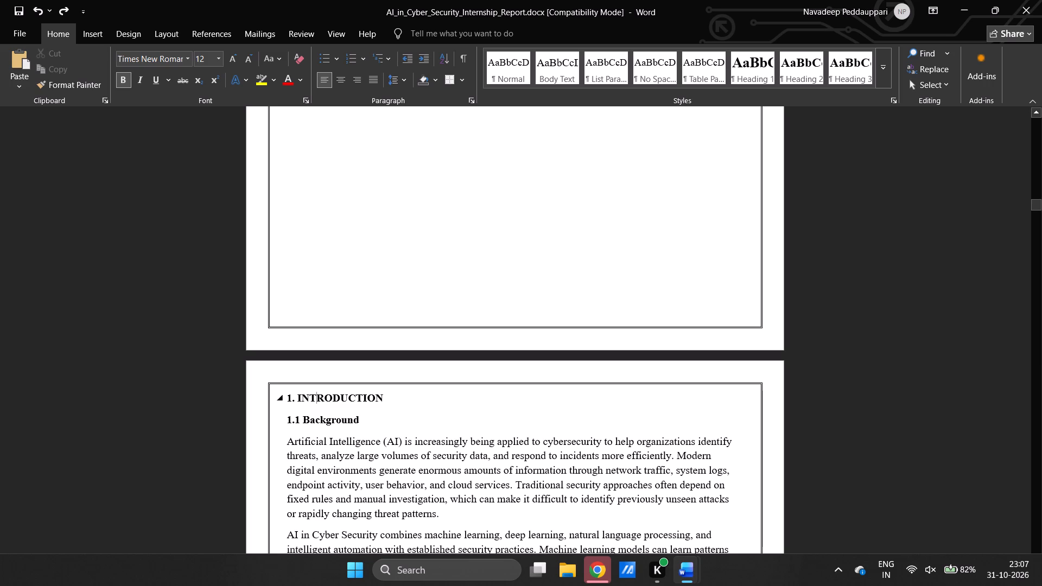
Copy the formatting of the AI in Cyber Security report's 3. SYSTEM ANALYSIS heading onto its 2. LITERATURE REVIEW heading.
{"action": "scroll", "coordinate": [323, 398], "scroll_direction": "down", "scroll_amount": 20}
{"action": "scroll", "coordinate": [323, 398], "scroll_direction": "down", "scroll_amount": 10}
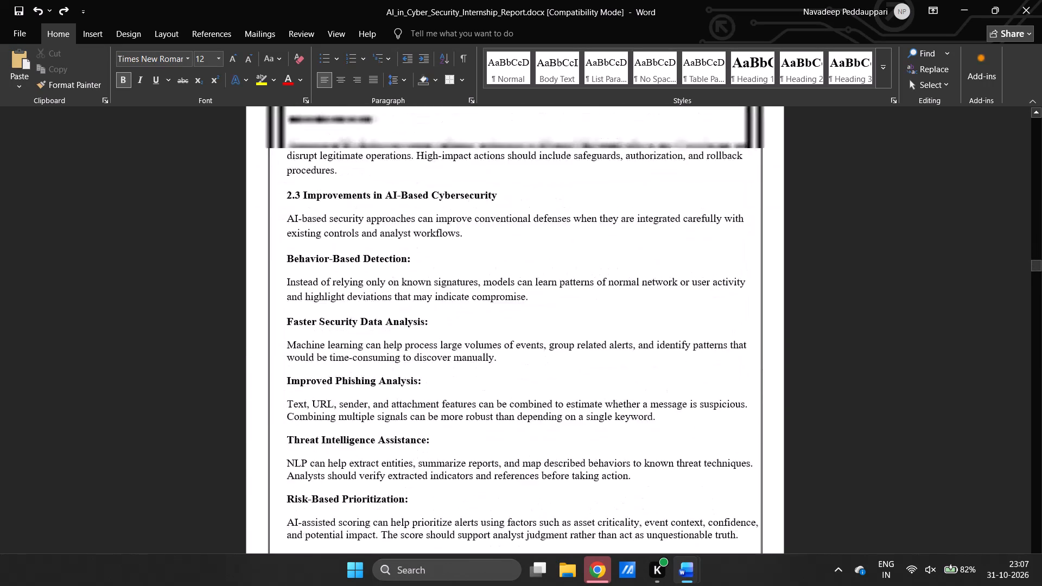
{"action": "scroll", "coordinate": [323, 398], "scroll_direction": "down", "scroll_amount": 5}
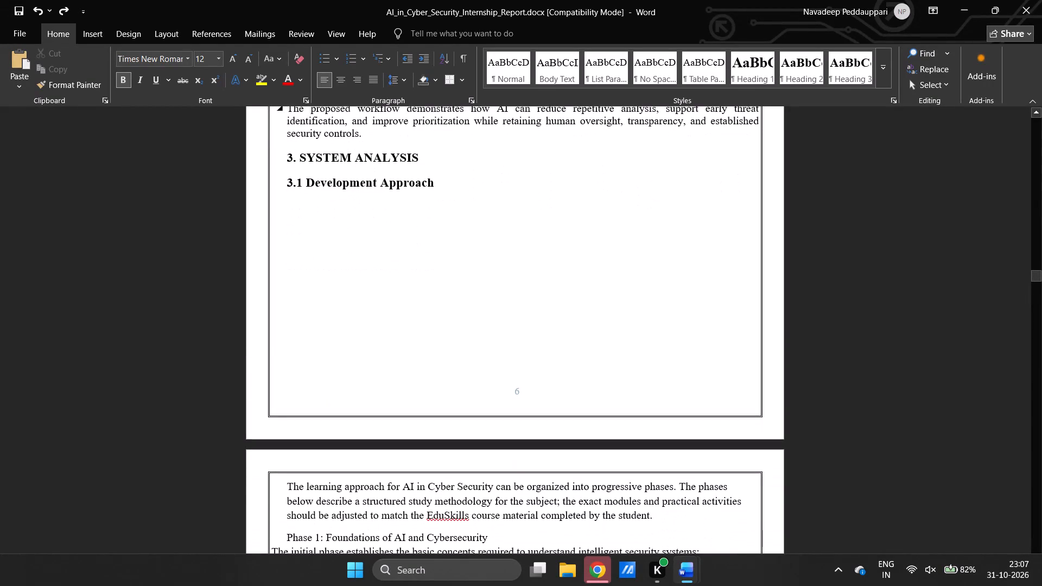
{"action": "triple_click", "coordinate": [323, 155]}
{"action": "key", "text": "ctrl+alt+c"}
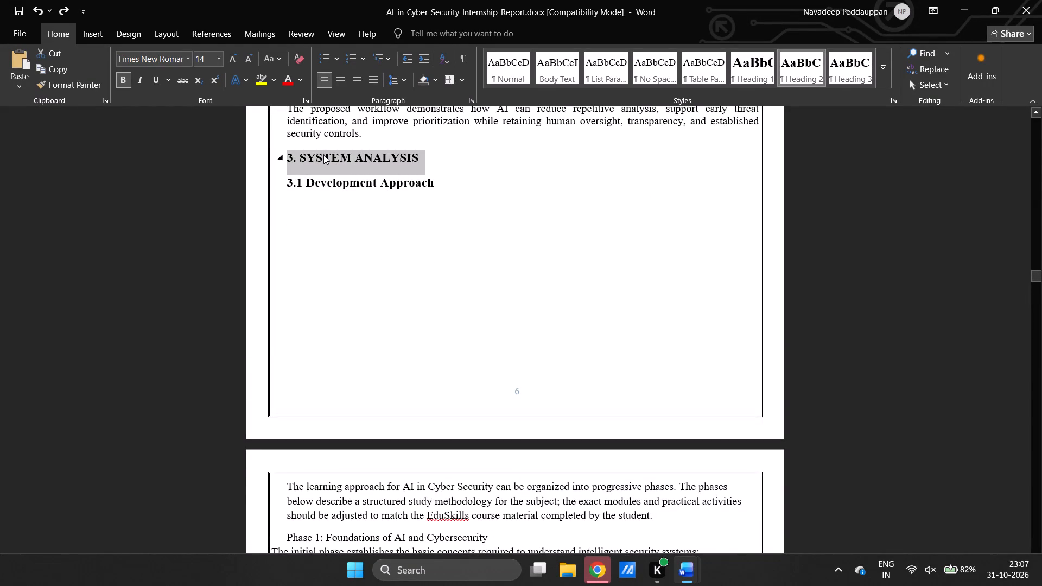
{"action": "scroll", "coordinate": [323, 155], "scroll_direction": "up", "scroll_amount": 11}
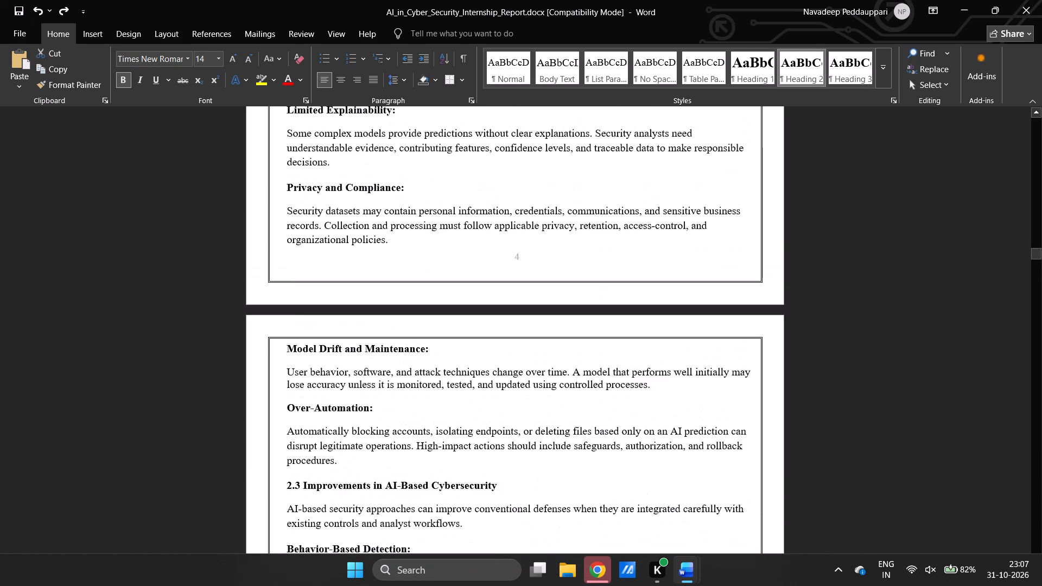
{"action": "scroll", "coordinate": [323, 155], "scroll_direction": "up", "scroll_amount": 6}
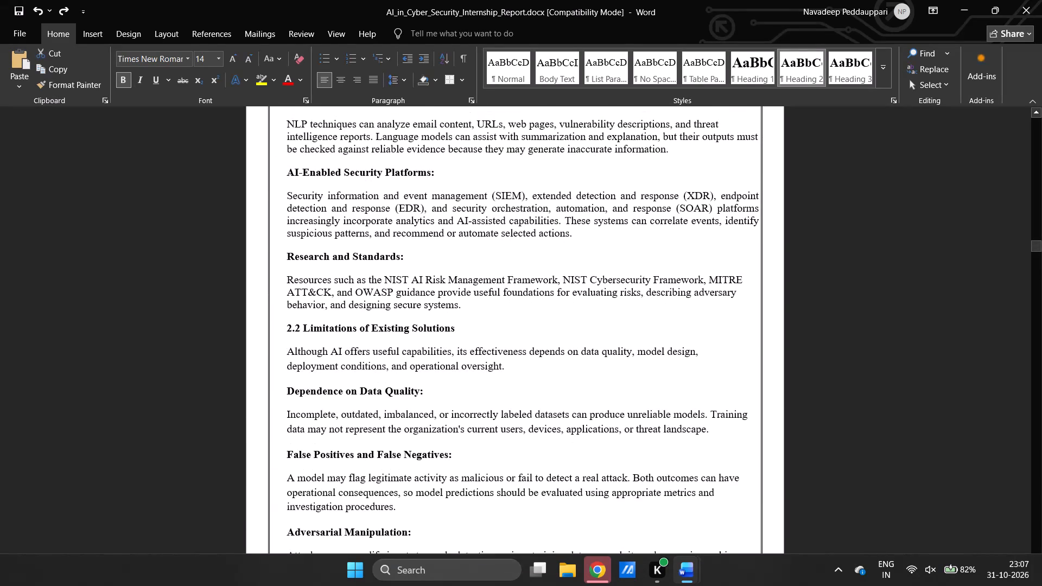
{"action": "scroll", "coordinate": [323, 155], "scroll_direction": "down", "scroll_amount": 1}
{"action": "scroll", "coordinate": [323, 155], "scroll_direction": "up", "scroll_amount": 4}
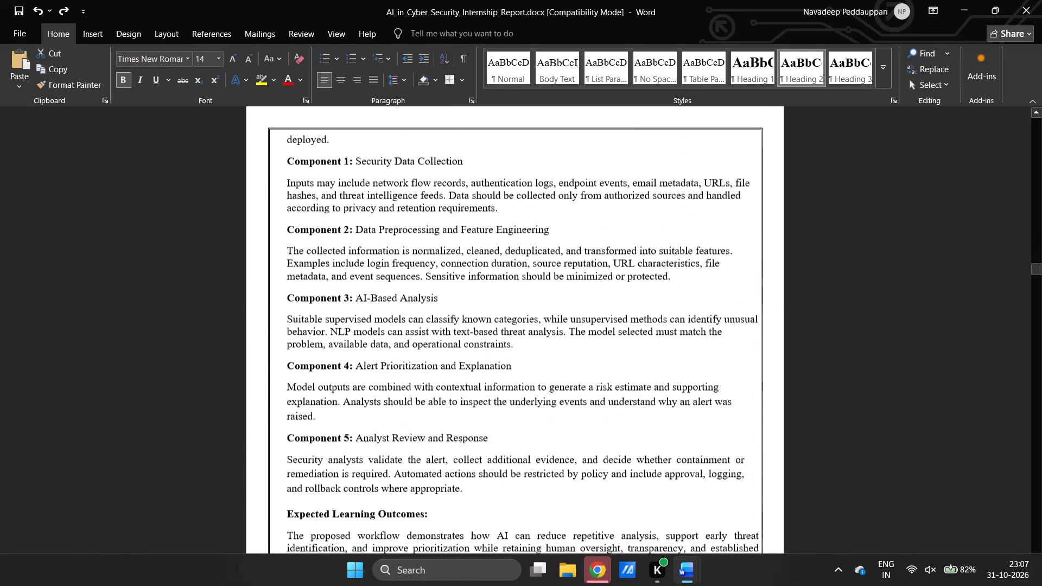
{"action": "scroll", "coordinate": [323, 155], "scroll_direction": "up", "scroll_amount": 6}
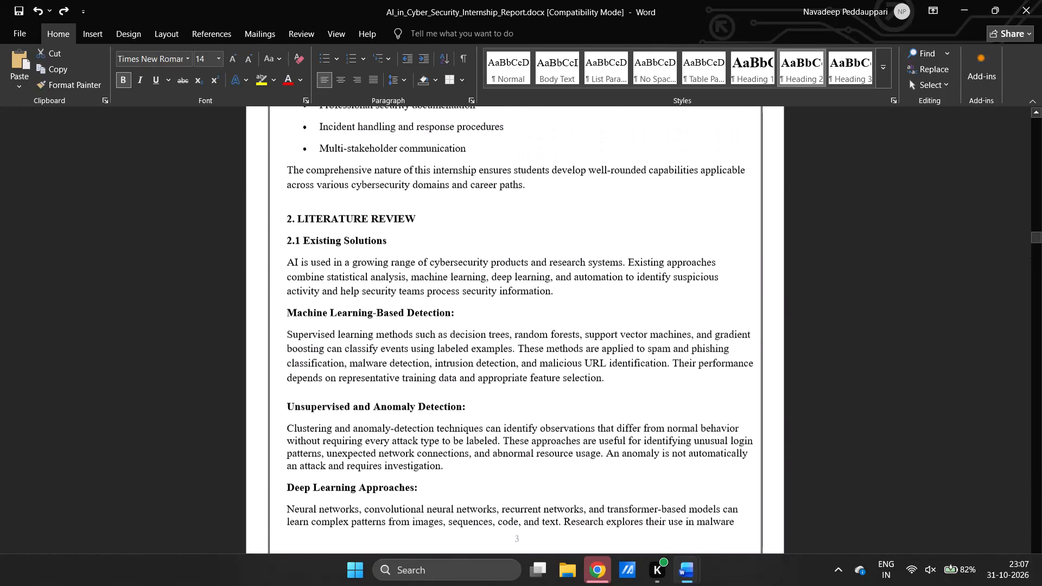
{"action": "triple_click", "coordinate": [321, 217]}
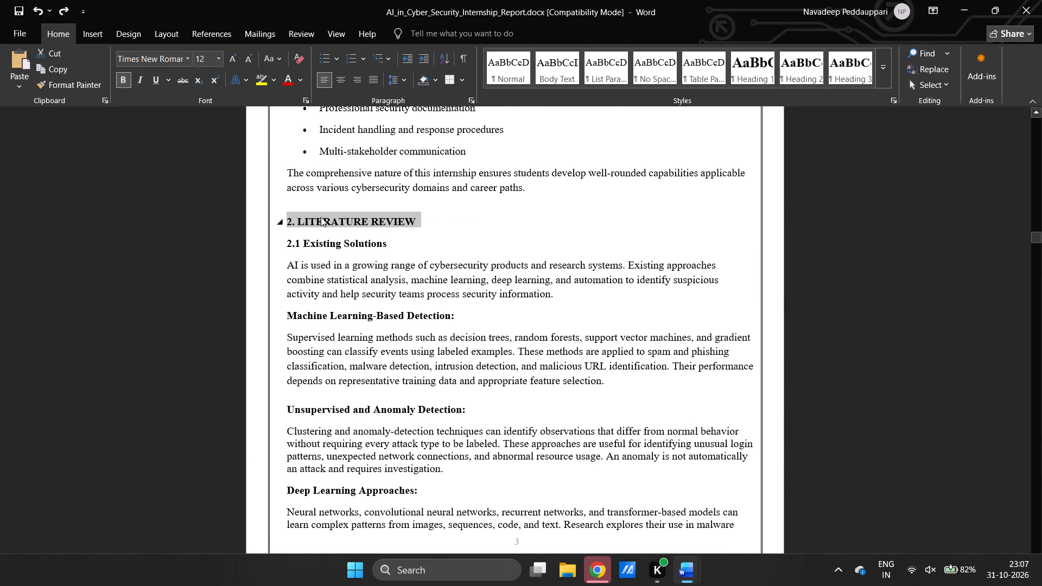
{"action": "key", "text": "ctrl+alt+v"}
Apply the same copied 3. SYSTEM ANALYSIS heading formatting to the 1. INTRODUCTION heading.
{"action": "scroll", "coordinate": [321, 217], "scroll_direction": "up", "scroll_amount": 9}
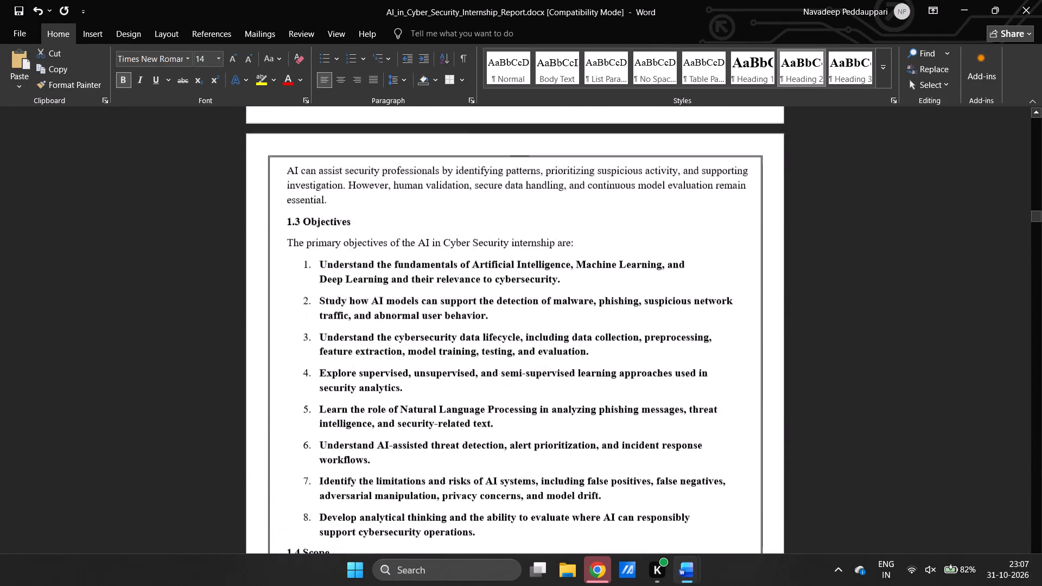
{"action": "scroll", "coordinate": [321, 217], "scroll_direction": "up", "scroll_amount": 5}
{"action": "scroll", "coordinate": [321, 217], "scroll_direction": "down", "scroll_amount": 4}
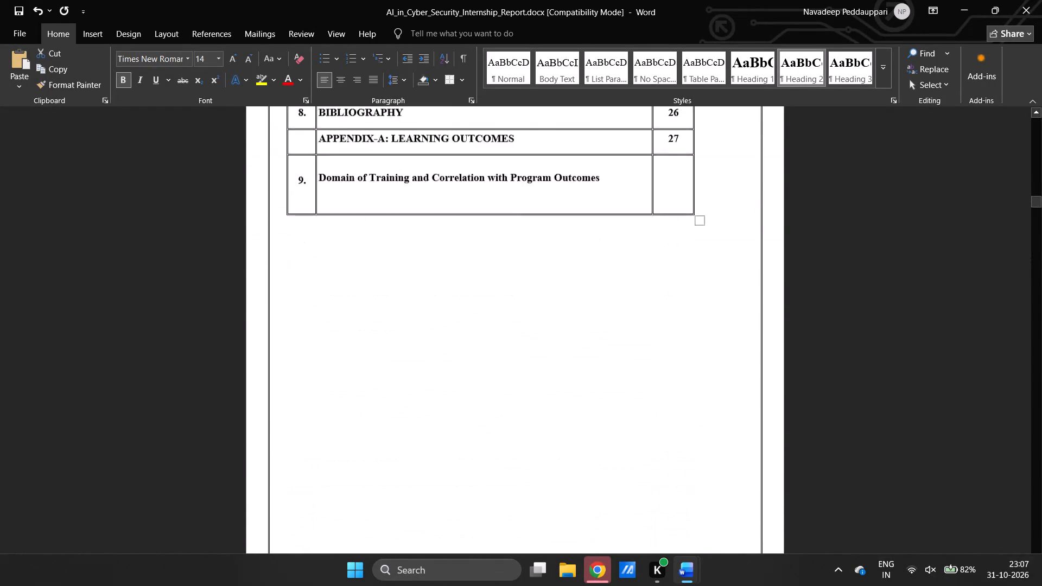
{"action": "scroll", "coordinate": [321, 217], "scroll_direction": "down", "scroll_amount": 2}
{"action": "triple_click", "coordinate": [316, 506]}
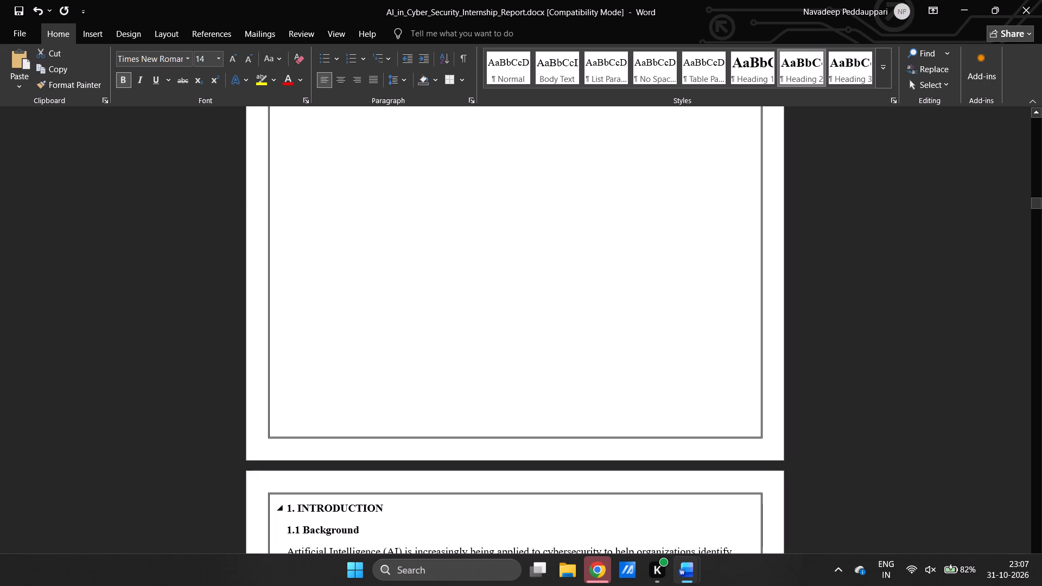
{"action": "key", "text": "ctrl+alt+v"}
Review the headings and page layout from 1. INTRODUCTION through 3.1 Development Approach.
{"action": "scroll", "coordinate": [316, 506], "scroll_direction": "down", "scroll_amount": 2}
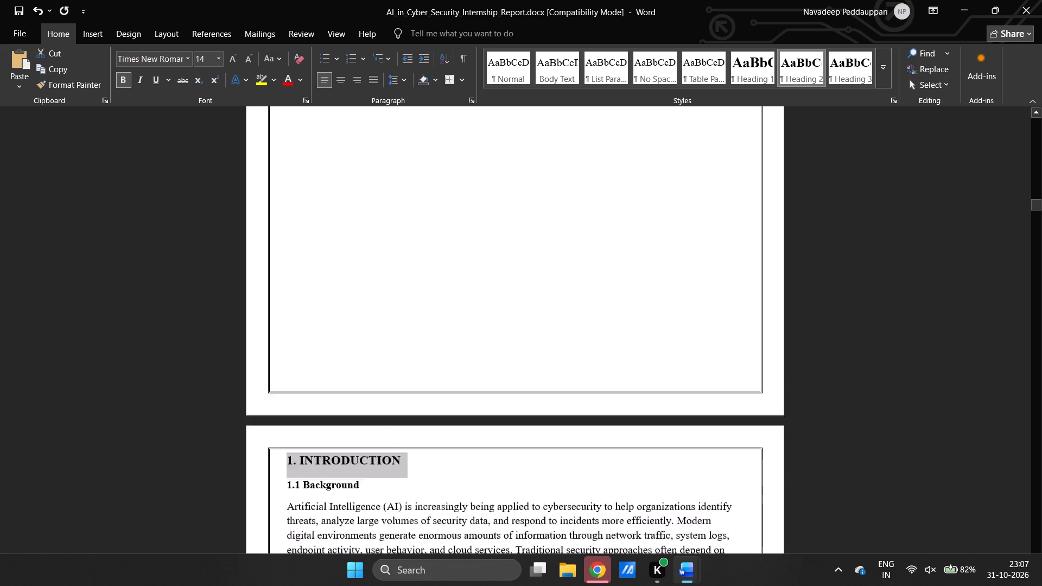
{"action": "scroll", "coordinate": [316, 506], "scroll_direction": "down", "scroll_amount": 2}
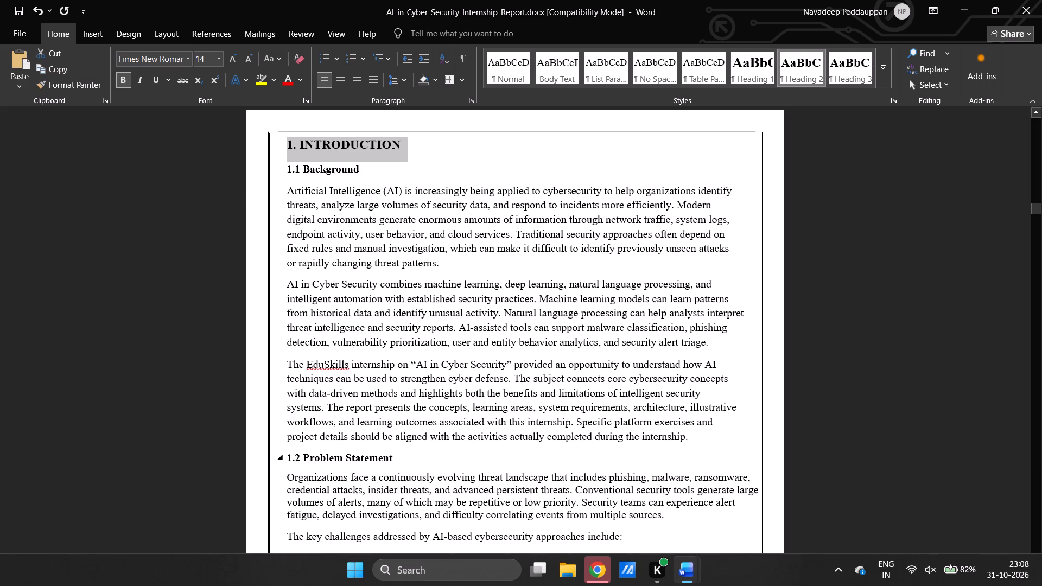
{"action": "scroll", "coordinate": [502, 387], "scroll_direction": "down", "scroll_amount": 6}
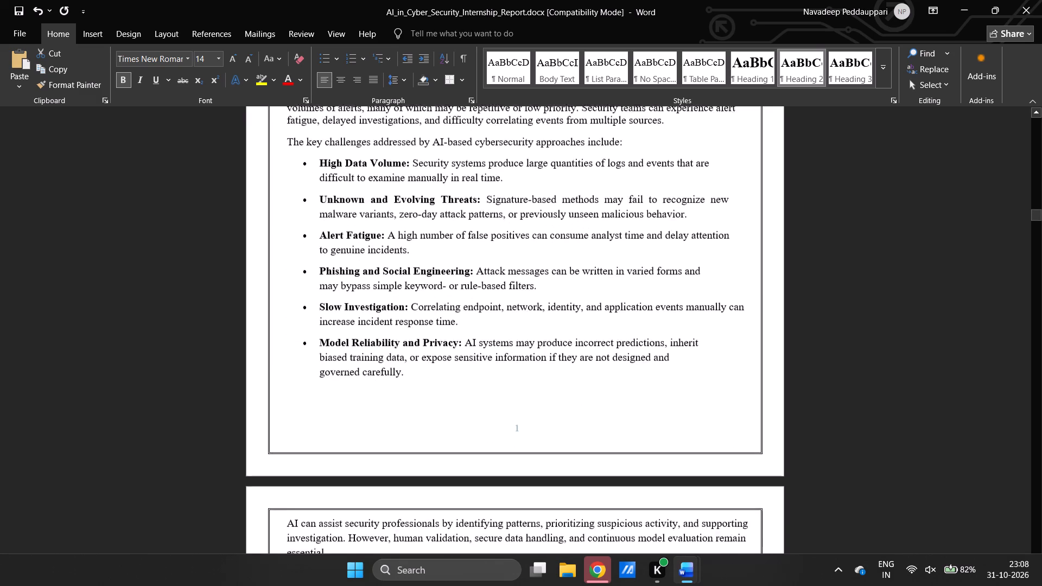
{"action": "scroll", "coordinate": [502, 387], "scroll_direction": "down", "scroll_amount": 7}
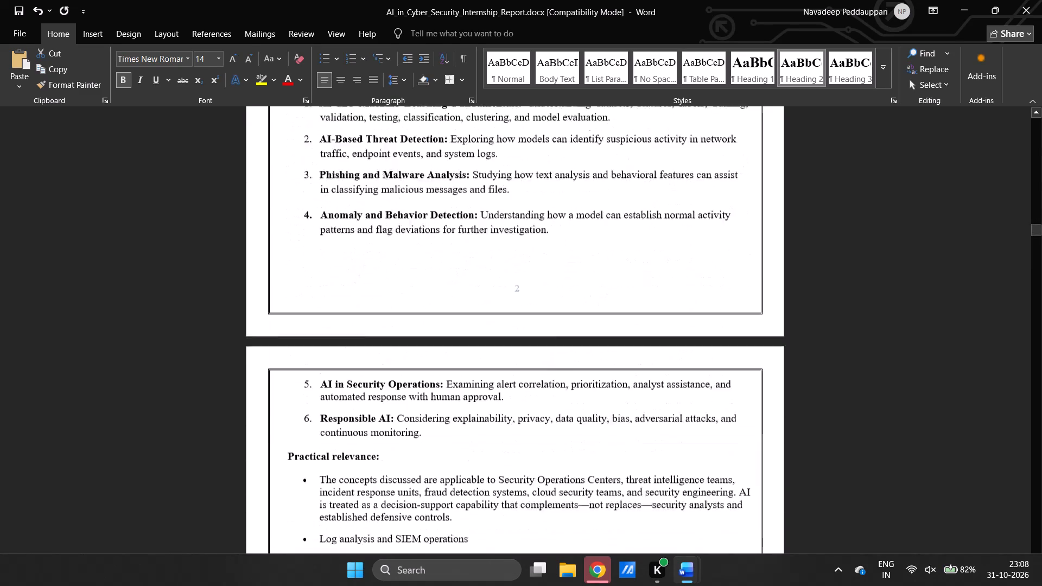
{"action": "scroll", "coordinate": [502, 387], "scroll_direction": "down", "scroll_amount": 5}
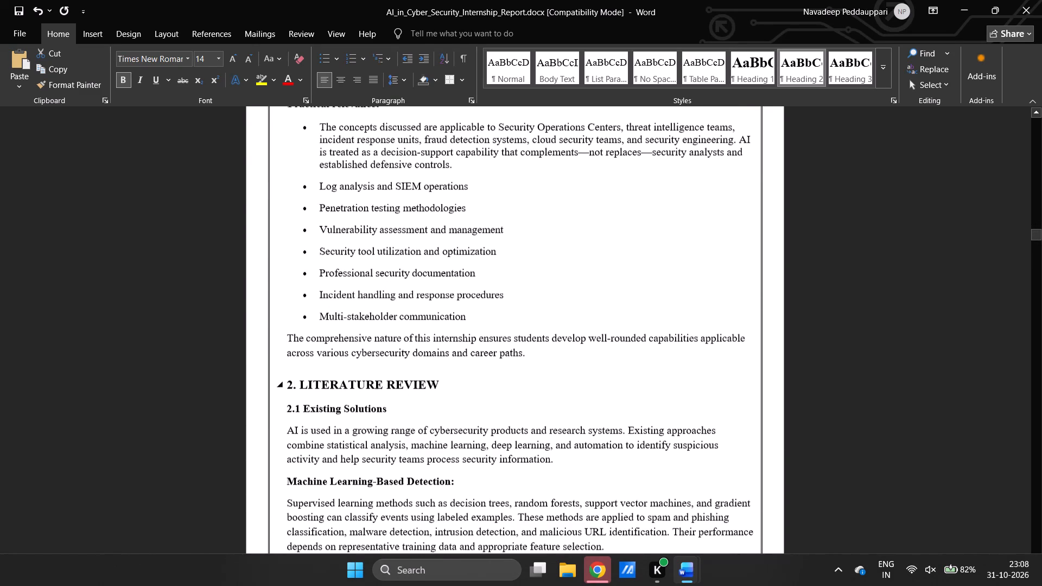
{"action": "scroll", "coordinate": [502, 387], "scroll_direction": "down", "scroll_amount": 2}
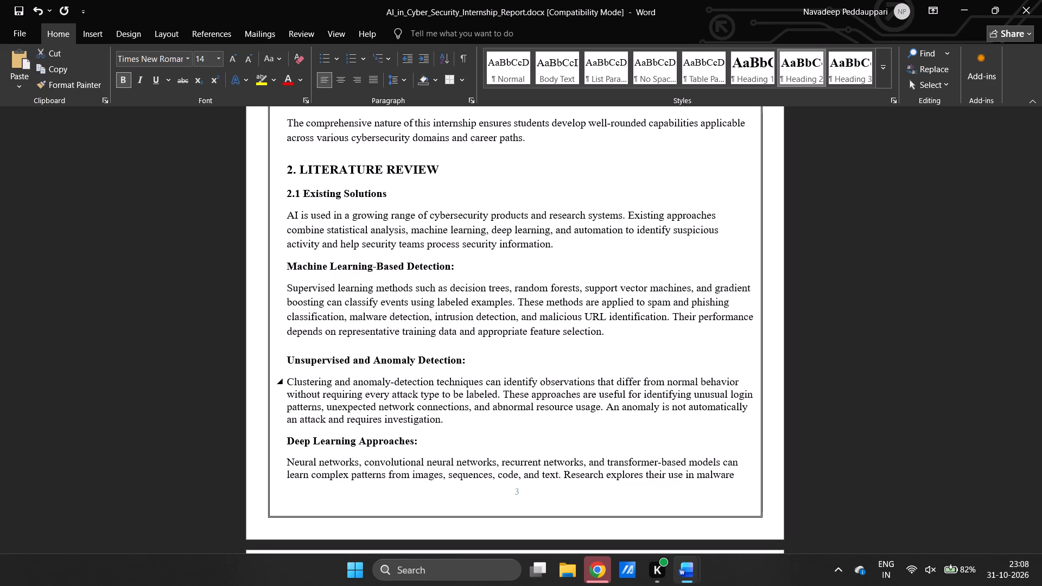
{"action": "scroll", "coordinate": [520, 385], "scroll_direction": "down", "scroll_amount": 4}
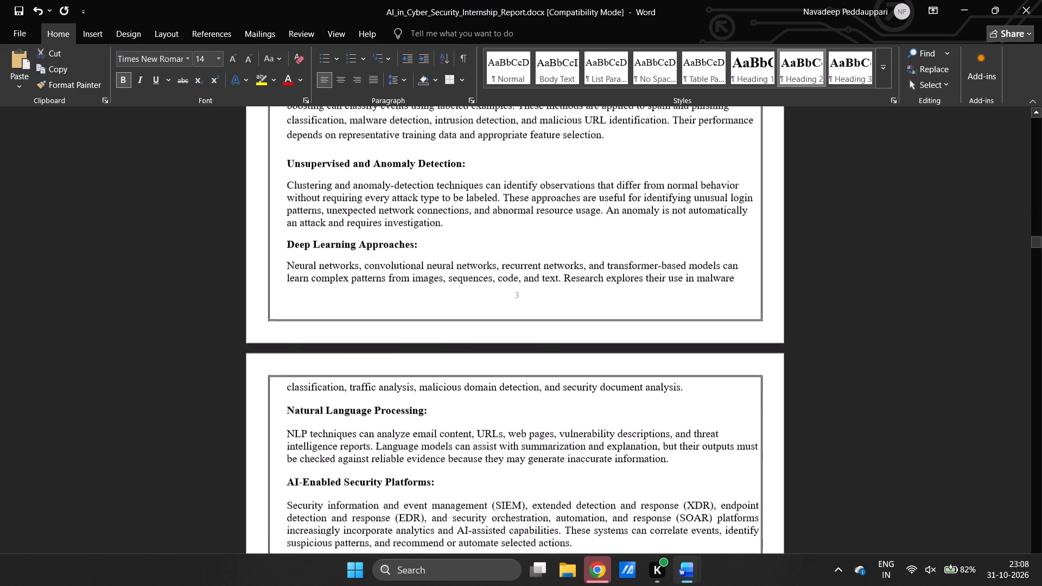
{"action": "scroll", "coordinate": [520, 385], "scroll_direction": "down", "scroll_amount": 10}
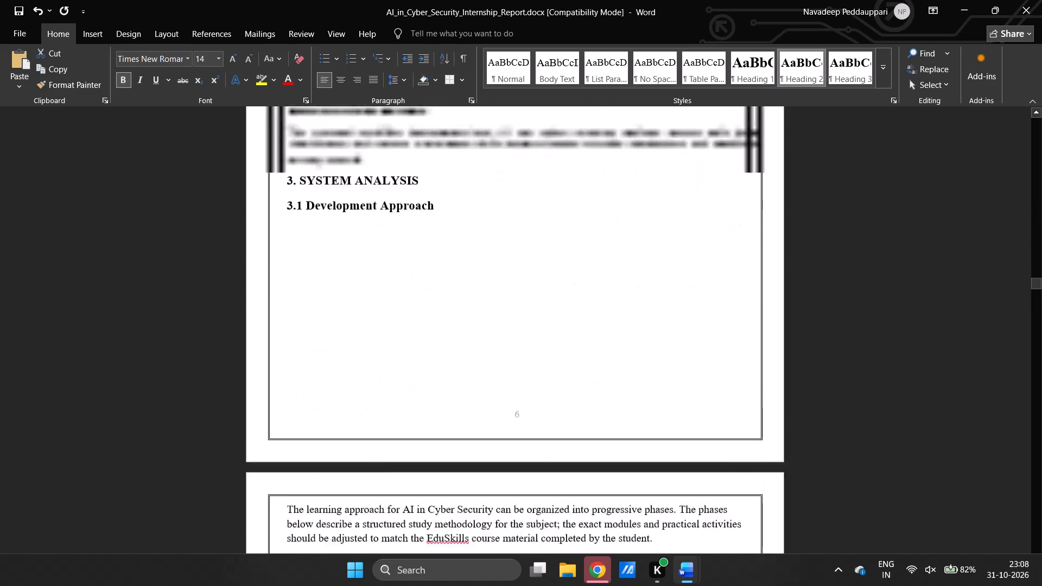
{"action": "scroll", "coordinate": [520, 385], "scroll_direction": "down", "scroll_amount": 1}
{"action": "scroll", "coordinate": [520, 385], "scroll_direction": "up", "scroll_amount": 6}
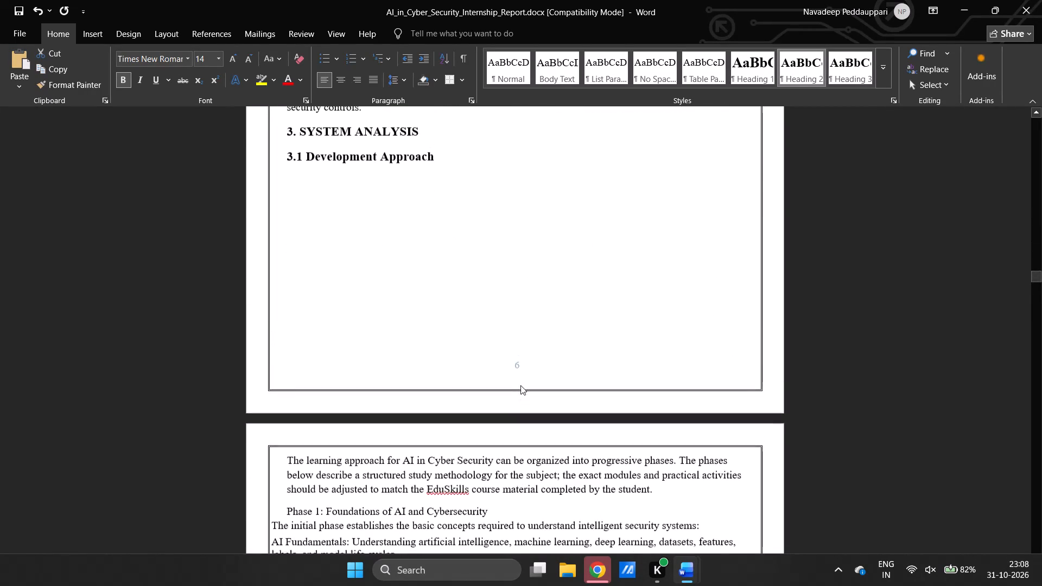
Copy the formatting of the Expected Learning Outcomes heading onto the AI in Cyber Security report's 3.1 Development Approach heading.
{"action": "scroll", "coordinate": [520, 385], "scroll_direction": "down", "scroll_amount": 1}
{"action": "scroll", "coordinate": [520, 385], "scroll_direction": "up", "scroll_amount": 1}
{"action": "scroll", "coordinate": [520, 385], "scroll_direction": "down", "scroll_amount": 1}
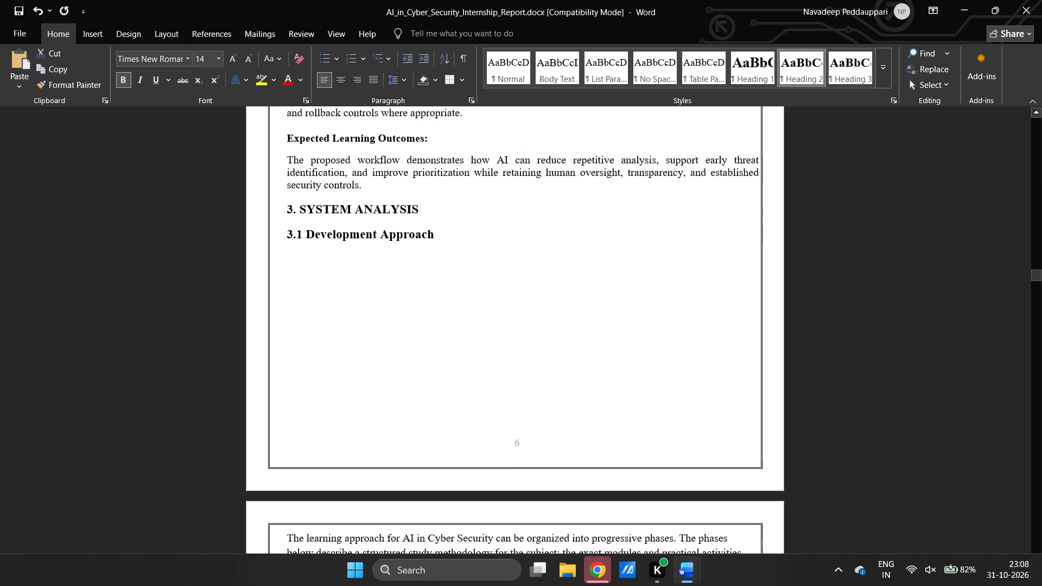
{"action": "scroll", "coordinate": [520, 385], "scroll_direction": "down", "scroll_amount": 1}
{"action": "scroll", "coordinate": [520, 385], "scroll_direction": "up", "scroll_amount": 3}
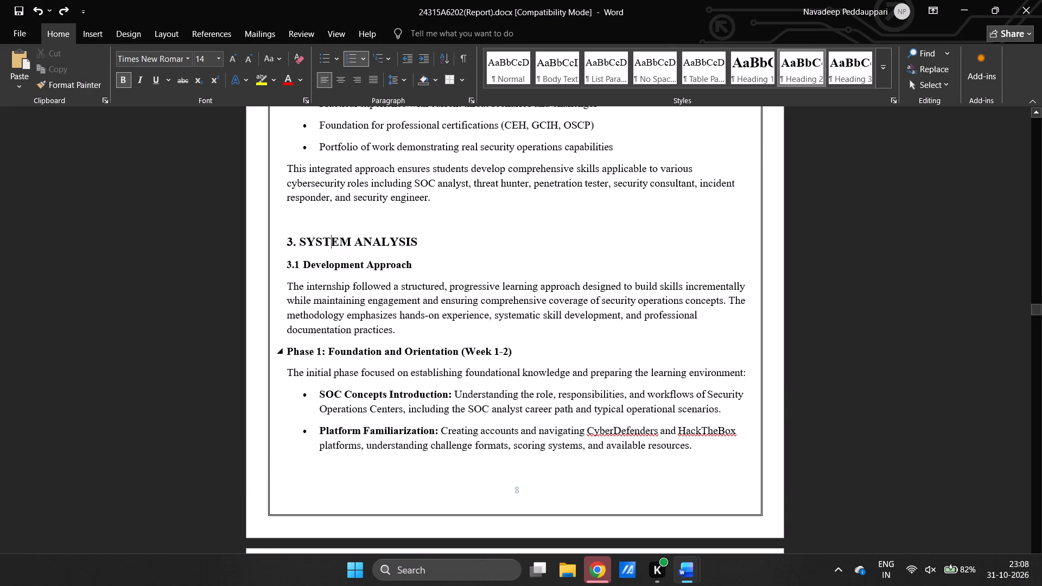
{"action": "left_click", "coordinate": [357, 264]}
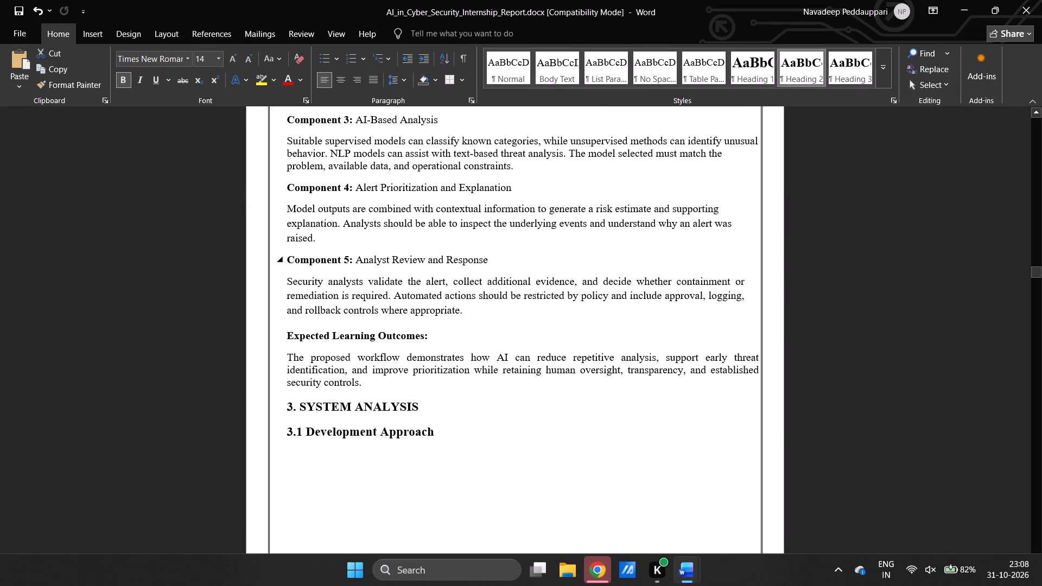
{"action": "left_click", "coordinate": [310, 334]}
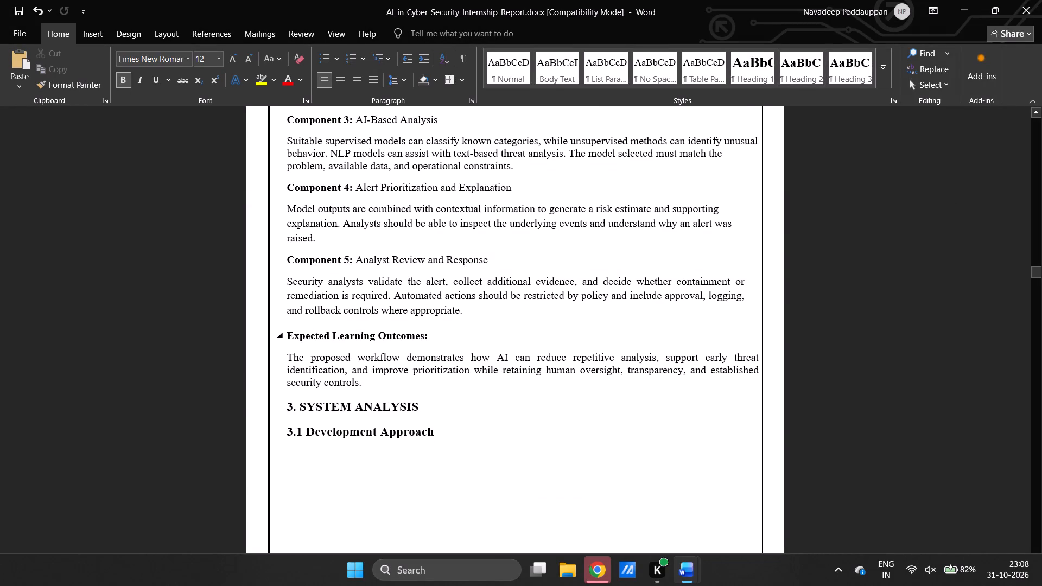
{"action": "triple_click", "coordinate": [322, 333]}
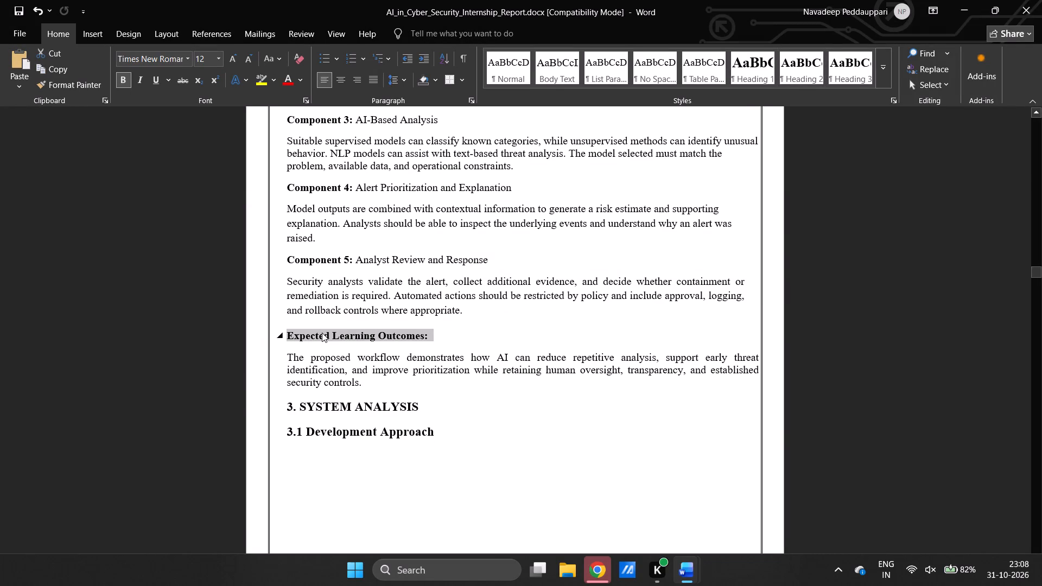
{"action": "key", "text": "ctrl+alt+c"}
{"action": "left_click", "coordinate": [320, 430]}
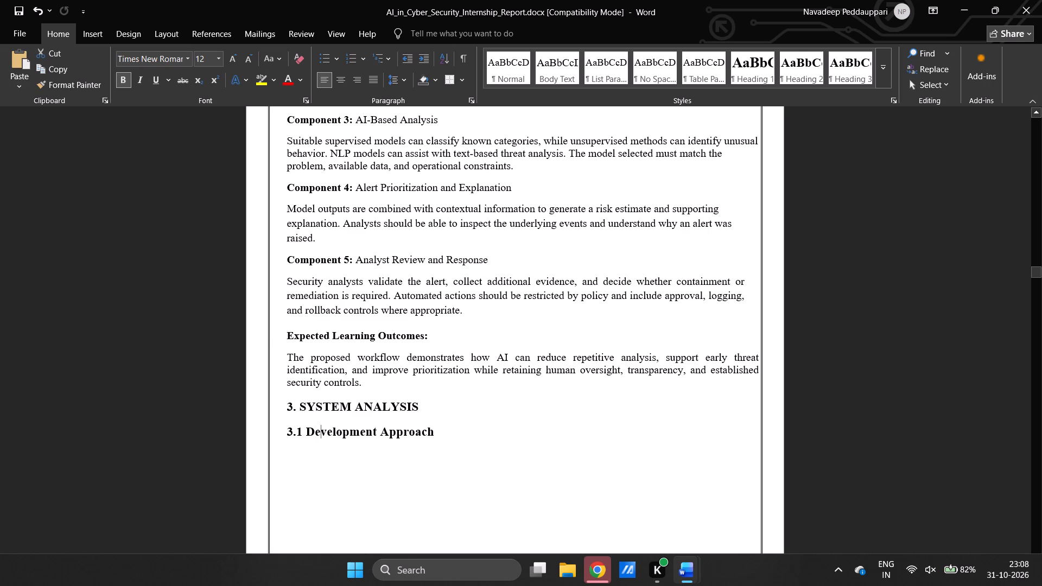
{"action": "triple_click", "coordinate": [320, 430]}
{"action": "key", "text": "ctrl+alt+v"}
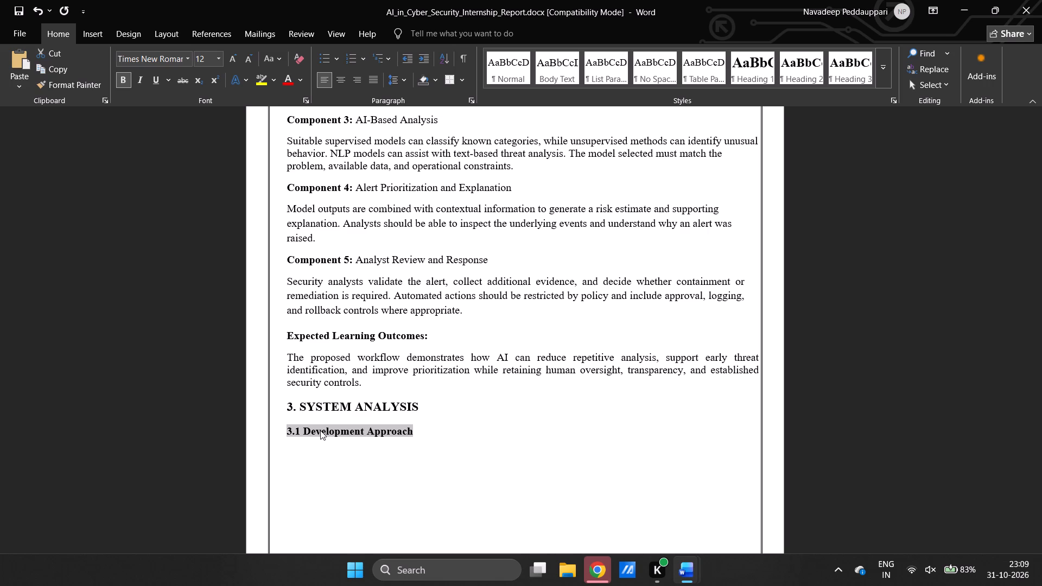
Bring the learning approach paragraph up from the following page beneath the 3.1 Development Approach heading, separated by an empty line.
{"action": "left_click", "coordinate": [424, 431]}
{"action": "left_click", "coordinate": [388, 460]}
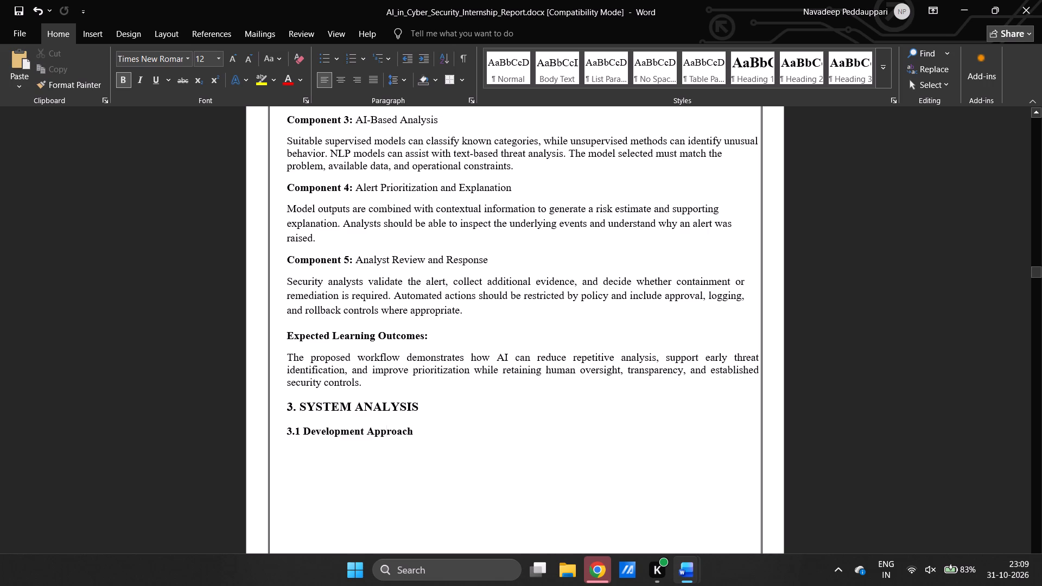
{"action": "key", "text": "End"}
{"action": "key", "text": "Delete"}
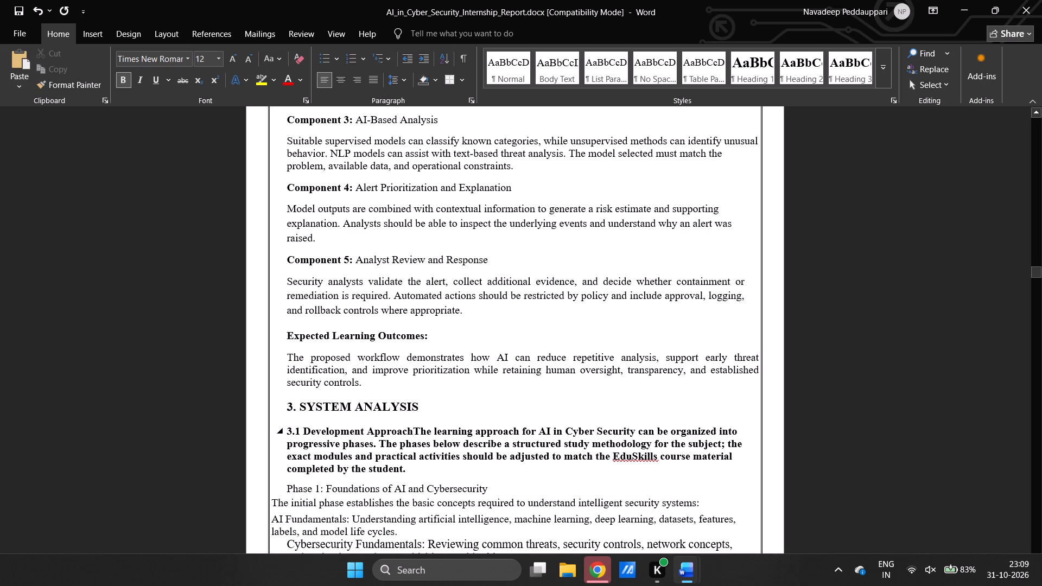
{"action": "key", "text": "Return"}
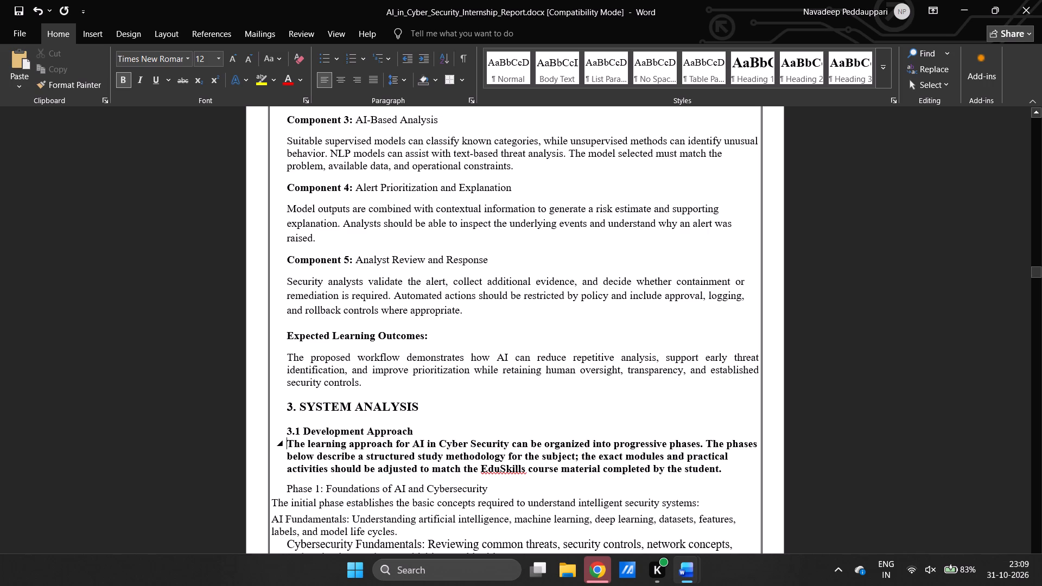
{"action": "key", "text": "Return"}
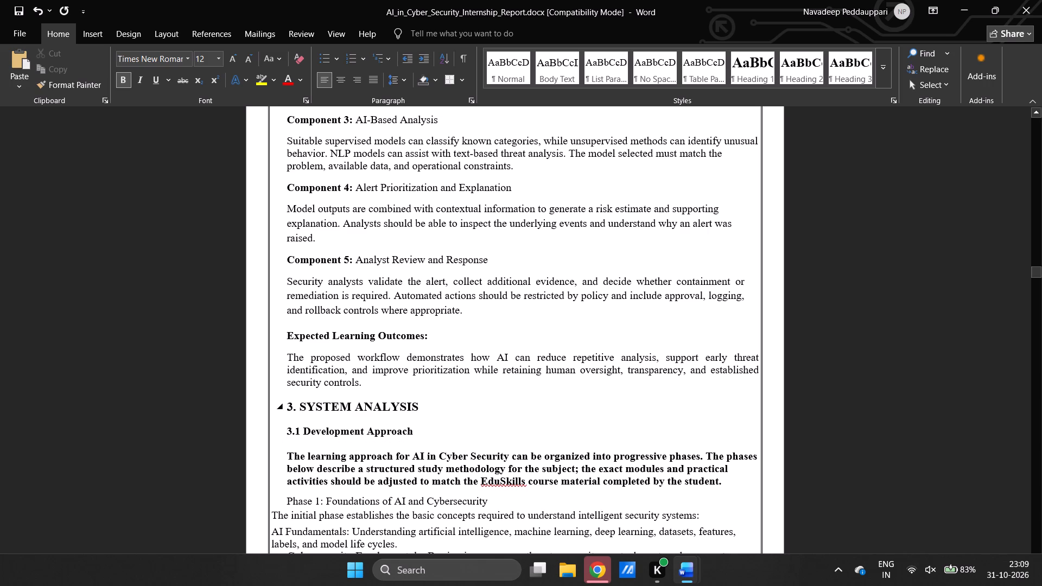
Copy the SOC report's 3.1 Development Approach body text formatting onto the AI in Cyber Security report's learning approach paragraph.
{"action": "scroll", "coordinate": [486, 415], "scroll_direction": "down", "scroll_amount": 2}
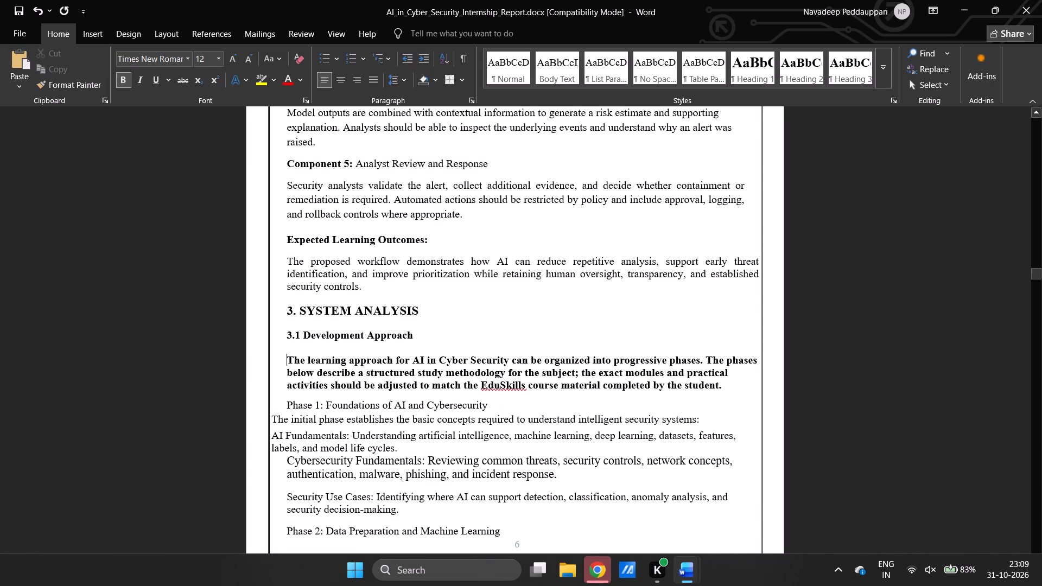
{"action": "scroll", "coordinate": [450, 394], "scroll_direction": "down", "scroll_amount": 1}
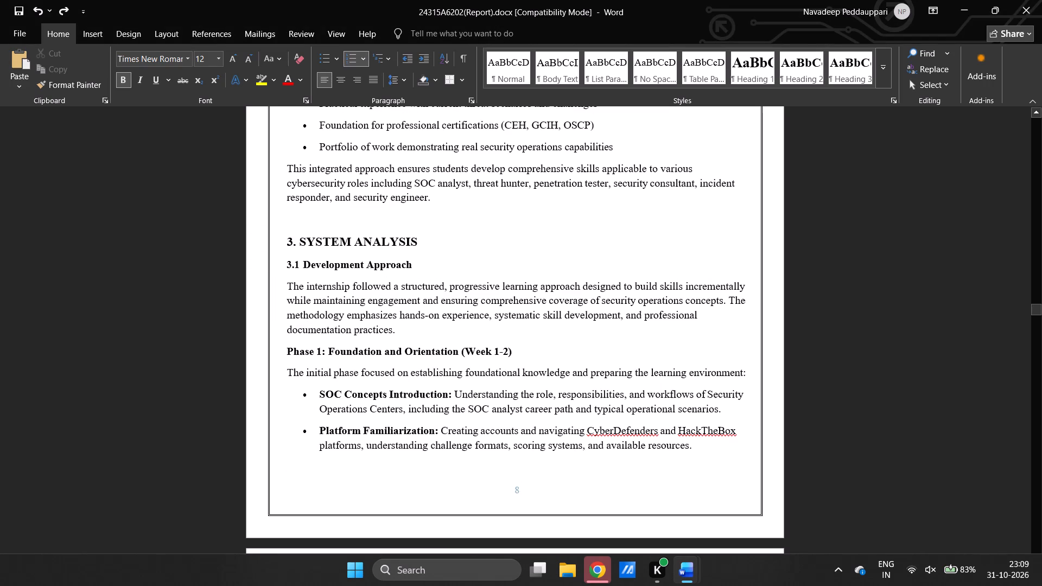
{"action": "scroll", "coordinate": [450, 394], "scroll_direction": "down", "scroll_amount": 1}
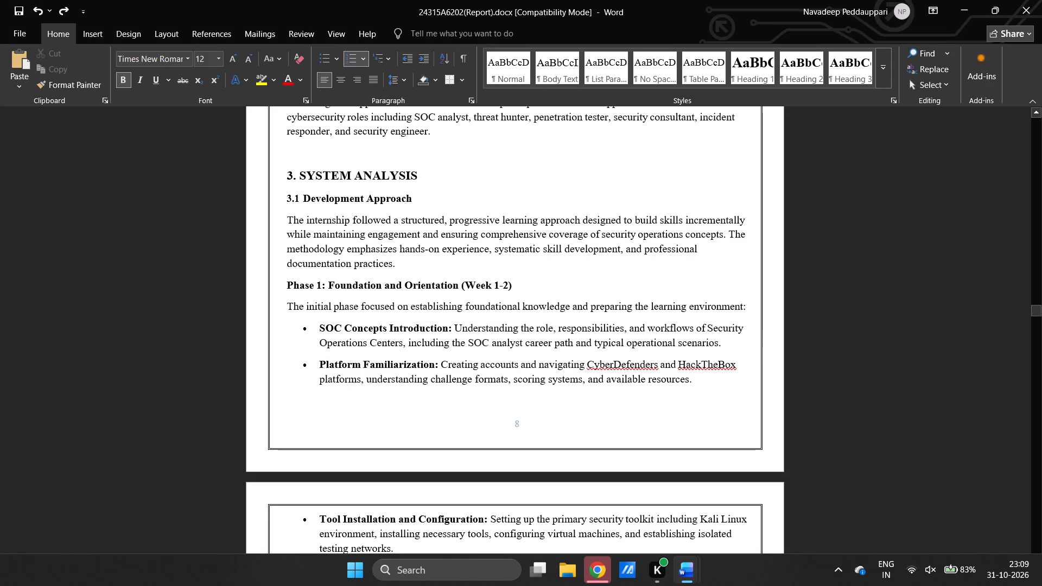
{"action": "left_click_drag", "start_coordinate": [332, 236], "coordinate": [361, 250]}
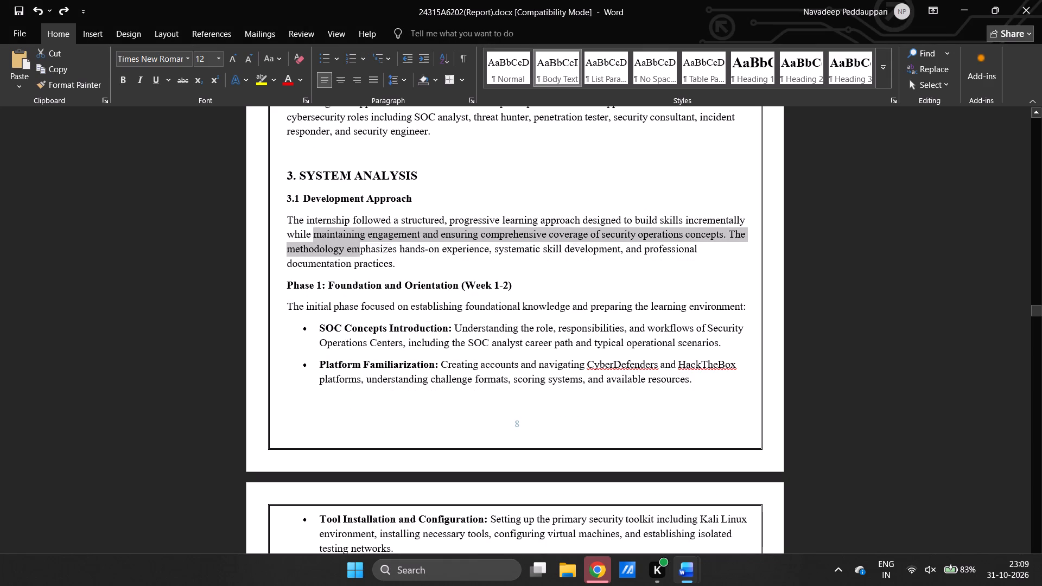
{"action": "key", "text": "ctrl+alt+c"}
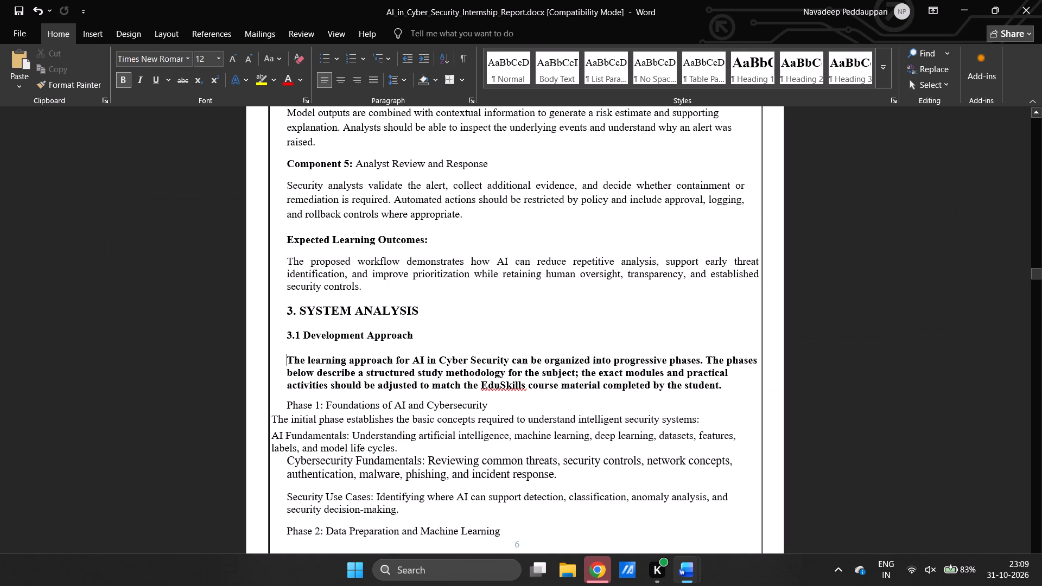
{"action": "left_click_drag", "start_coordinate": [287, 358], "coordinate": [607, 377]}
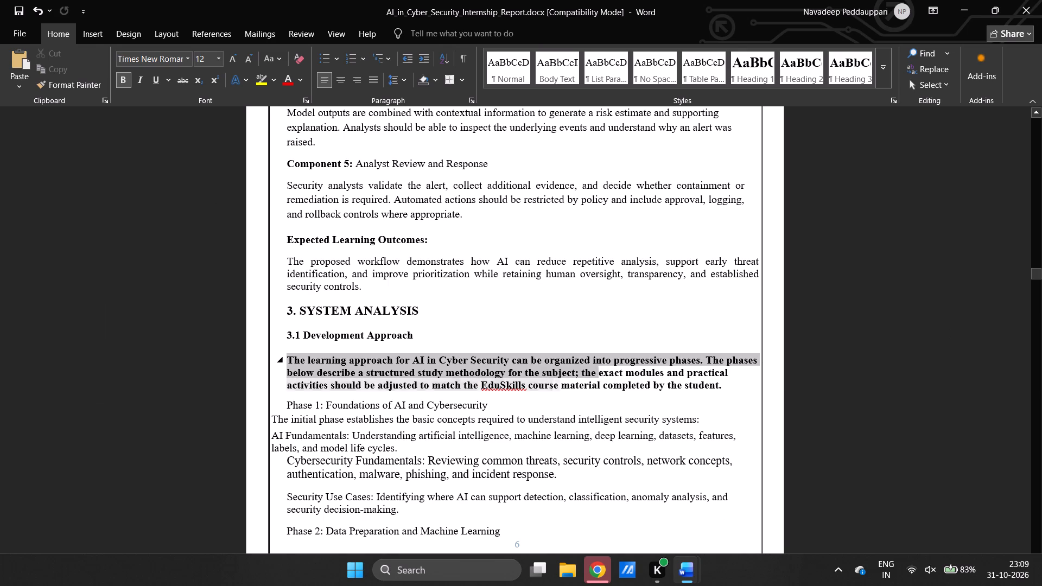
{"action": "left_click_drag", "start_coordinate": [607, 377], "coordinate": [725, 390]}
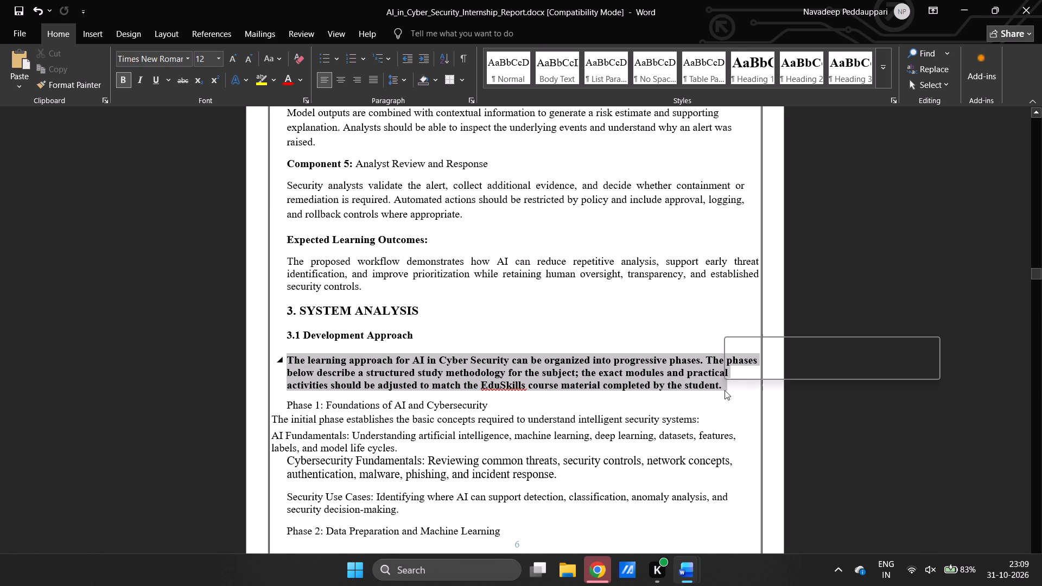
{"action": "key", "text": "ctrl+alt+v"}
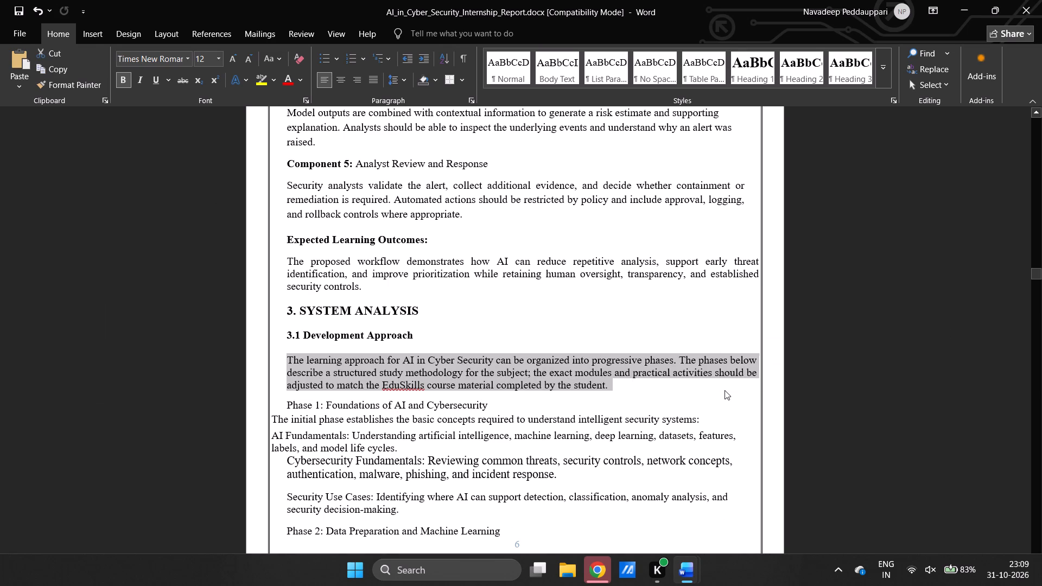
{"action": "left_click", "coordinate": [497, 346]}
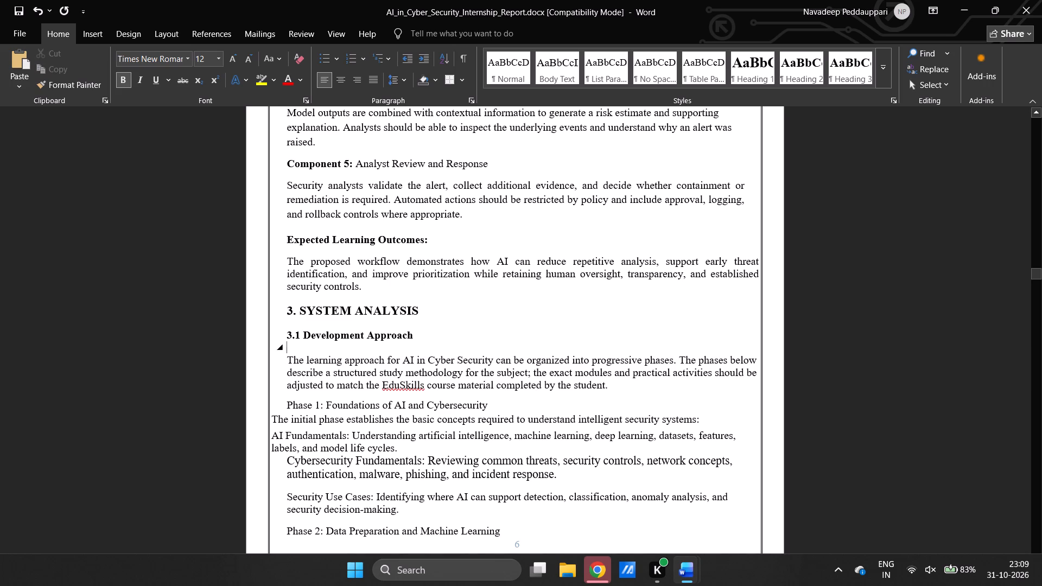
Copy the formatting of the SOC report's Phase 1 heading onto the Phase 1: Foundations of AI and Cybersecurity heading.
{"action": "scroll", "coordinate": [497, 346], "scroll_direction": "down", "scroll_amount": 2}
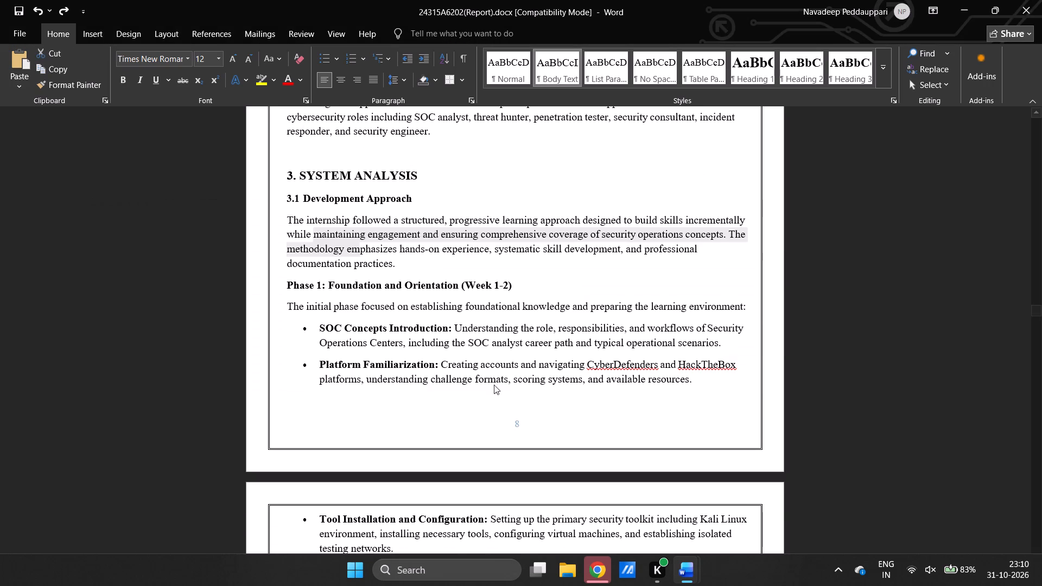
{"action": "double_click", "coordinate": [373, 282]}
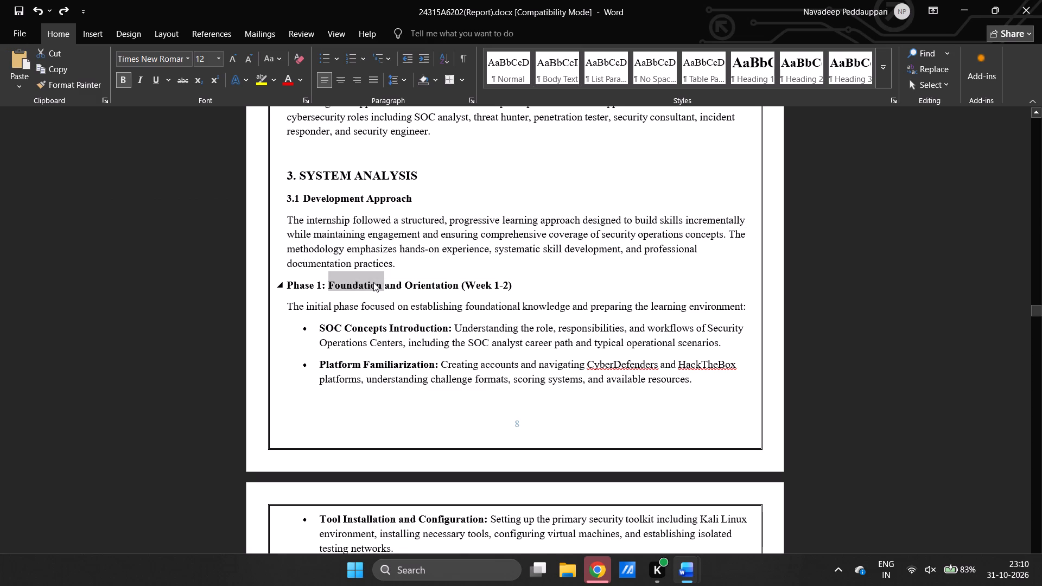
{"action": "key", "text": "ctrl+alt+c"}
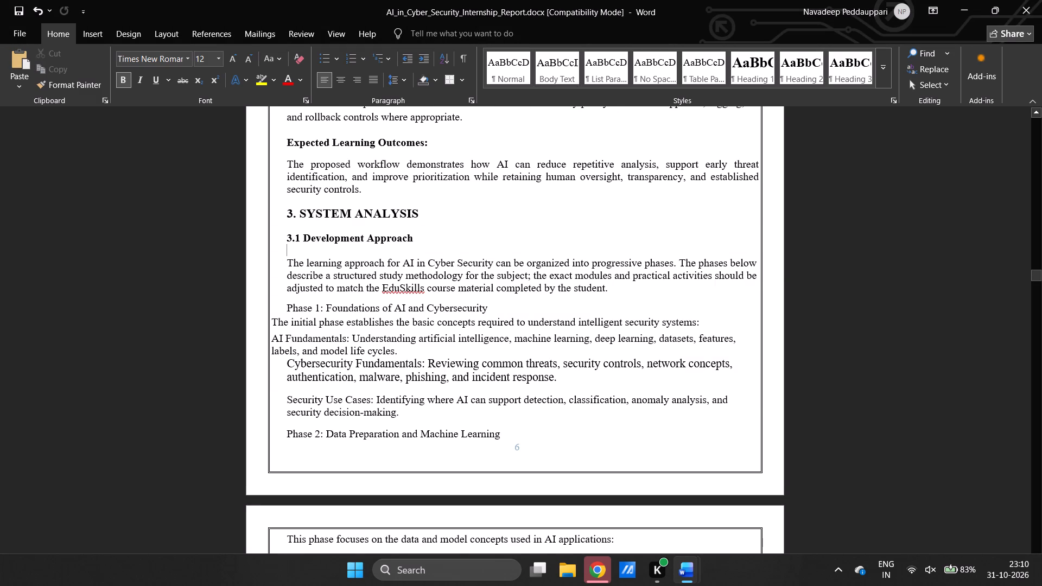
{"action": "triple_click", "coordinate": [354, 305]}
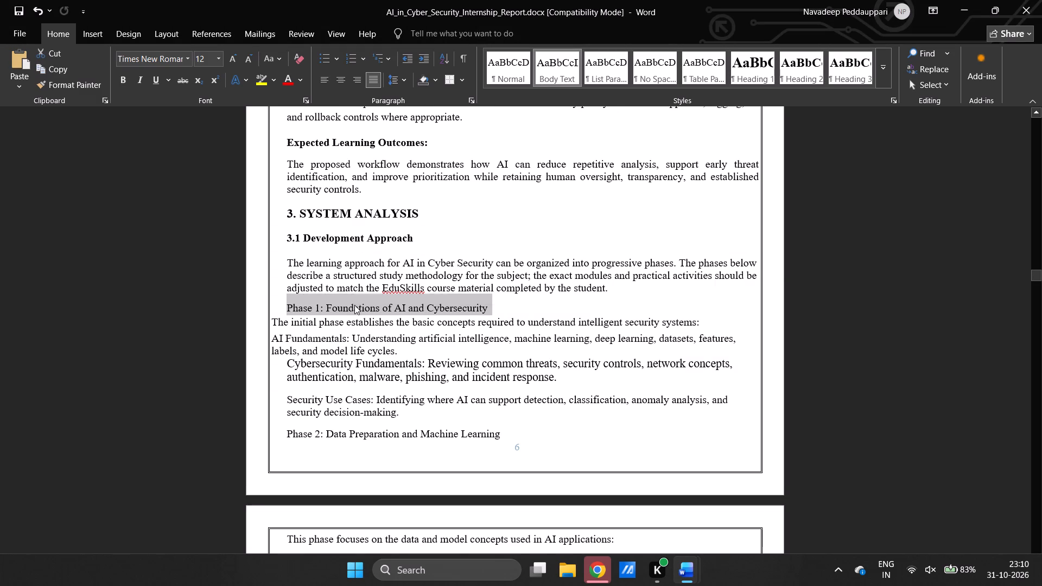
{"action": "key", "text": "ctrl+alt+v"}
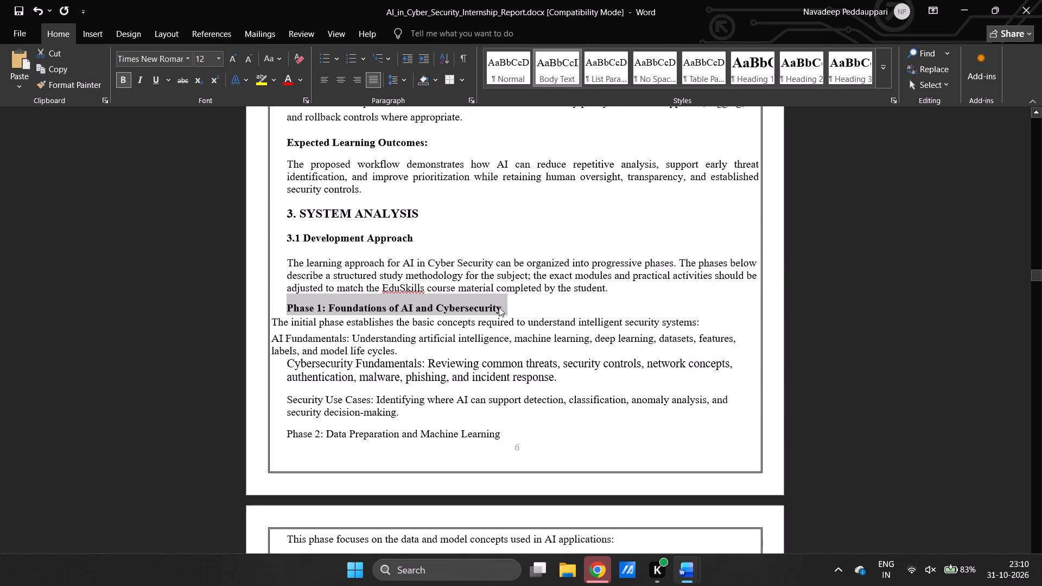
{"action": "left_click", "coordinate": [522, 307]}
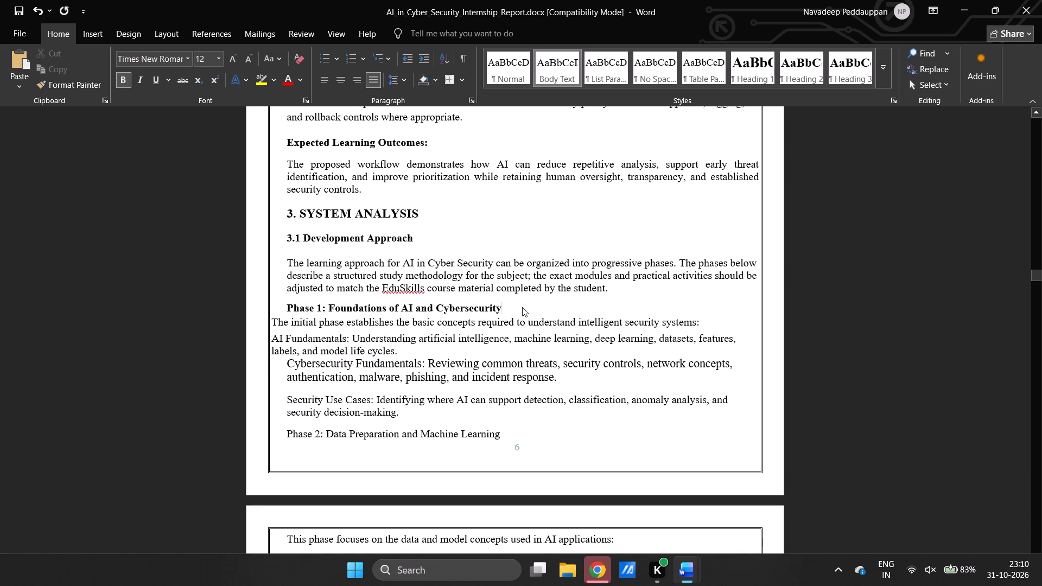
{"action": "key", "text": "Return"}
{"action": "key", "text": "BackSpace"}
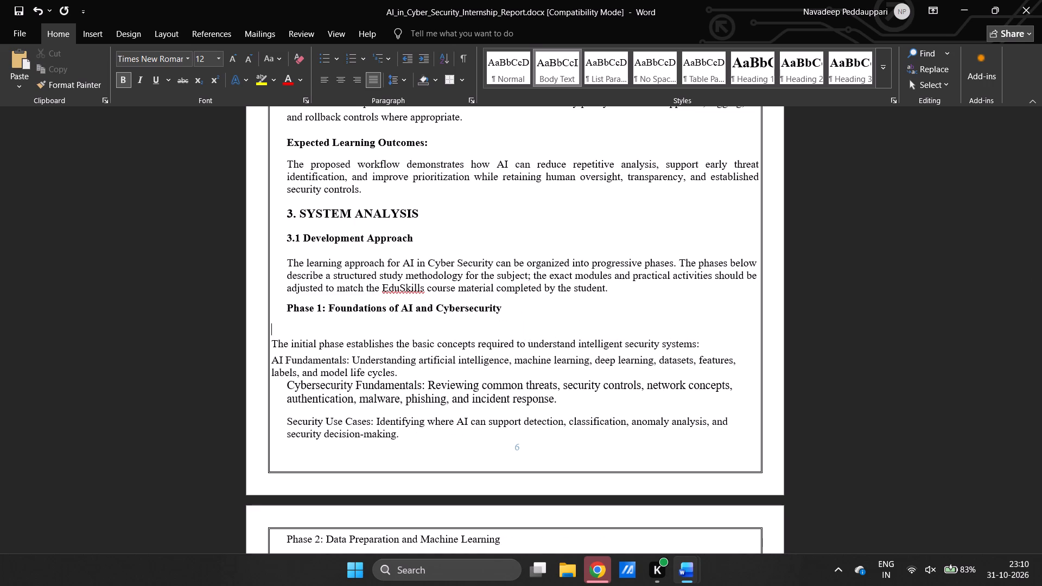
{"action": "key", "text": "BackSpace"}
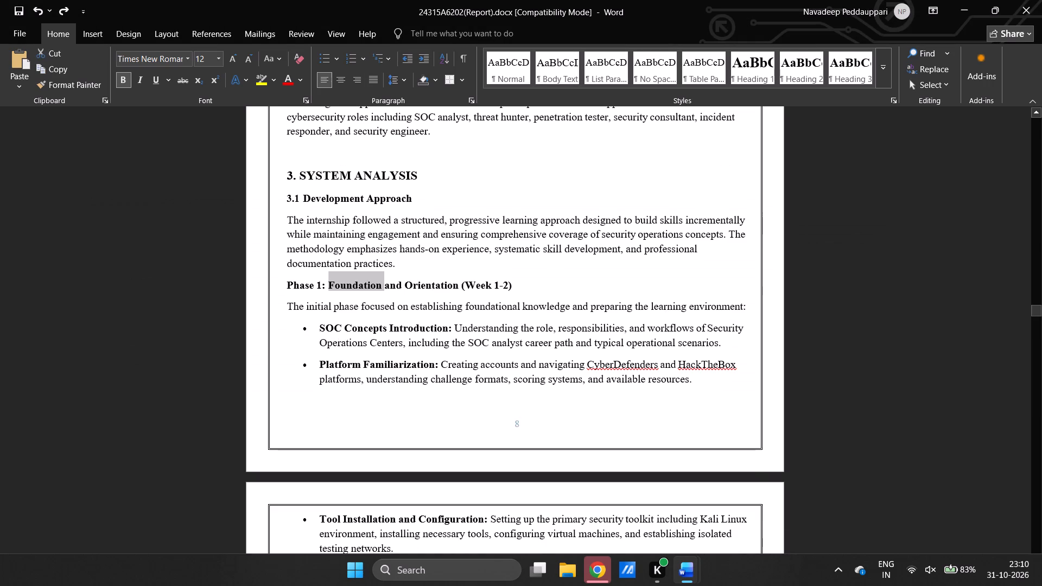
Check the SOC report's Phase 1 layout and indent the sentence "The initial phase establishes the basic concepts" to match.
{"action": "scroll", "coordinate": [422, 342], "scroll_direction": "down", "scroll_amount": 3}
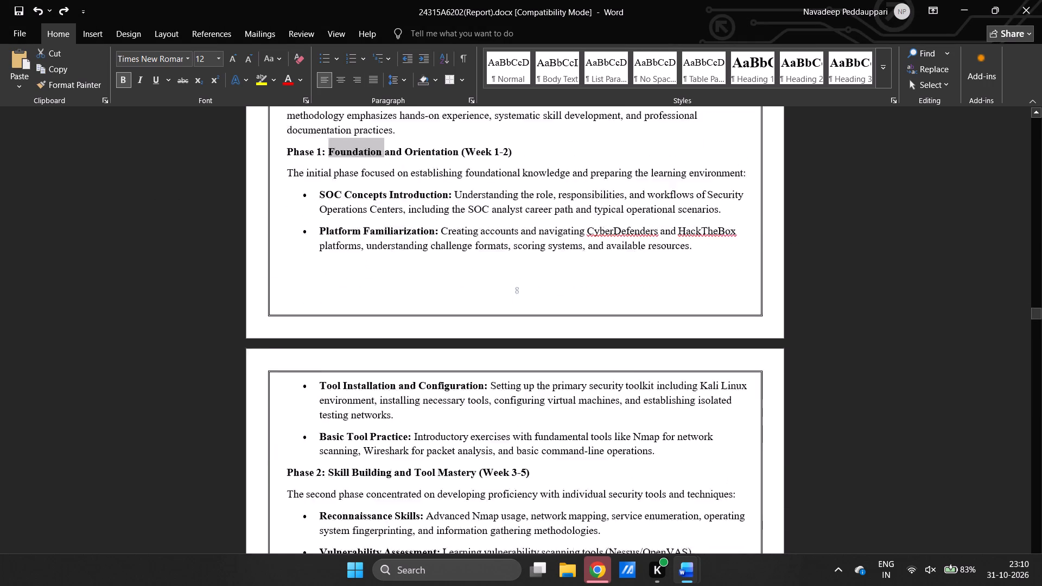
{"action": "scroll", "coordinate": [422, 342], "scroll_direction": "down", "scroll_amount": 2}
{"action": "scroll", "coordinate": [422, 342], "scroll_direction": "up", "scroll_amount": 1}
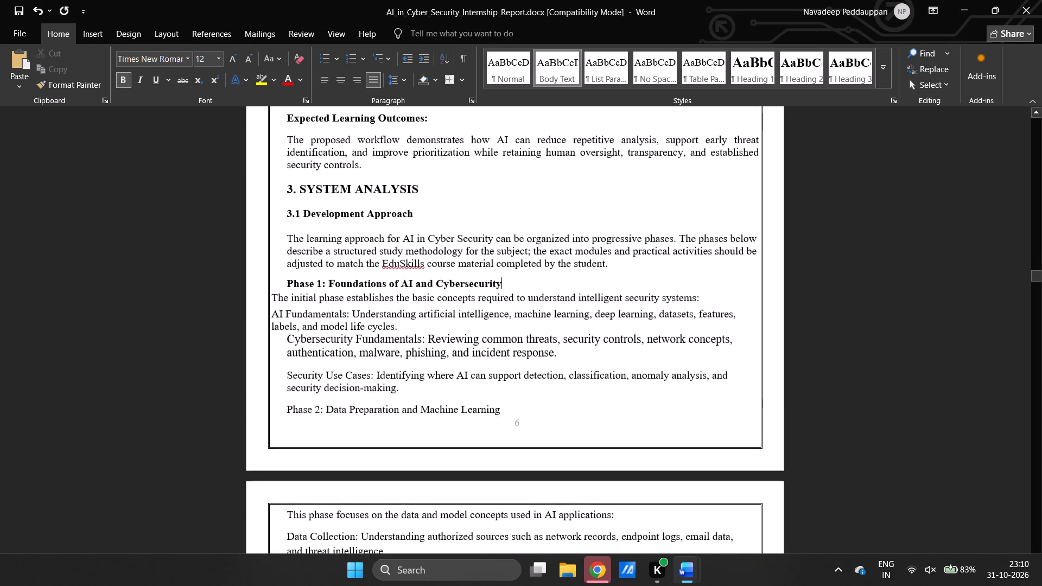
{"action": "left_click", "coordinate": [271, 298]}
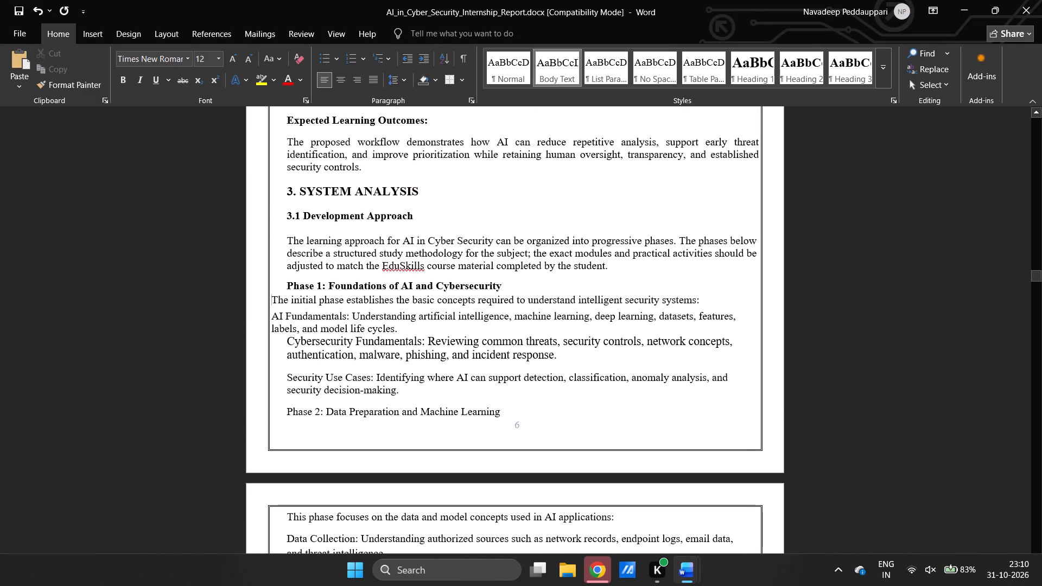
{"action": "key", "text": "Tab"}
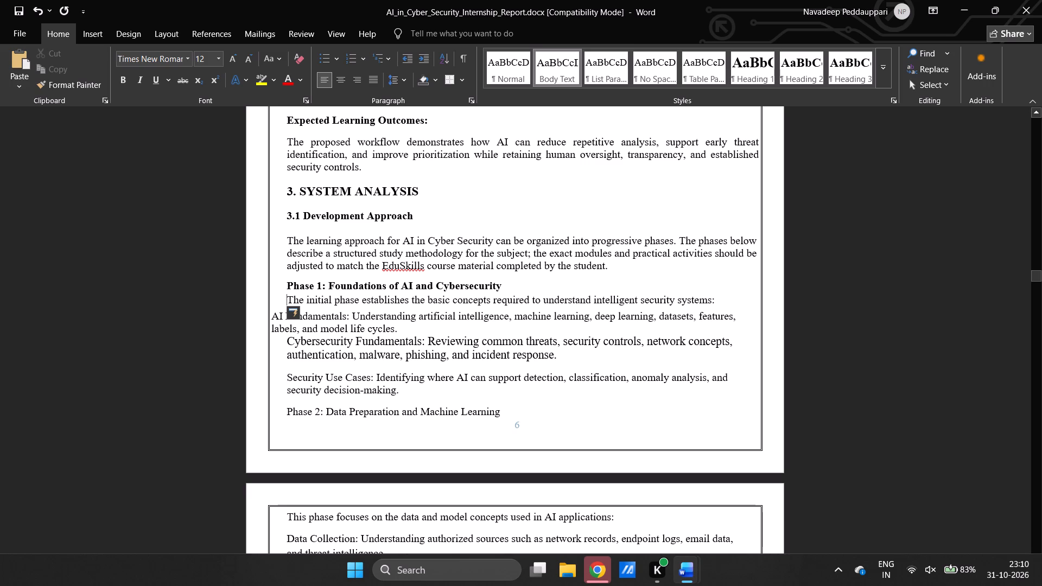
Set the line spacing of the Phase 1: Foundations of AI and Cybersecurity heading to 1.5.
{"action": "left_click", "coordinate": [504, 286]}
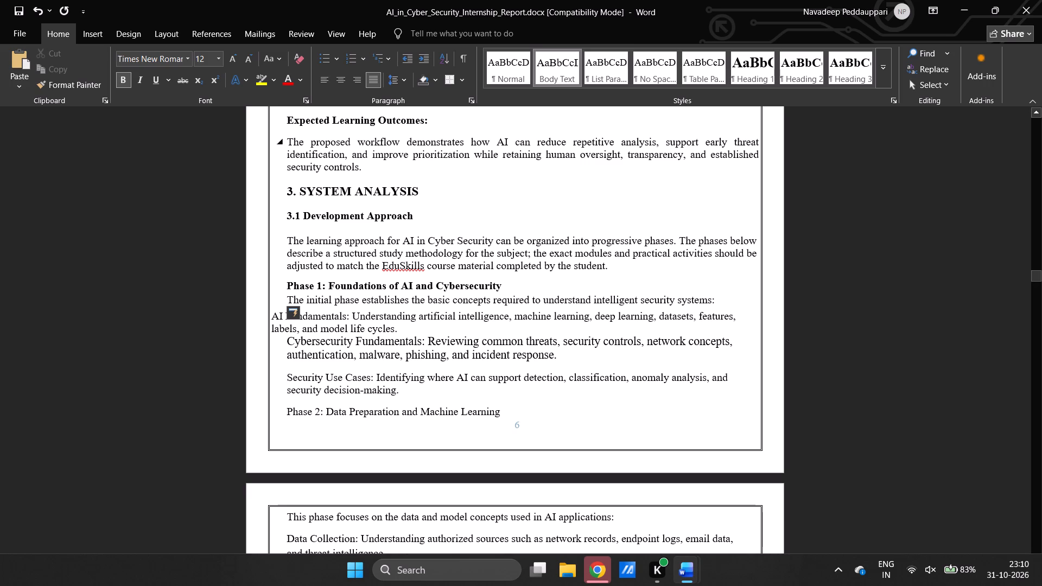
{"action": "left_click", "coordinate": [407, 79]}
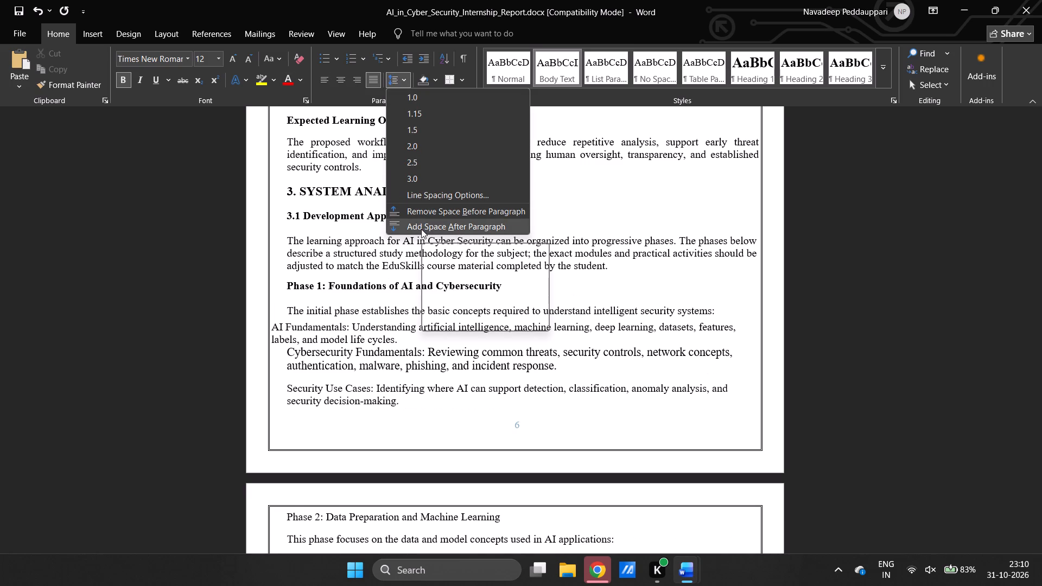
{"action": "left_click", "coordinate": [413, 125]}
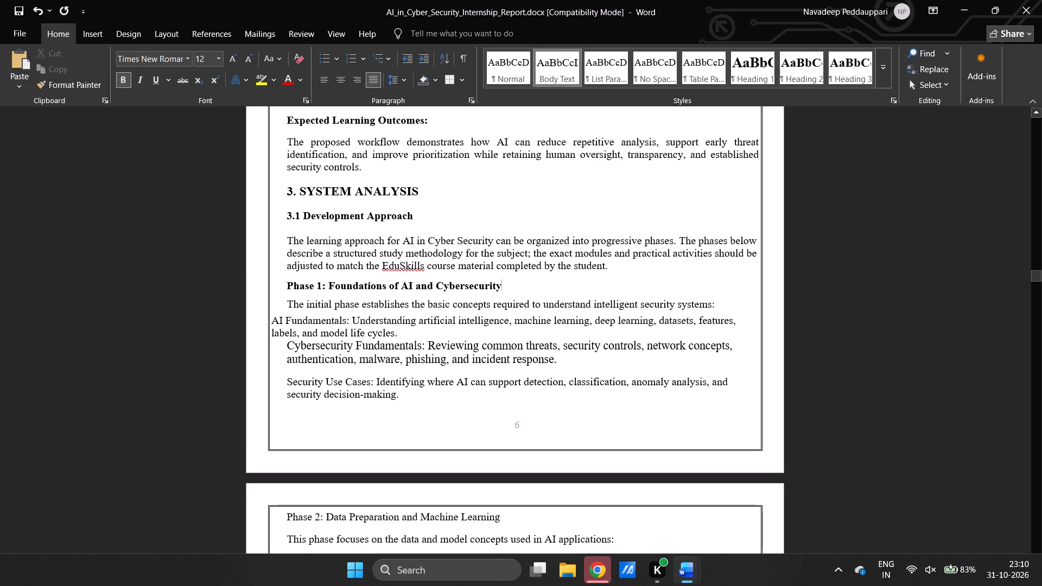
Apply round bullets to the AI Fundamentals, Cybersecurity Fundamentals and Security Use Cases paragraphs under Phase 1.
{"action": "left_click_drag", "start_coordinate": [272, 321], "coordinate": [385, 402]}
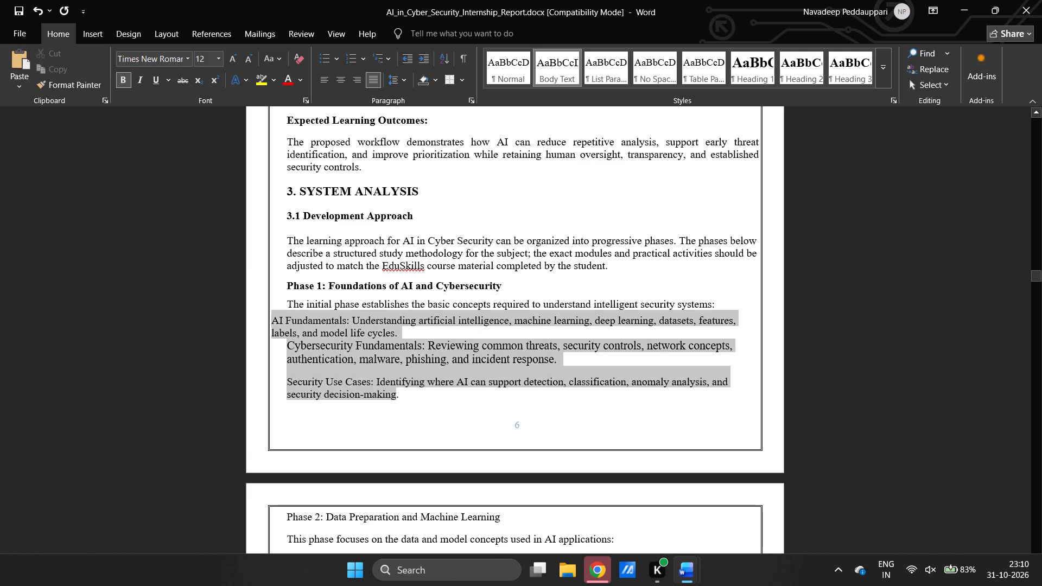
{"action": "left_click_drag", "start_coordinate": [385, 402], "coordinate": [411, 410]}
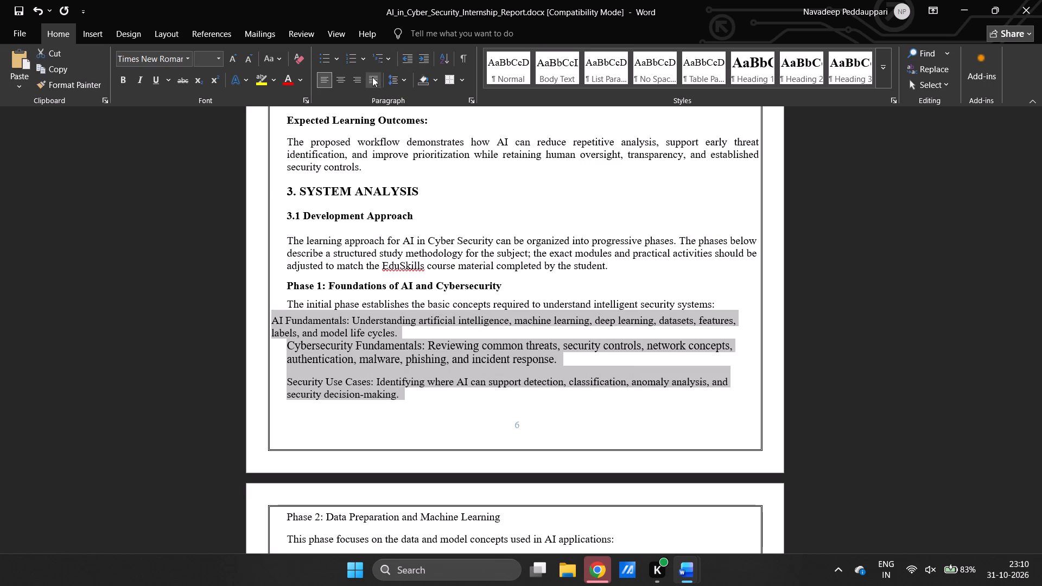
{"action": "left_click", "coordinate": [335, 62]}
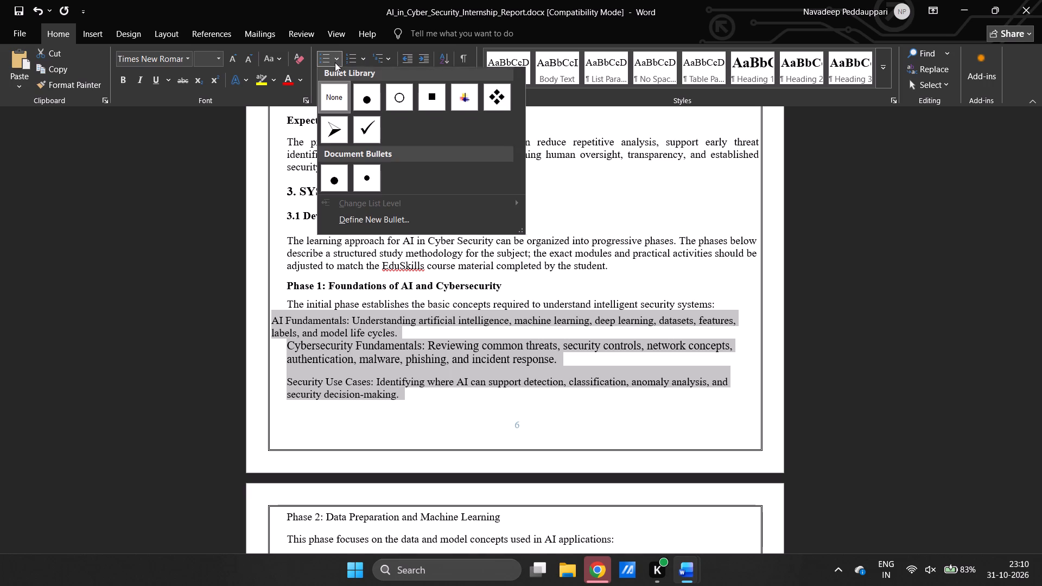
{"action": "left_click", "coordinate": [366, 103]}
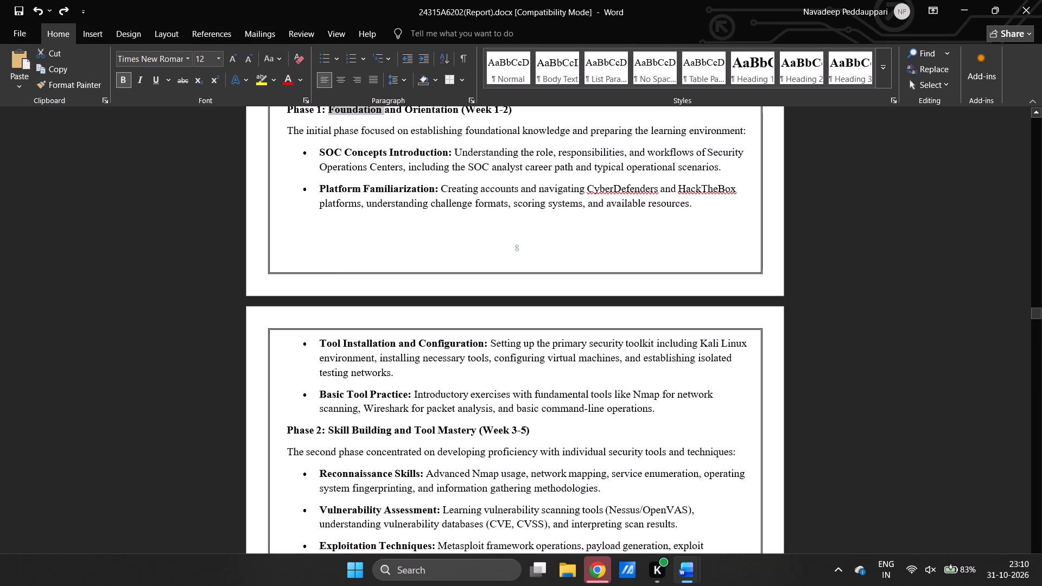
Copy the text formatting of the SOC report's SOC Concepts Introduction description onto the three Phase 1 bullets in the AI in Cyber Security report.
{"action": "scroll", "coordinate": [360, 211], "scroll_direction": "up", "scroll_amount": 1}
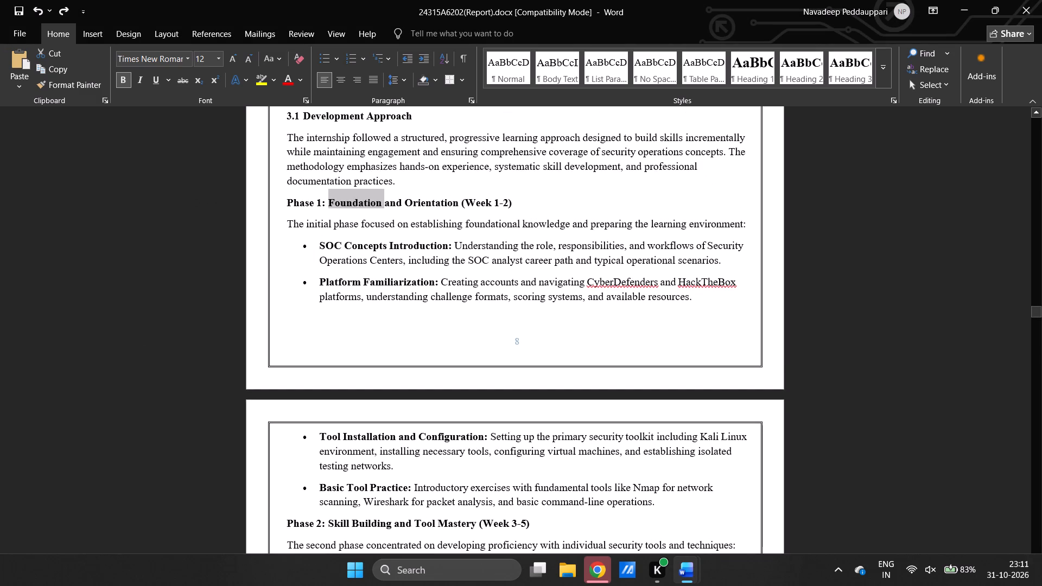
{"action": "left_click_drag", "start_coordinate": [469, 245], "coordinate": [520, 265]}
{"action": "key", "text": "ctrl+alt+c"}
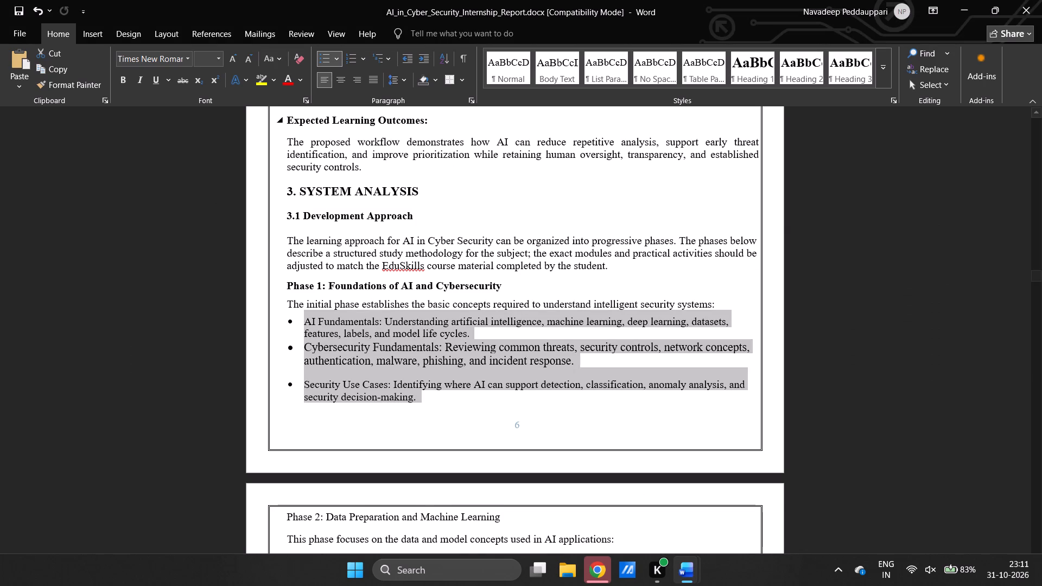
{"action": "key", "text": "ctrl+alt+v"}
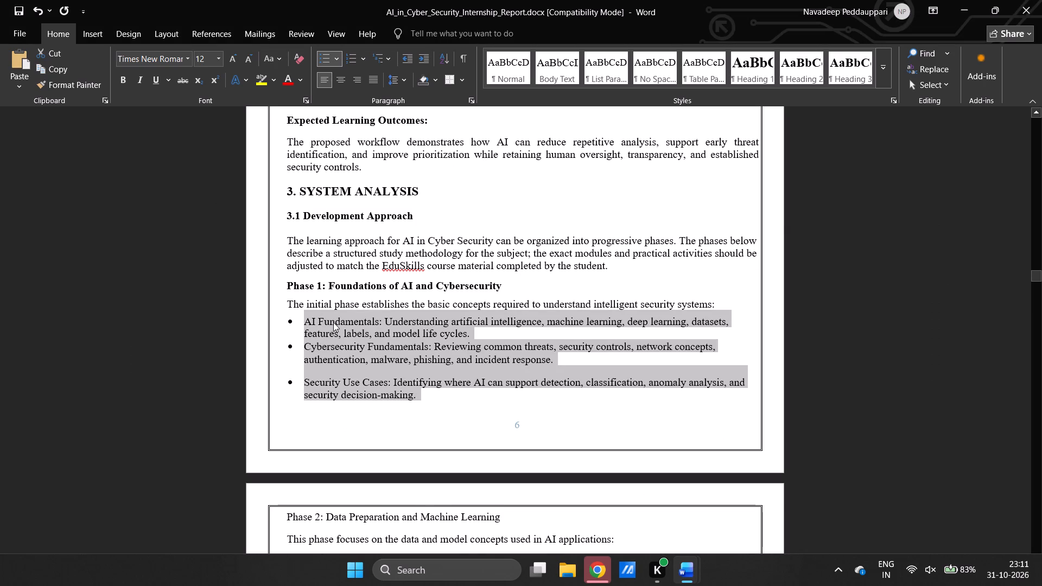
{"action": "left_click", "coordinate": [306, 321]}
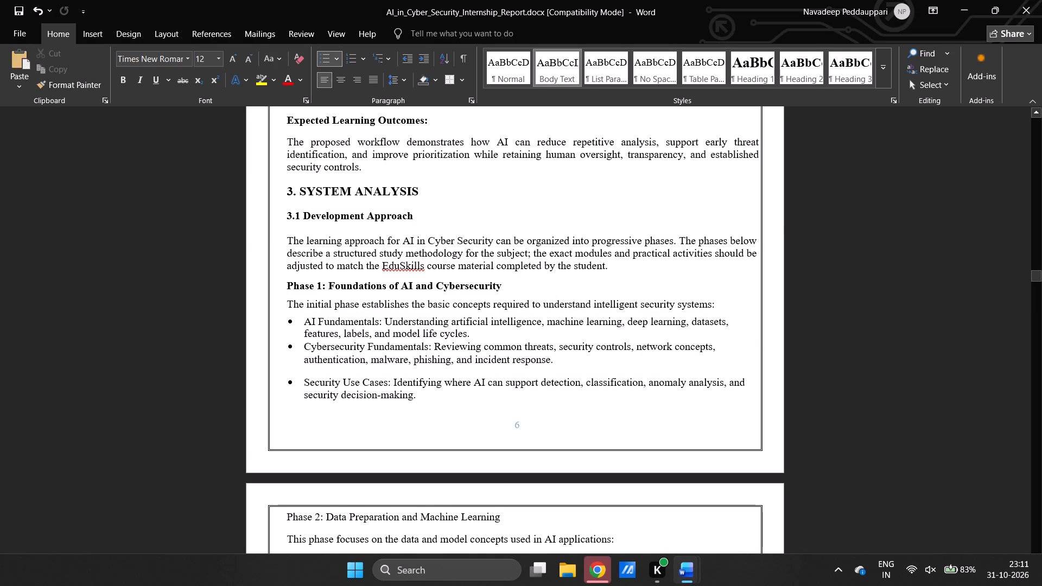
Copy the bold Phase 1 heading formatting onto the lead-ins "AI Fundamentals:", "Cybersecurity Fundamentals:" and "Security Use Cases:".
{"action": "triple_click", "coordinate": [334, 288]}
{"action": "key", "text": "ctrl+alt+c"}
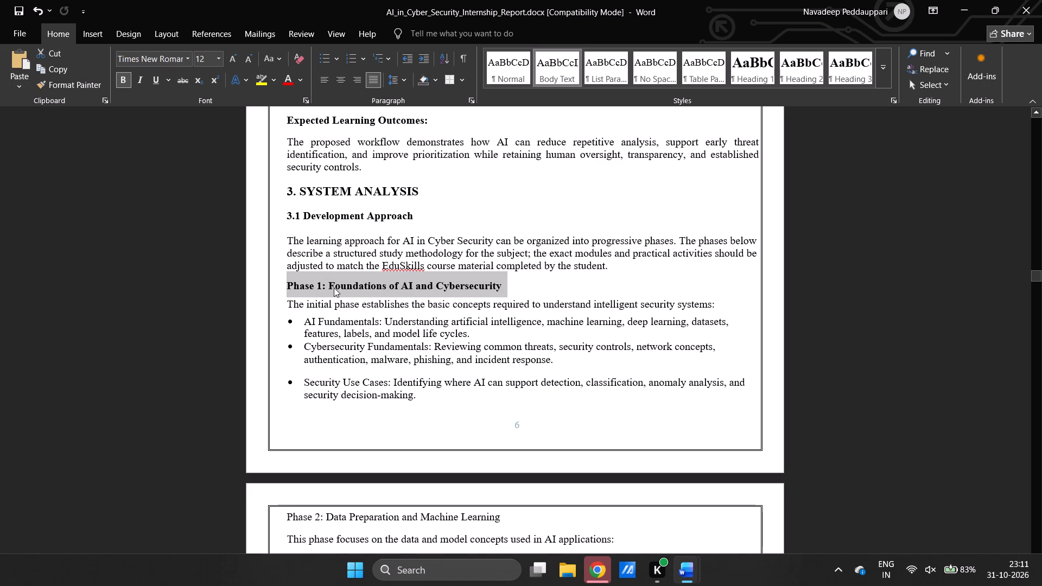
{"action": "left_click_drag", "start_coordinate": [303, 324], "coordinate": [367, 328]}
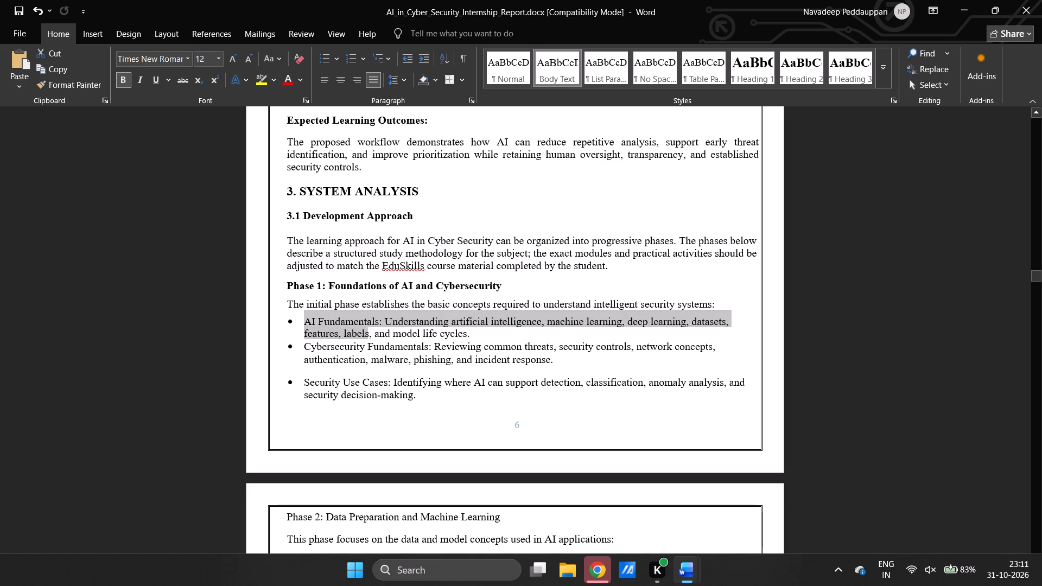
{"action": "left_click_drag", "start_coordinate": [367, 328], "coordinate": [380, 320]}
{"action": "key", "text": "ctrl+alt+v"}
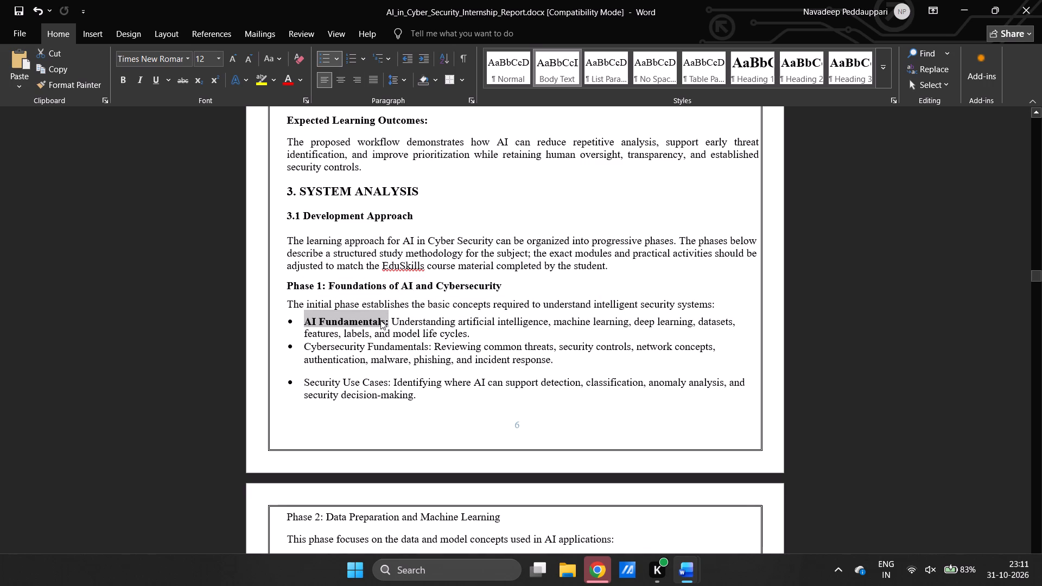
{"action": "left_click_drag", "start_coordinate": [304, 346], "coordinate": [396, 348]}
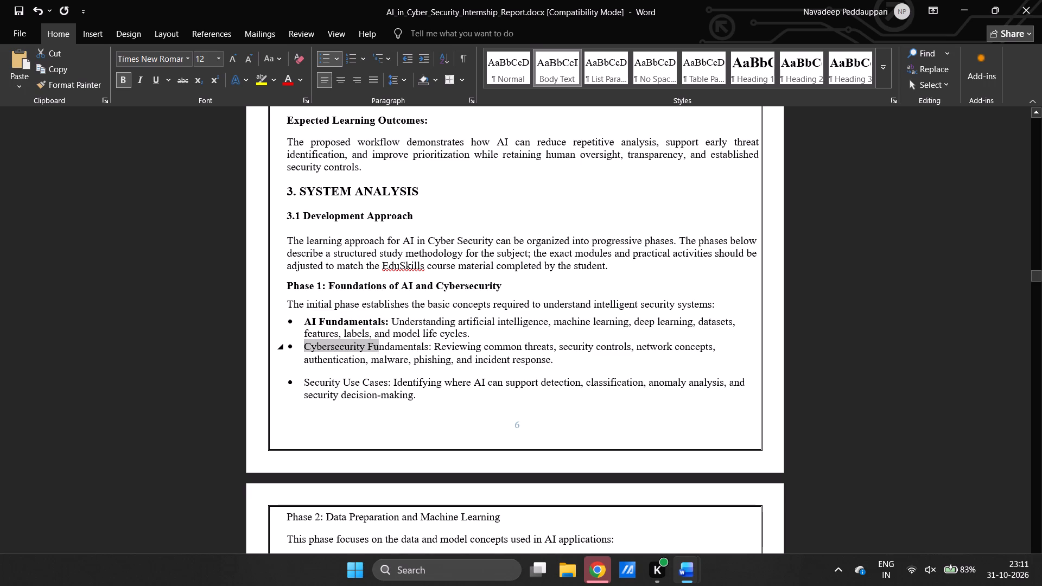
{"action": "left_click_drag", "start_coordinate": [396, 348], "coordinate": [435, 348]}
{"action": "key", "text": "ctrl+alt+v"}
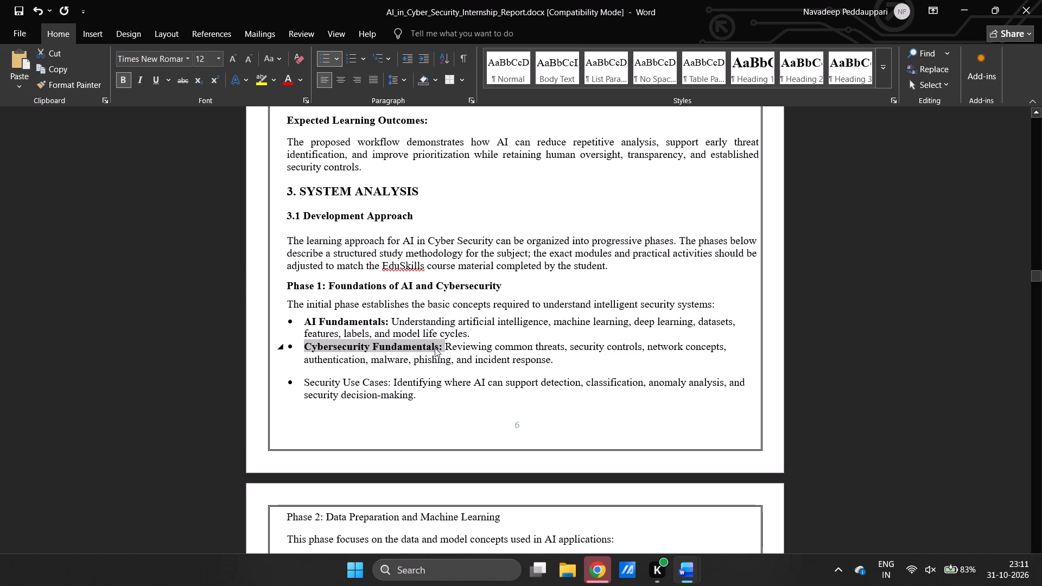
{"action": "left_click_drag", "start_coordinate": [304, 384], "coordinate": [401, 383]}
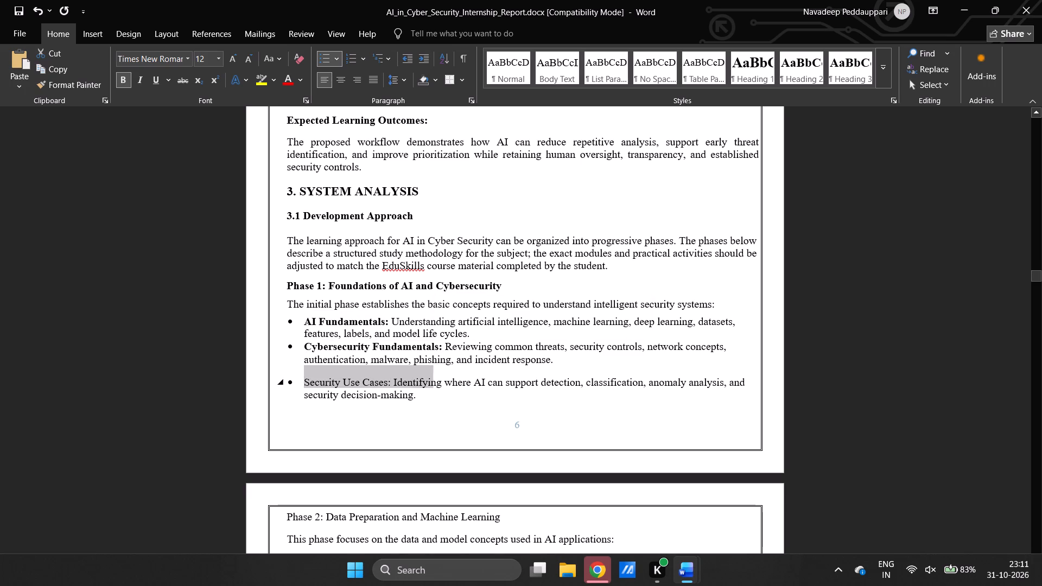
{"action": "left_click_drag", "start_coordinate": [401, 383], "coordinate": [389, 384]}
{"action": "key", "text": "ctrl+alt+v"}
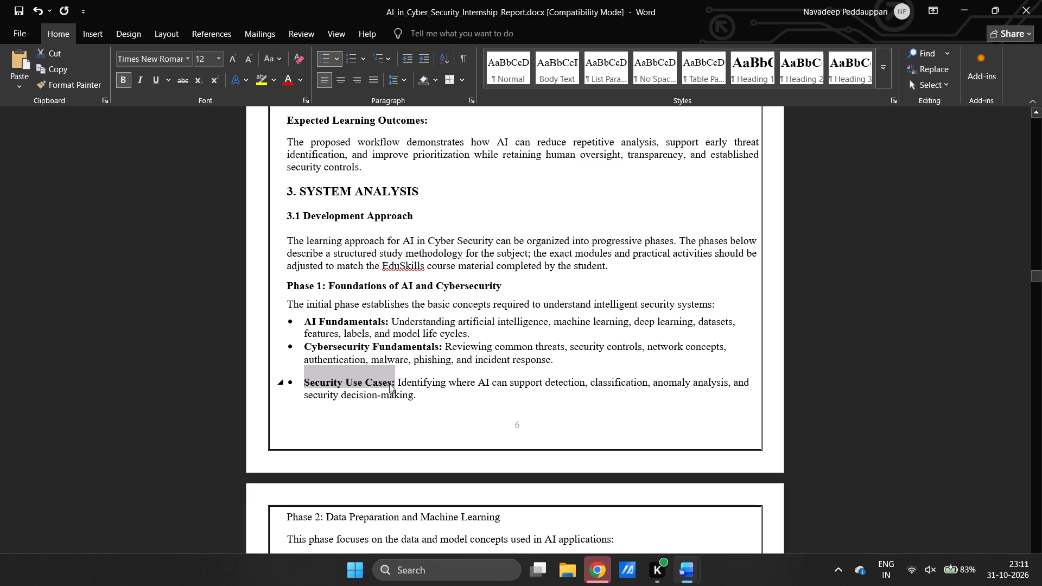
Add space after the AI Fundamentals bullet paragraph.
{"action": "left_click", "coordinate": [472, 333]}
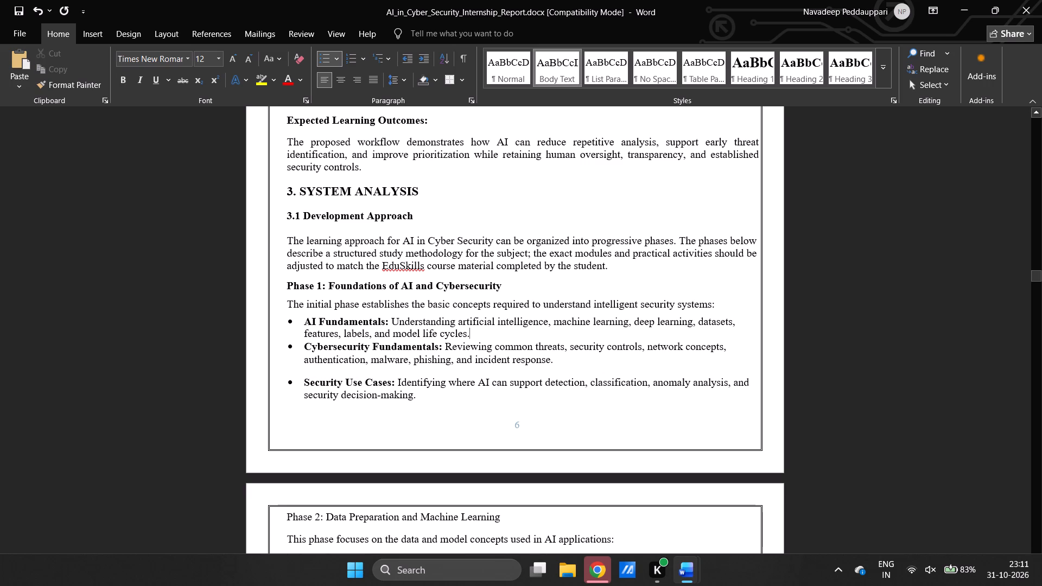
{"action": "left_click", "coordinate": [403, 77]}
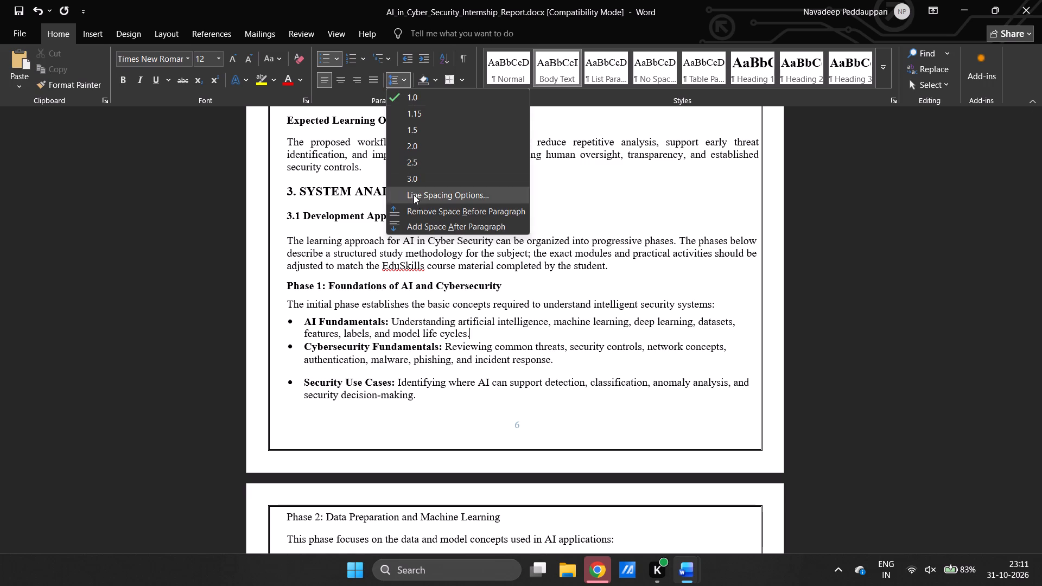
{"action": "left_click", "coordinate": [418, 222]}
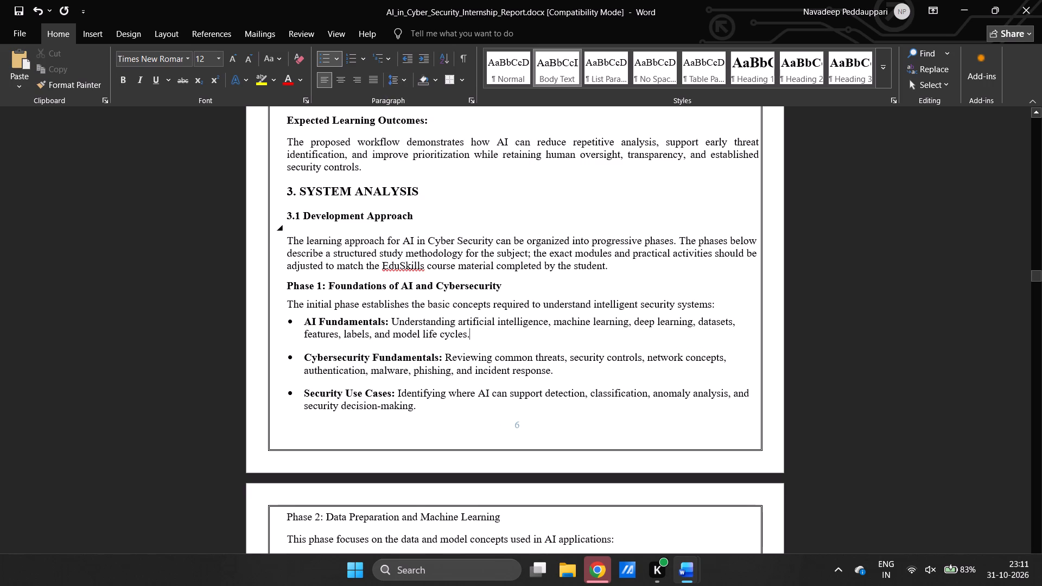
Apply the copied Phase 1 heading formatting to the Phase 2: Data Preparation and Machine Learning heading.
{"action": "scroll", "coordinate": [436, 290], "scroll_direction": "down", "scroll_amount": 3}
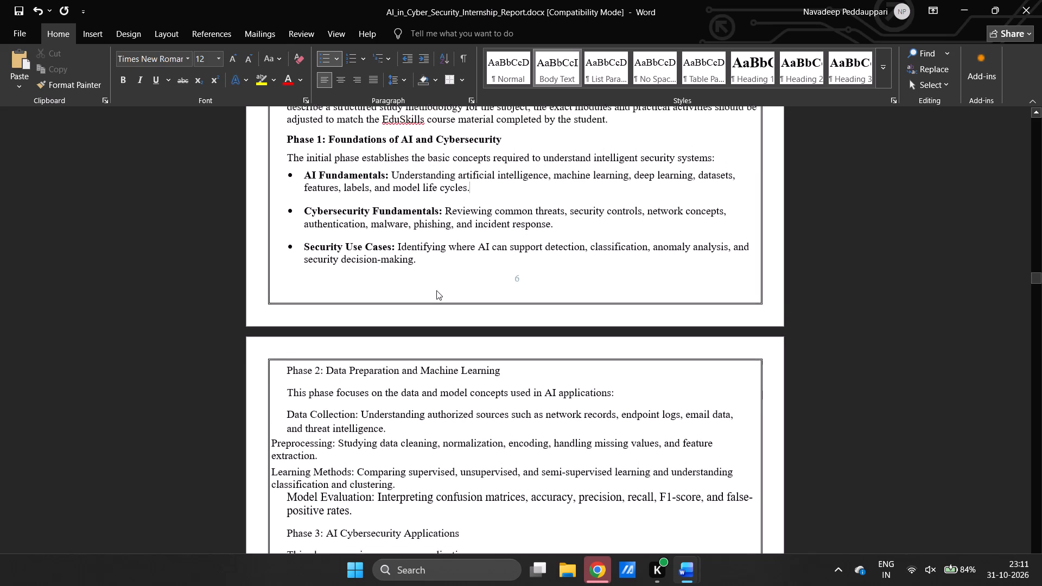
{"action": "triple_click", "coordinate": [356, 368]}
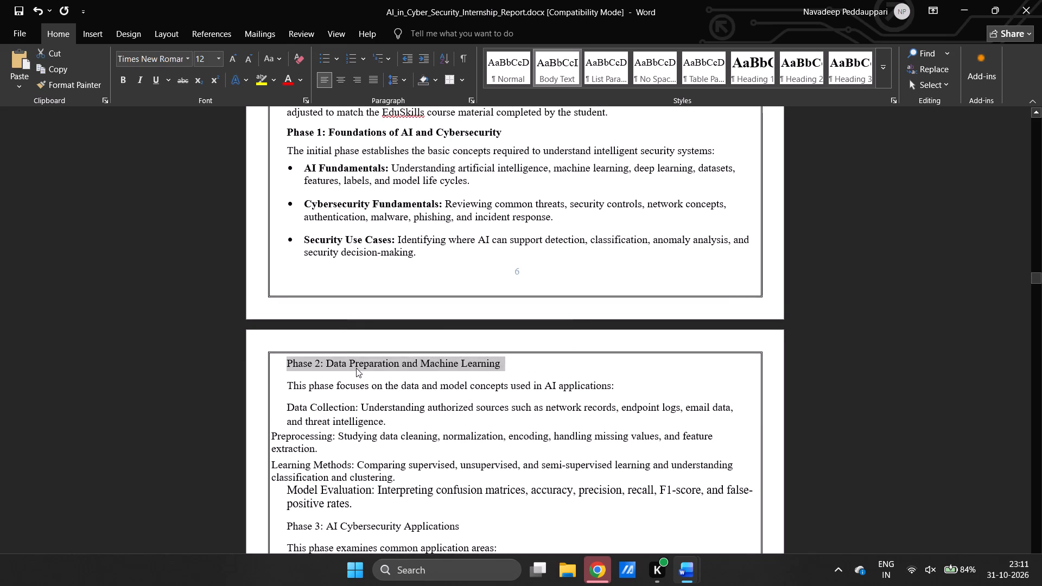
{"action": "key", "text": "ctrl+alt+v"}
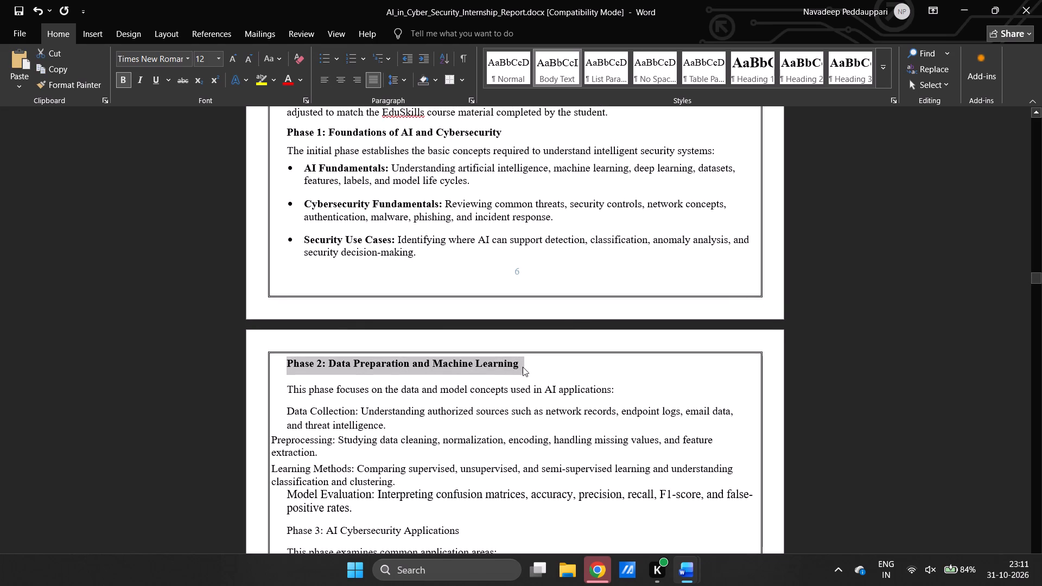
Check the Phase 1 heading's line spacing and set the Phase 2: Data Preparation and Machine Learning heading to 1.5.
{"action": "left_click", "coordinate": [526, 361]}
{"action": "left_click", "coordinate": [395, 79]}
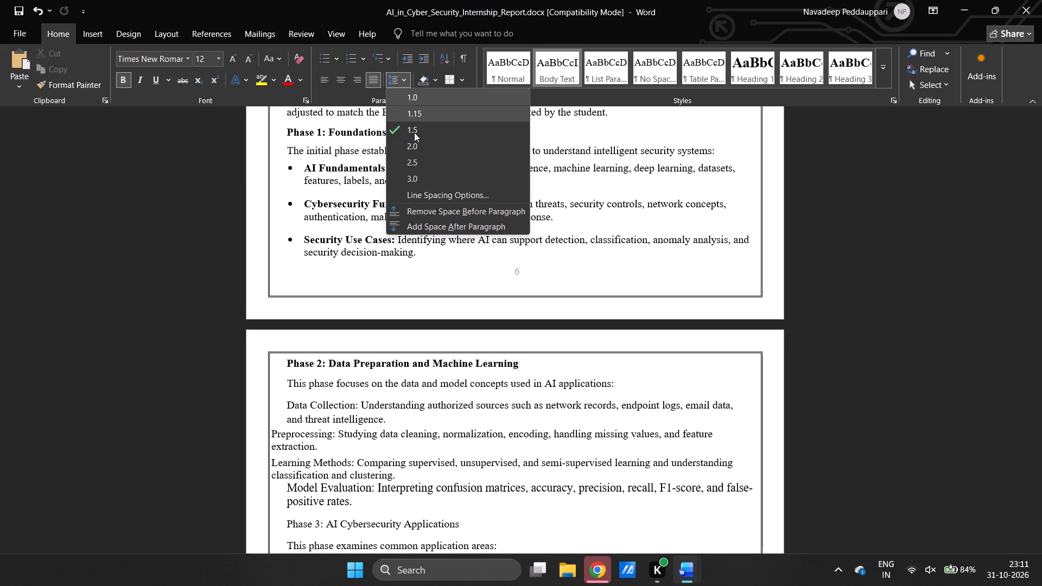
{"action": "left_click", "coordinate": [371, 128]}
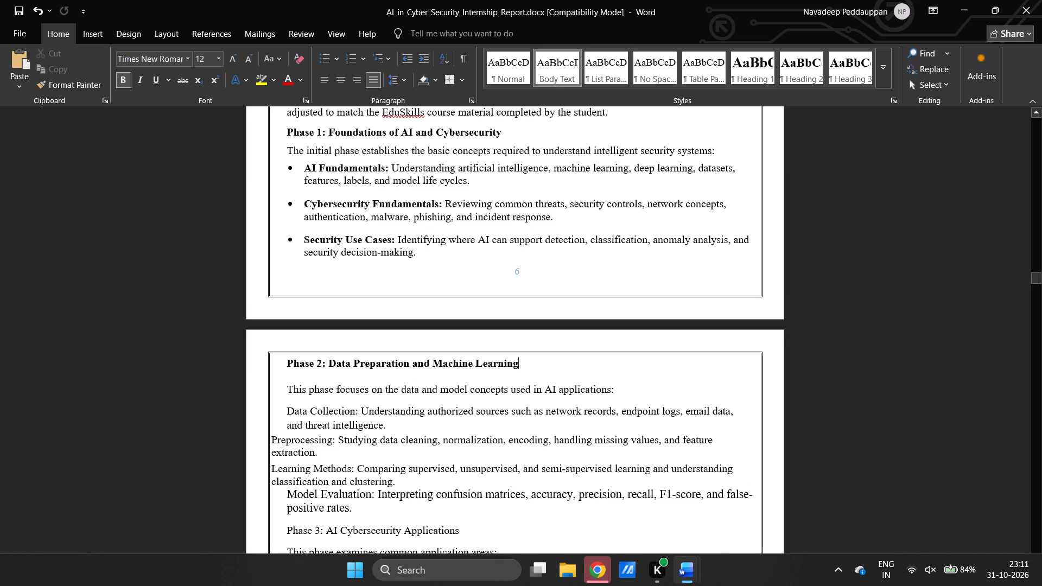
{"action": "left_click", "coordinate": [504, 133]}
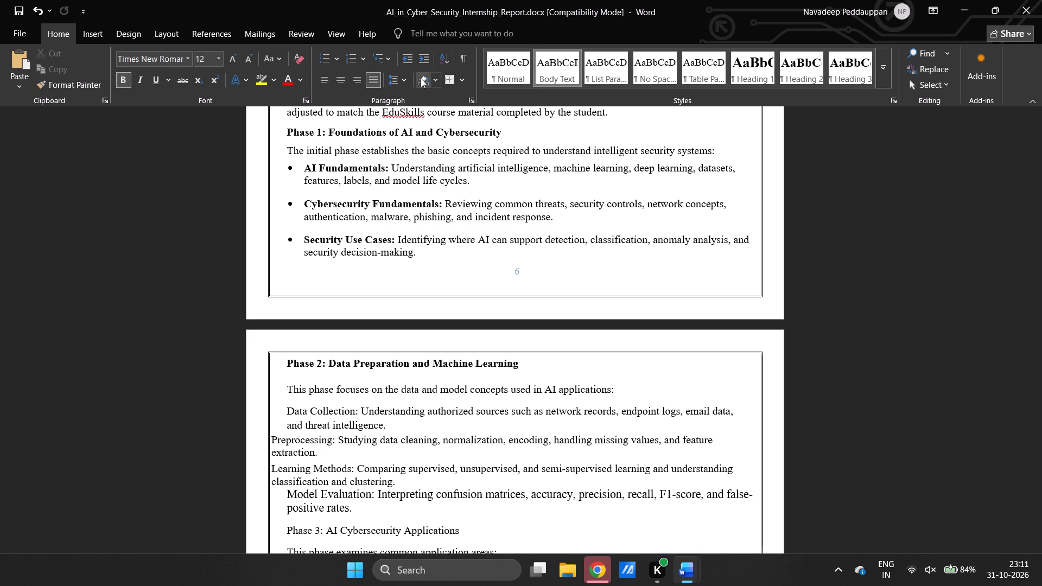
{"action": "left_click", "coordinate": [405, 78]}
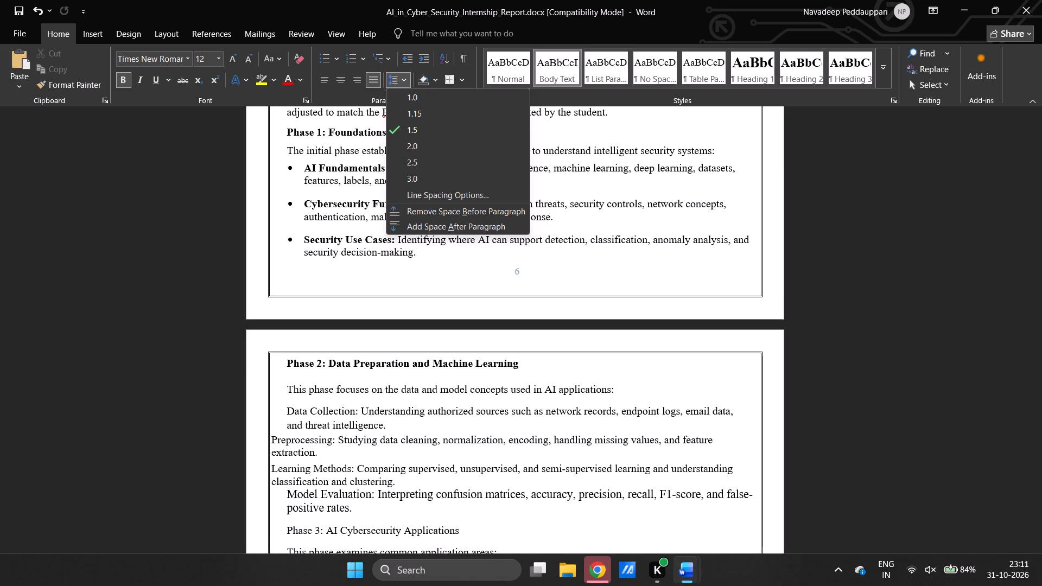
{"action": "left_click", "coordinate": [519, 363]}
{"action": "left_click", "coordinate": [519, 363]}
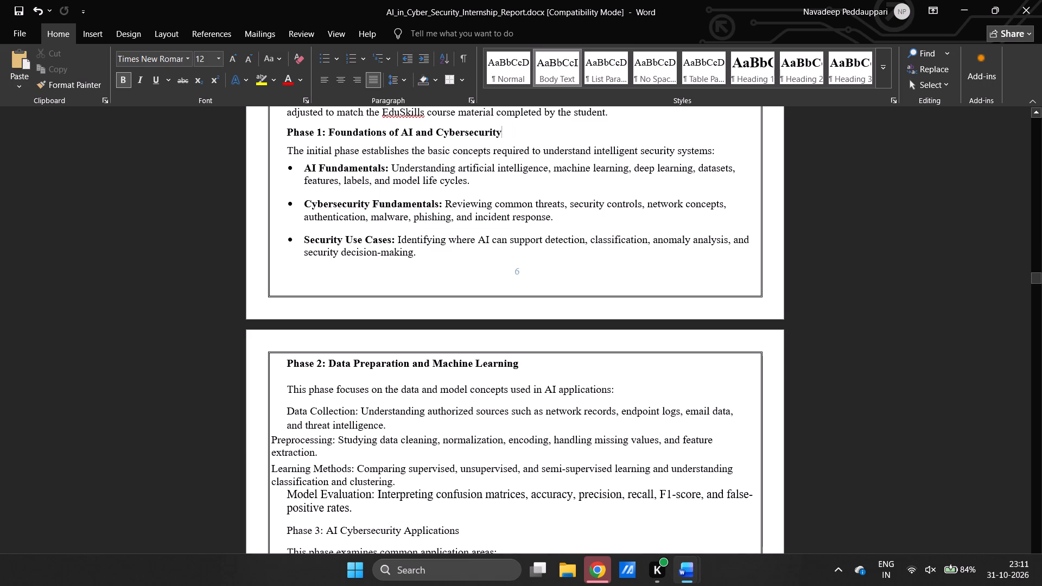
{"action": "left_click", "coordinate": [410, 80]}
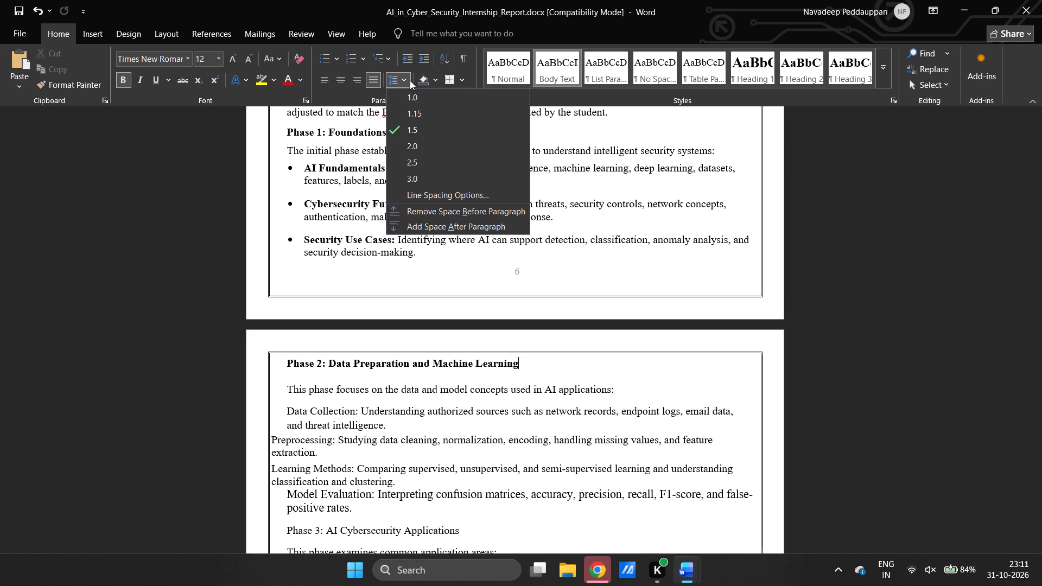
{"action": "left_click", "coordinate": [416, 128]}
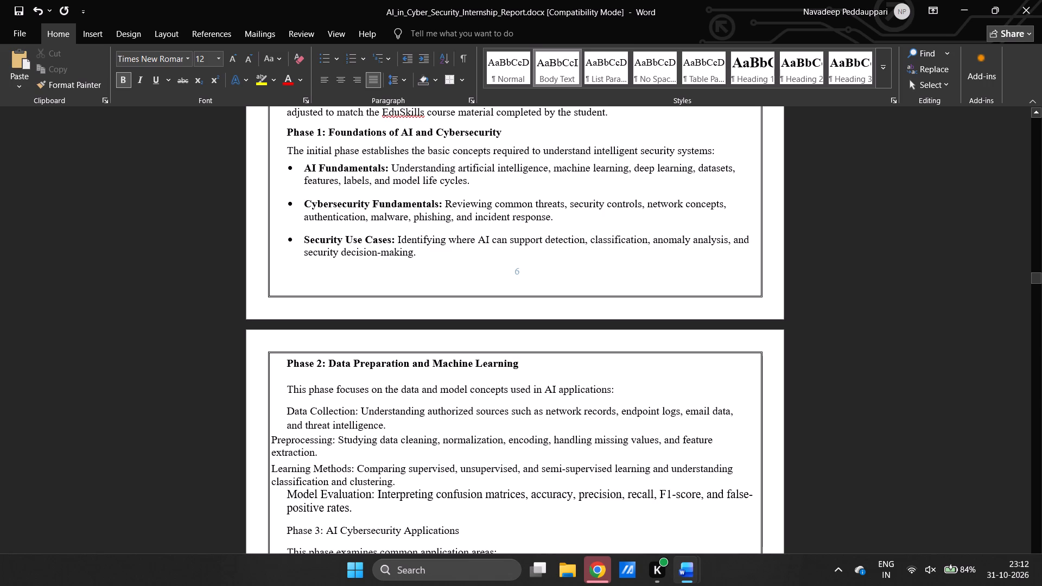
Apply round bullets to the Data Collection, Preprocessing and Learning Methods paragraphs under Phase 2.
{"action": "scroll", "coordinate": [330, 402], "scroll_direction": "down", "scroll_amount": 1}
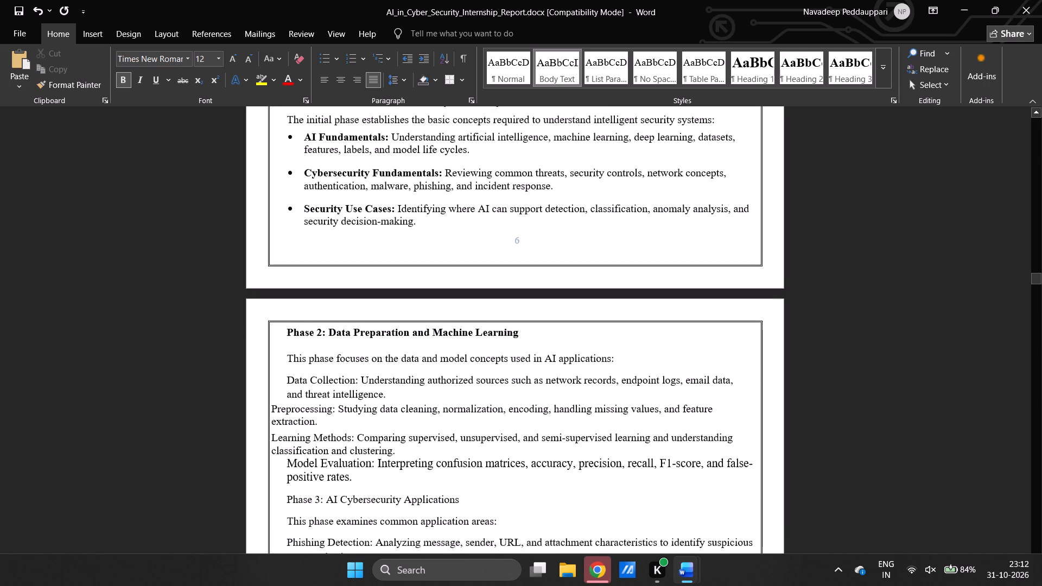
{"action": "scroll", "coordinate": [330, 402], "scroll_direction": "down", "scroll_amount": 1}
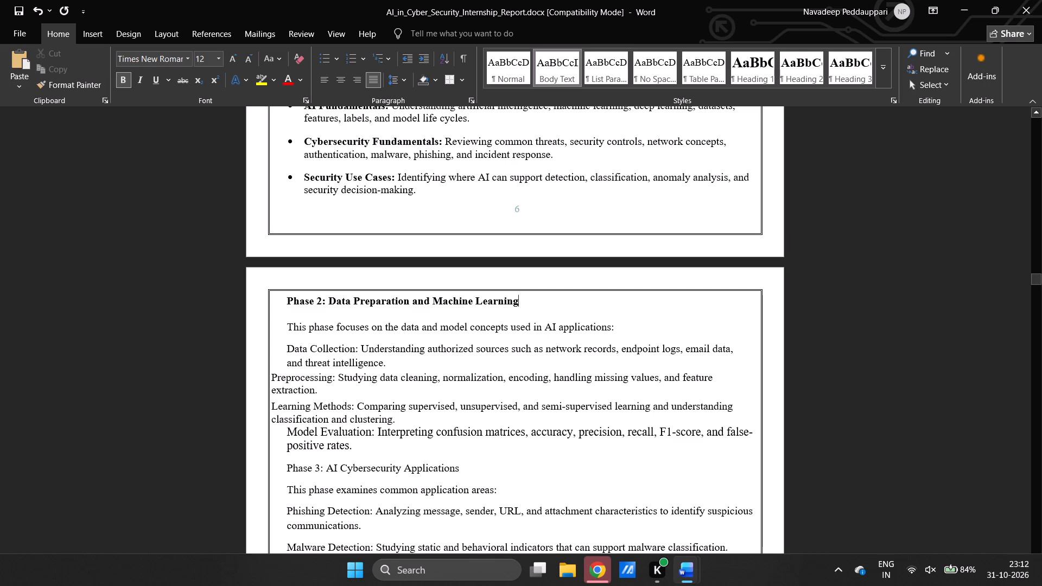
{"action": "left_click_drag", "start_coordinate": [284, 346], "coordinate": [404, 420]}
{"action": "scroll", "coordinate": [404, 420], "scroll_direction": "up", "scroll_amount": 1}
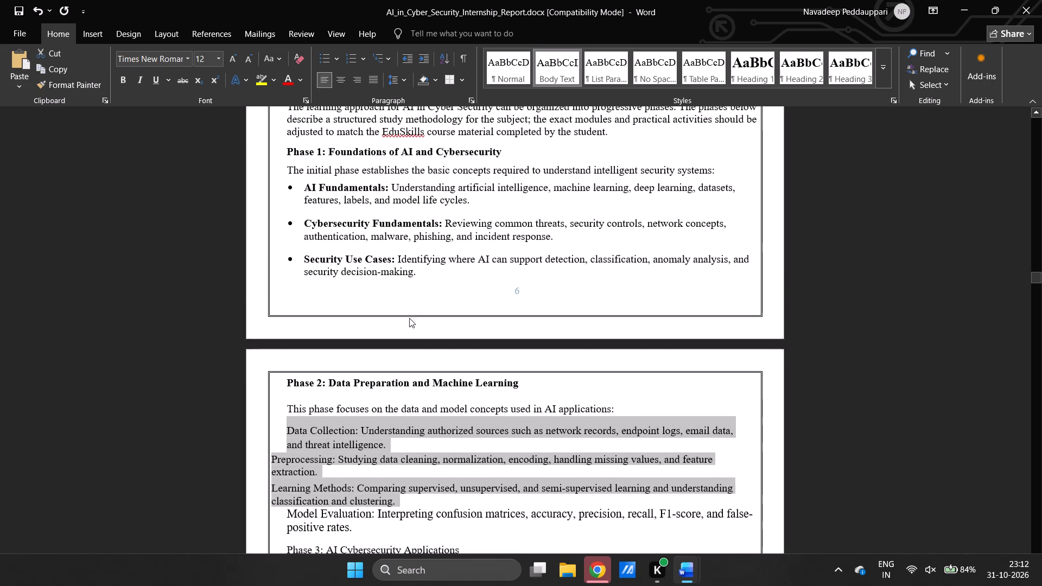
{"action": "left_click", "coordinate": [339, 57]}
{"action": "left_click", "coordinate": [375, 158]}
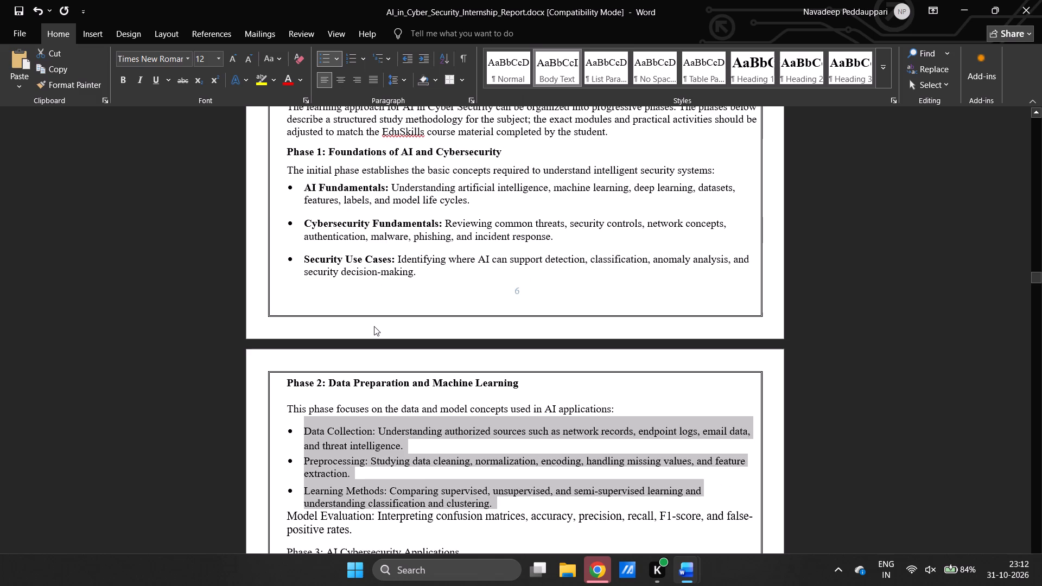
Apply the copied bold label formatting to the Data Collection:, Preprocessing: and Learning Methods: labels under Phase 2.
{"action": "scroll", "coordinate": [374, 326], "scroll_direction": "down", "scroll_amount": 1}
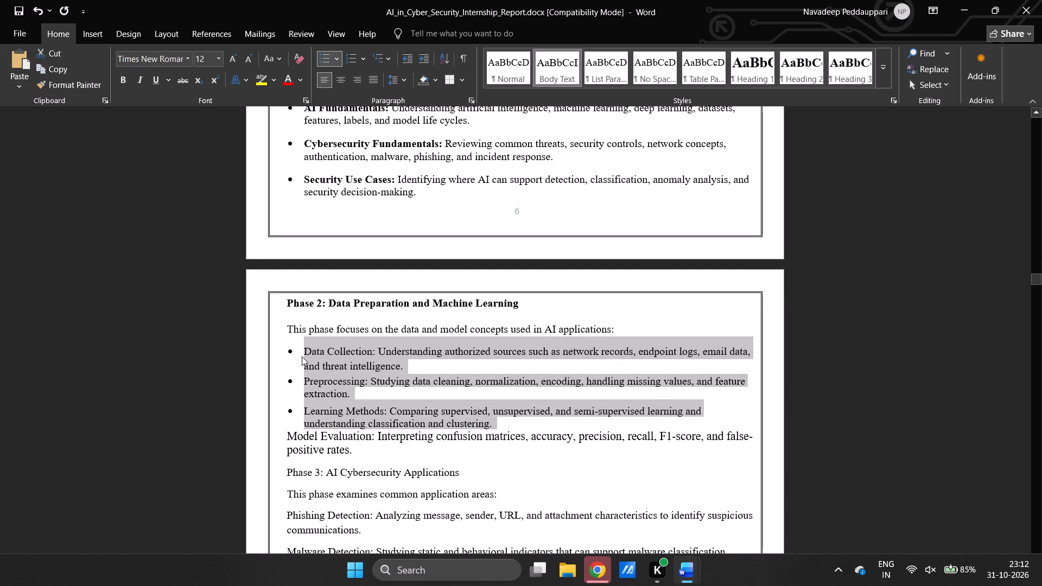
{"action": "left_click", "coordinate": [306, 350]}
{"action": "left_click_drag", "start_coordinate": [306, 350], "coordinate": [352, 355]}
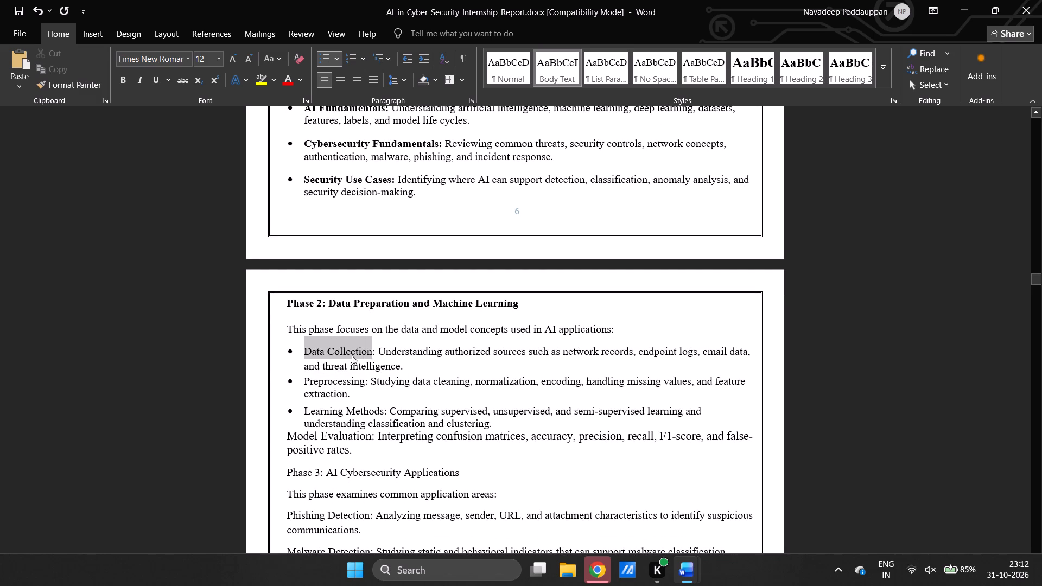
{"action": "left_click_drag", "start_coordinate": [352, 355], "coordinate": [375, 355]}
{"action": "key", "text": "ctrl+alt+v"}
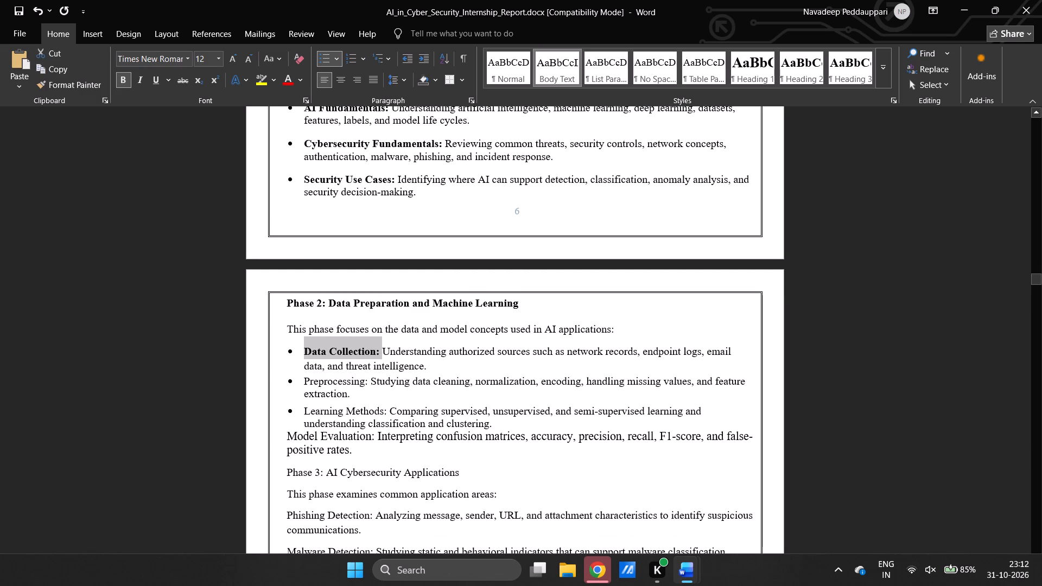
{"action": "left_click_drag", "start_coordinate": [304, 381], "coordinate": [370, 384]}
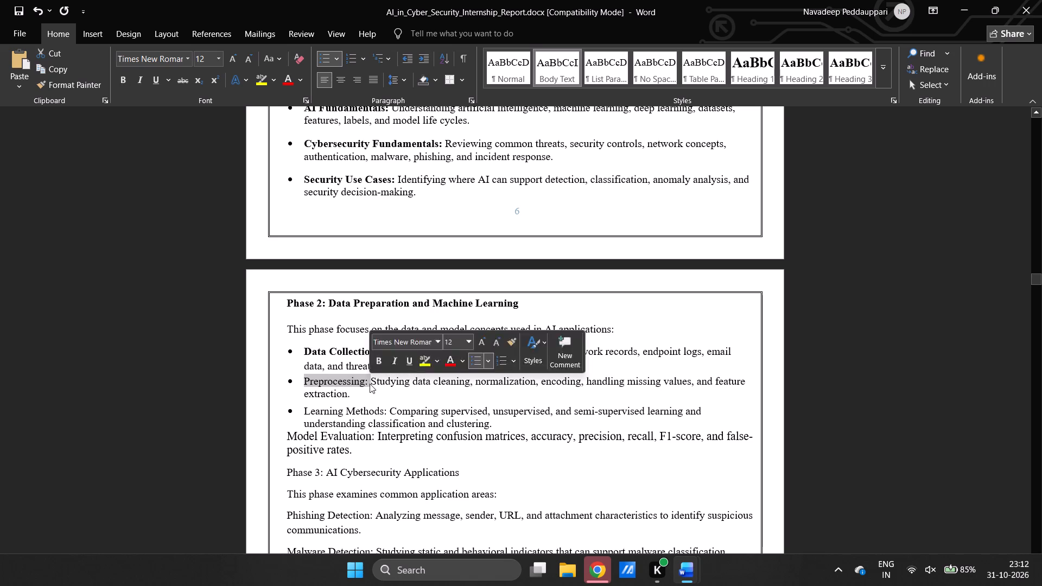
{"action": "key", "text": "ctrl+alt+v"}
{"action": "left_click_drag", "start_coordinate": [300, 411], "coordinate": [389, 413]}
{"action": "key", "text": "ctrl+alt+v"}
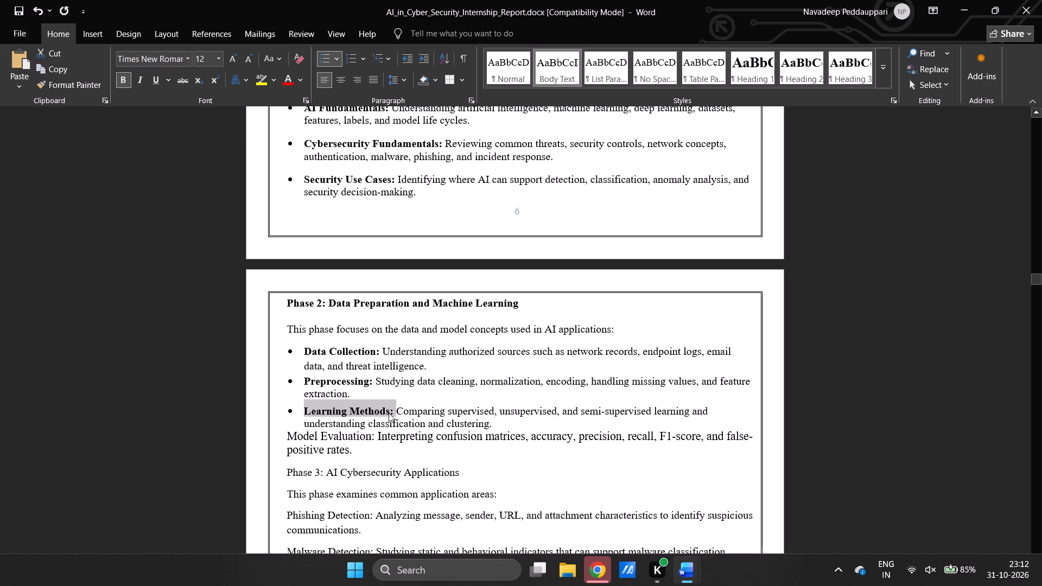
Remove the space before the "This phase focuses on the data and model concepts" paragraph under the Phase 2 heading.
{"action": "scroll", "coordinate": [389, 413], "scroll_direction": "up", "scroll_amount": 1}
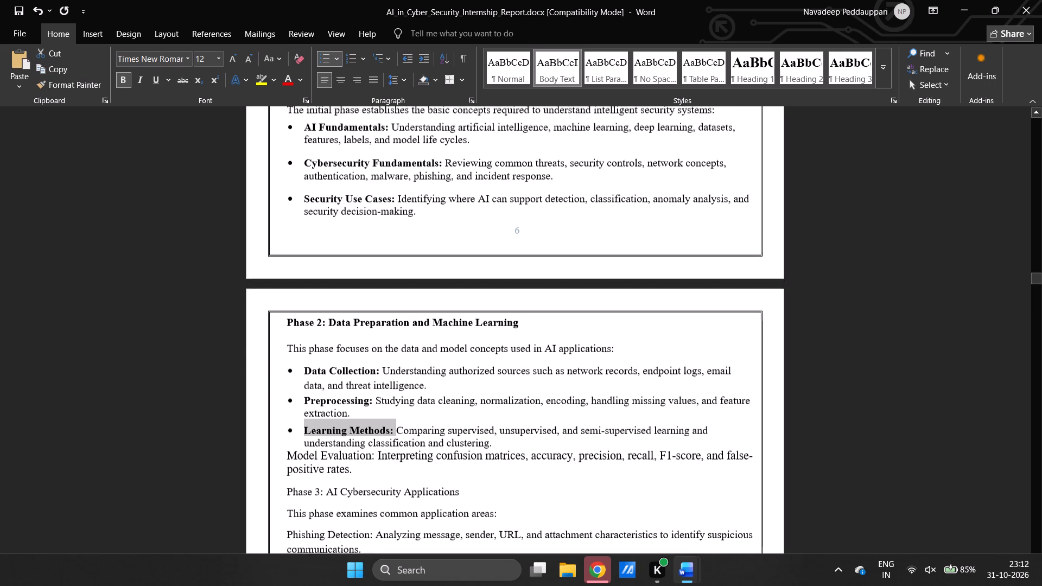
{"action": "scroll", "coordinate": [389, 413], "scroll_direction": "up", "scroll_amount": 1}
{"action": "left_click", "coordinate": [288, 425]}
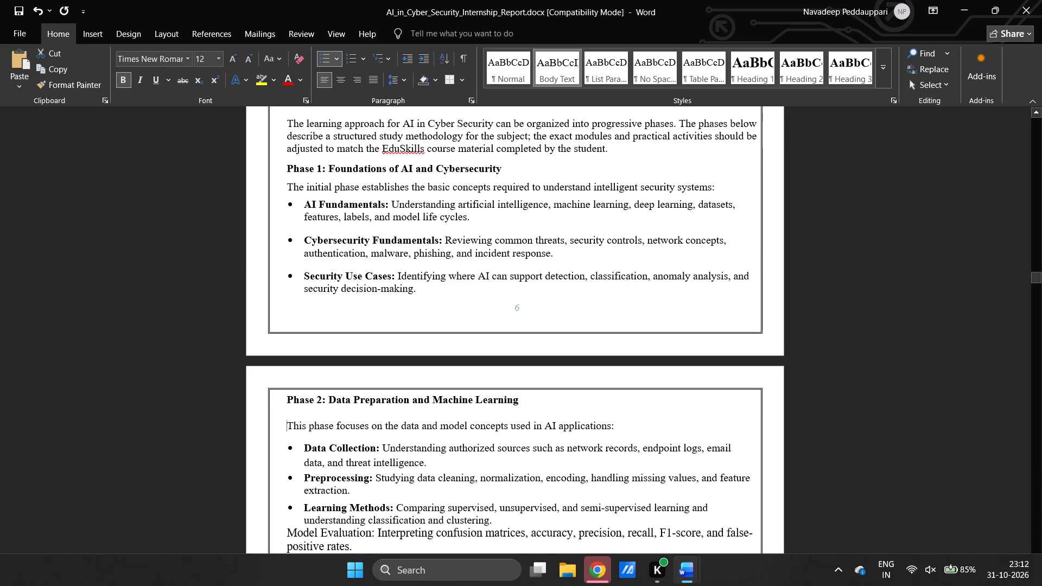
{"action": "left_click", "coordinate": [394, 85]}
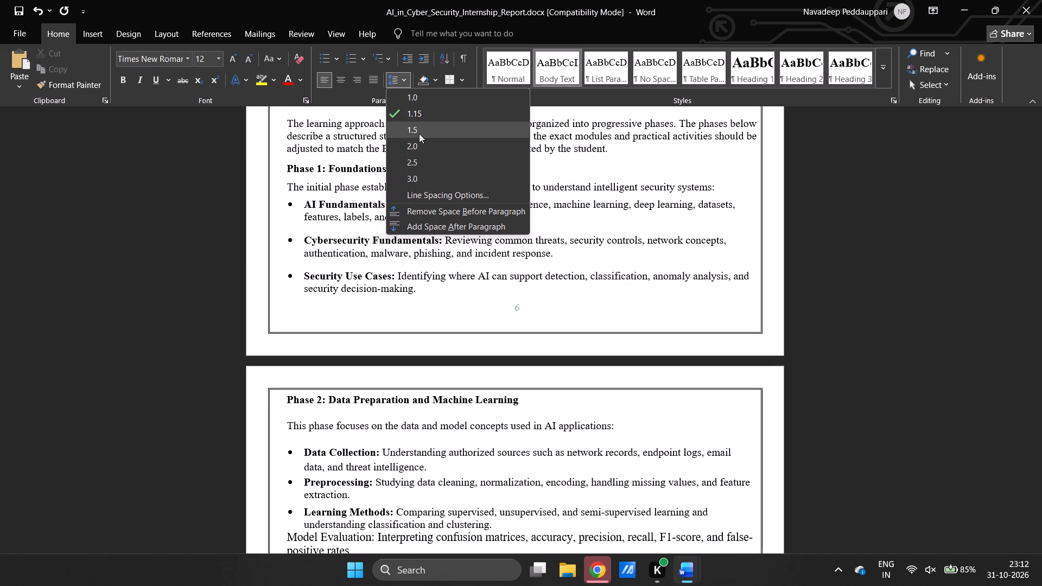
{"action": "left_click", "coordinate": [419, 207]}
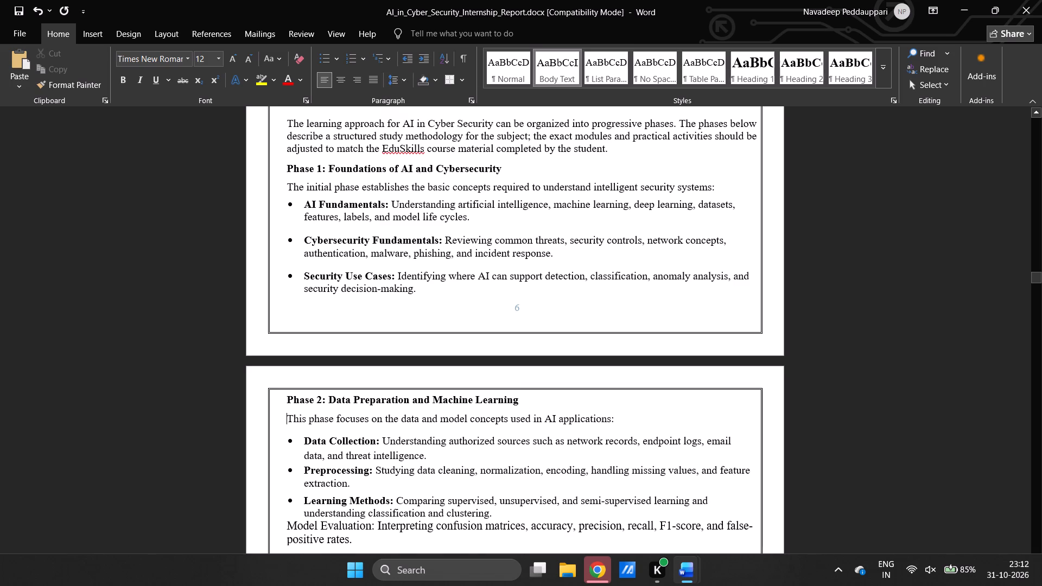
Copy the text formatting of the Preprocessing description and apply it to the whole Model Evaluation paragraph.
{"action": "scroll", "coordinate": [403, 405], "scroll_direction": "down", "scroll_amount": 1}
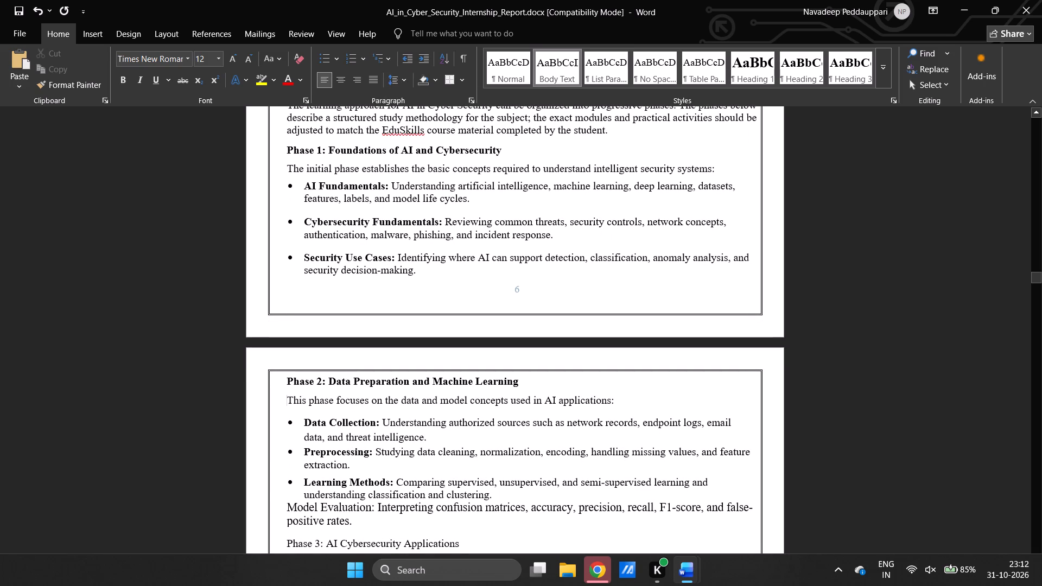
{"action": "scroll", "coordinate": [403, 405], "scroll_direction": "down", "scroll_amount": 1}
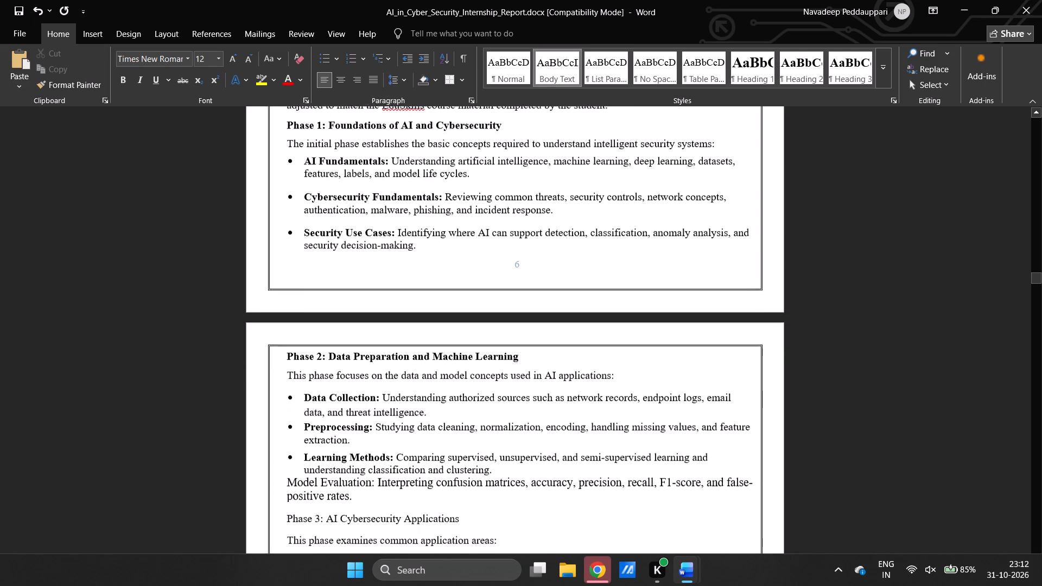
{"action": "scroll", "coordinate": [403, 405], "scroll_direction": "down", "scroll_amount": 2}
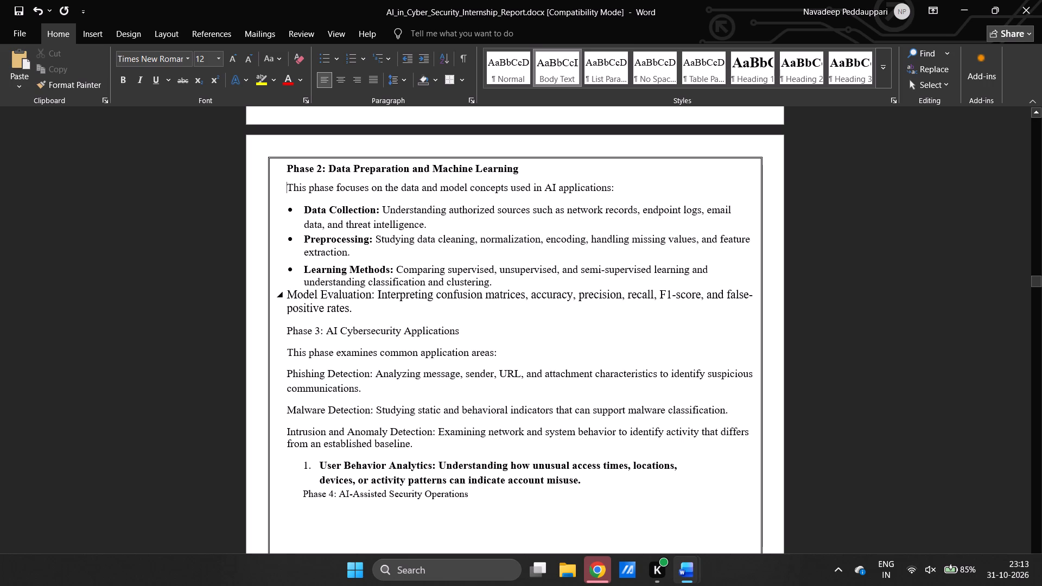
{"action": "left_click_drag", "start_coordinate": [289, 295], "coordinate": [352, 294]}
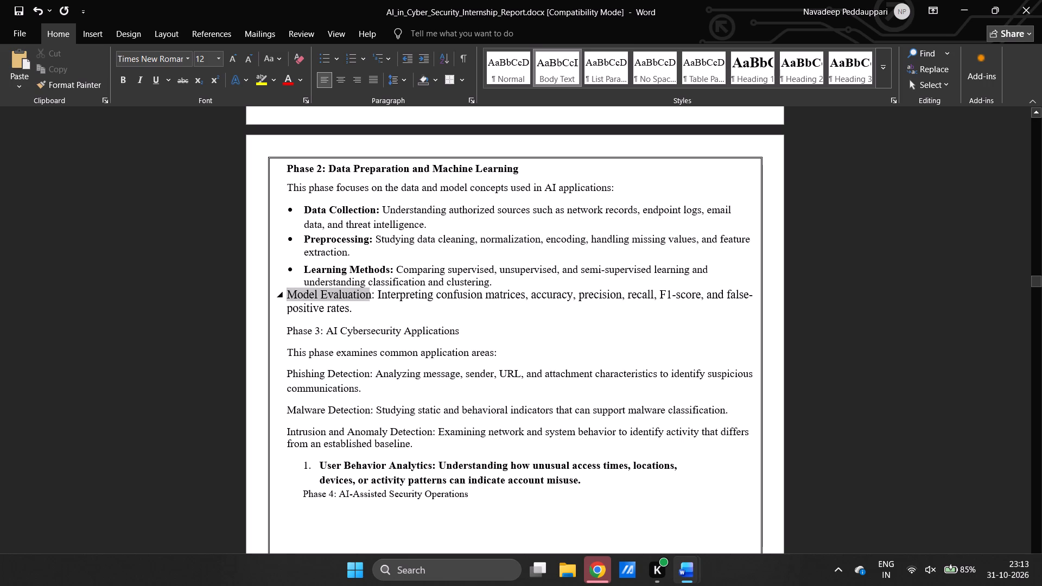
{"action": "left_click_drag", "start_coordinate": [352, 294], "coordinate": [375, 294]}
{"action": "left_click_drag", "start_coordinate": [375, 294], "coordinate": [376, 315]}
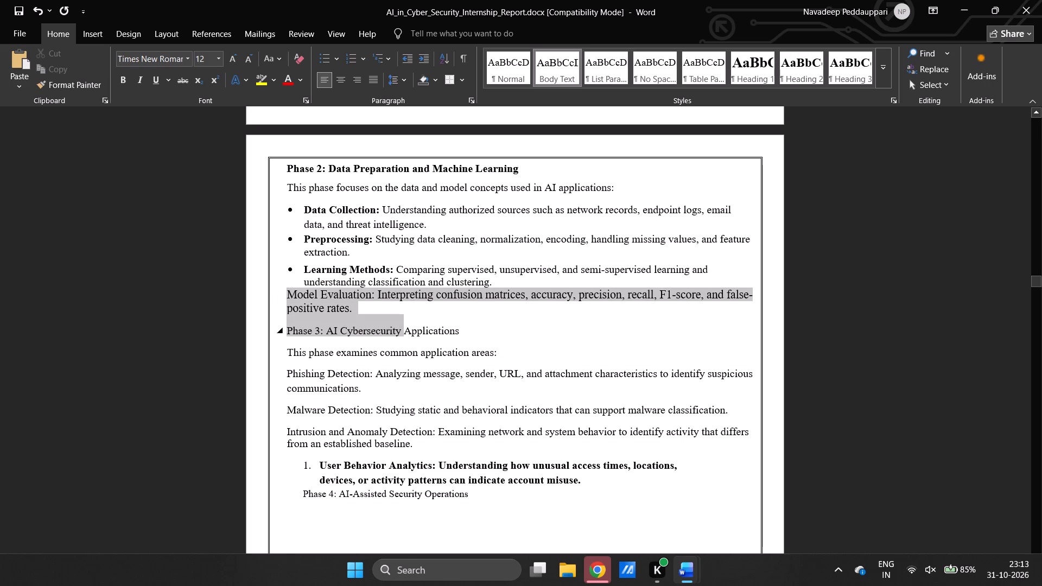
{"action": "left_click_drag", "start_coordinate": [376, 315], "coordinate": [372, 302]}
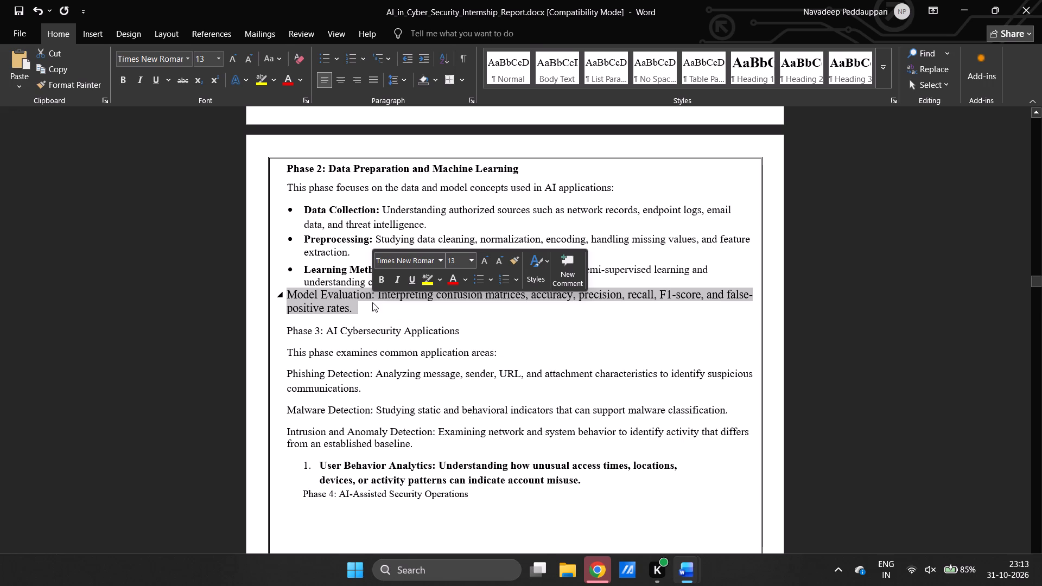
{"action": "left_click_drag", "start_coordinate": [375, 238], "coordinate": [384, 253]}
{"action": "key", "text": "ctrl+alt+c"}
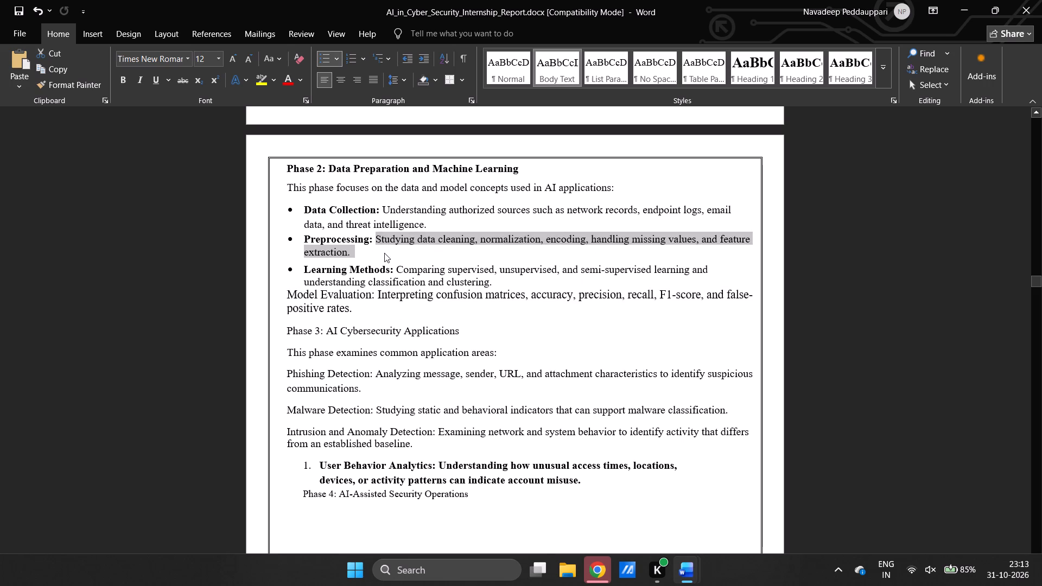
{"action": "left_click_drag", "start_coordinate": [290, 294], "coordinate": [350, 309]}
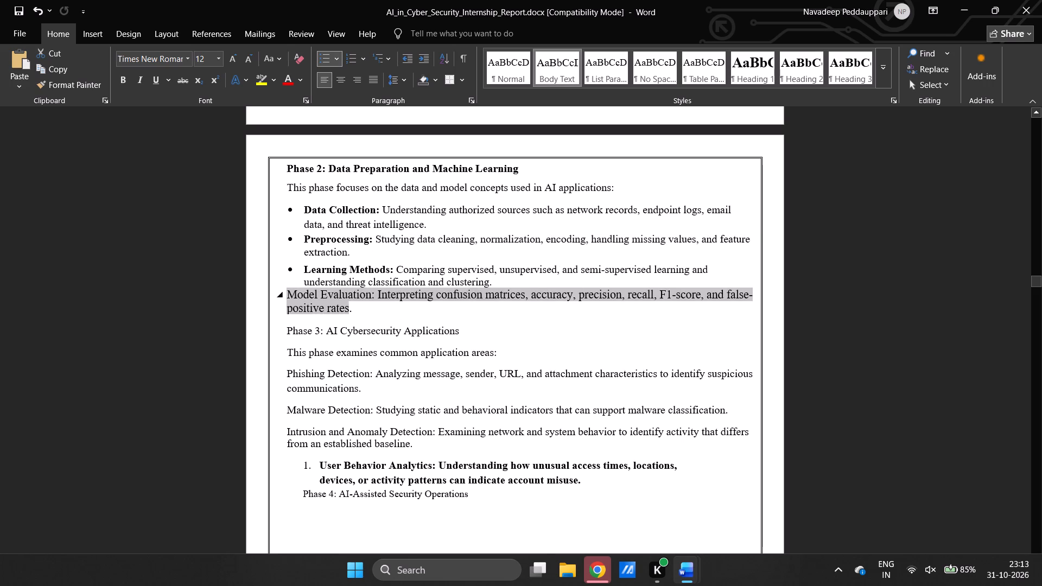
{"action": "left_click_drag", "start_coordinate": [350, 309], "coordinate": [356, 310]}
{"action": "key", "text": "ctrl+alt+v"}
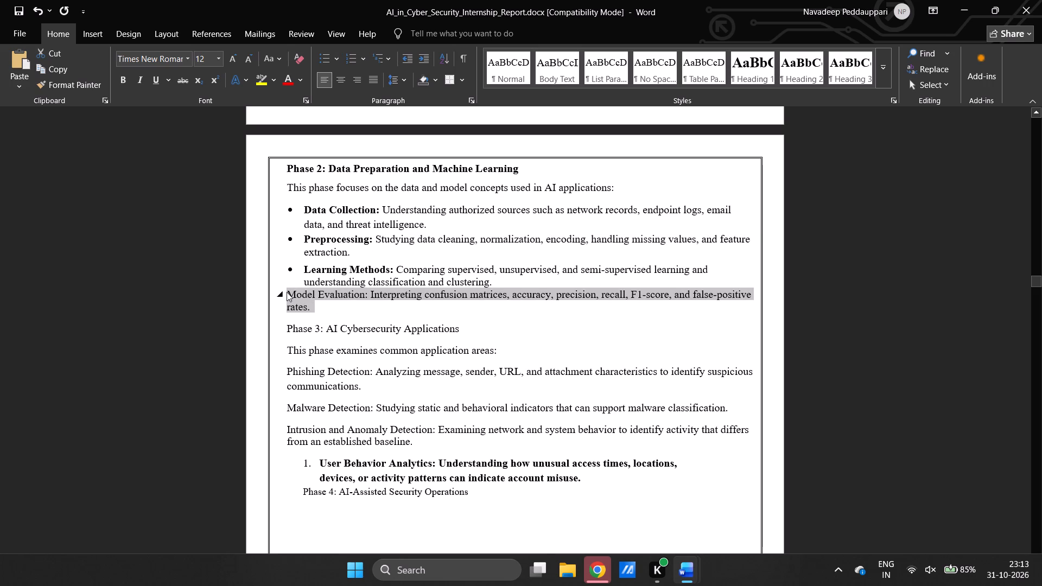
Copy the bold formatting of the Learning Methods label and apply it to the Model Evaluation: label.
{"action": "left_click", "coordinate": [287, 292]}
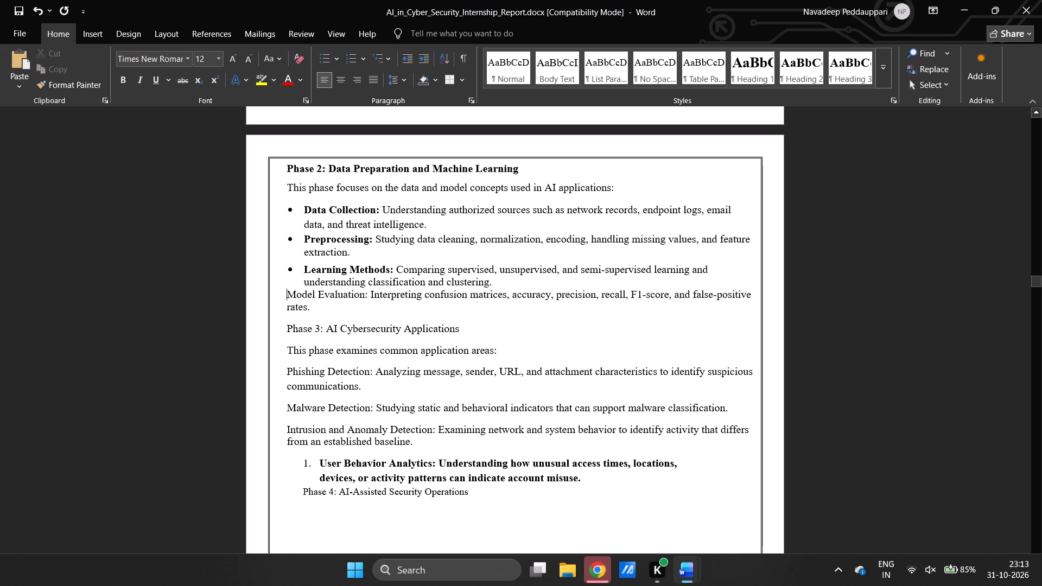
{"action": "left_click_drag", "start_coordinate": [323, 274], "coordinate": [346, 272]}
{"action": "key", "text": "ctrl+alt+c"}
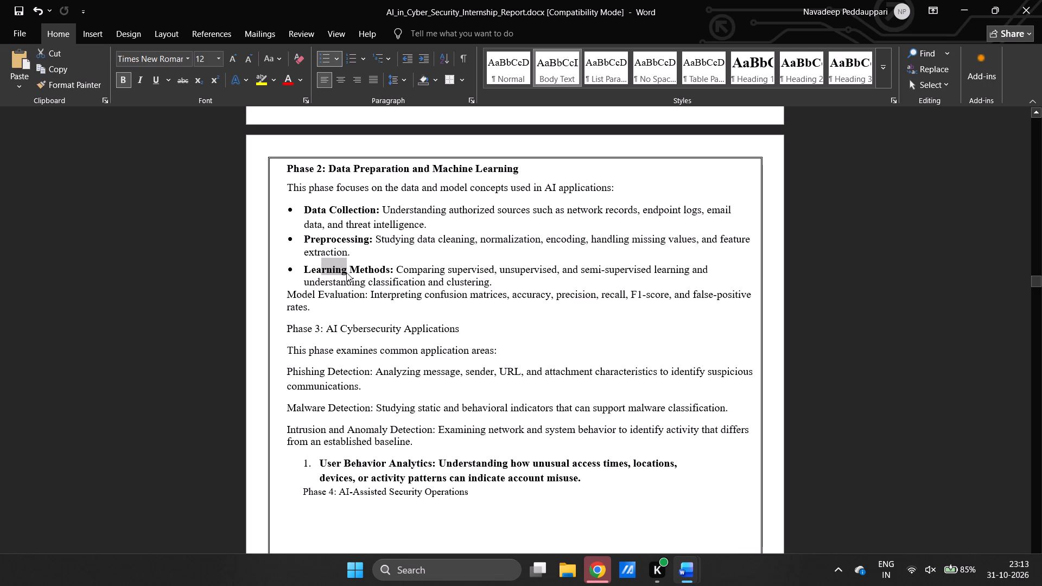
{"action": "left_click_drag", "start_coordinate": [290, 292], "coordinate": [352, 302]}
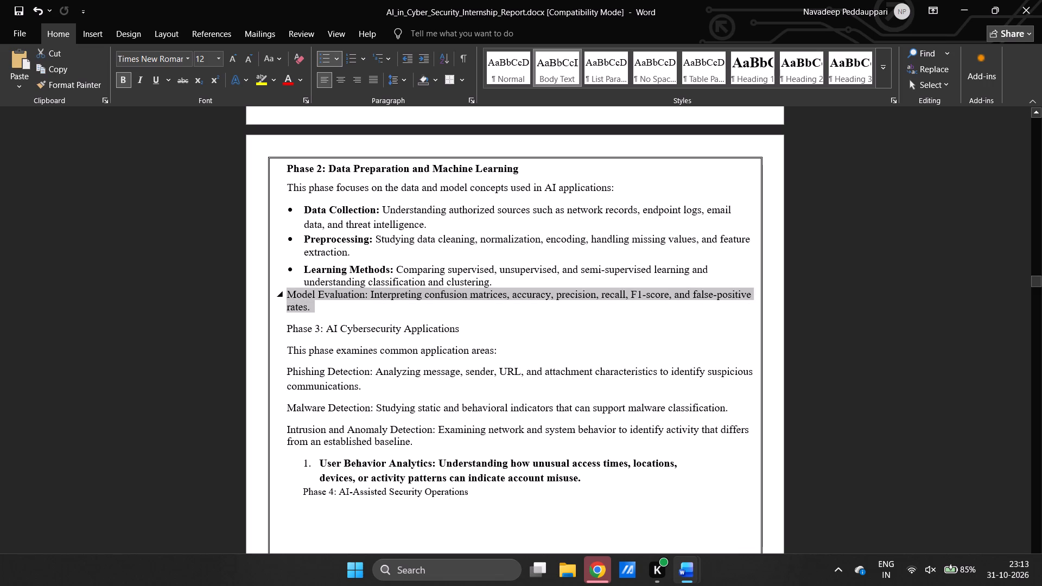
{"action": "left_click_drag", "start_coordinate": [352, 302], "coordinate": [368, 297]}
{"action": "key", "text": "ctrl+alt+v"}
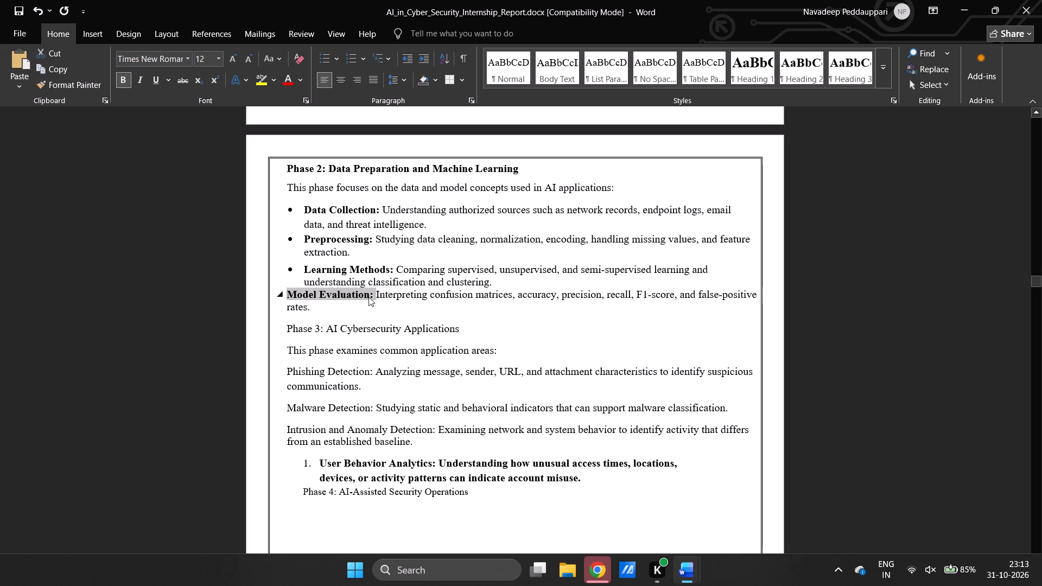
Apply a round bullet to the Model Evaluation paragraph.
{"action": "left_click", "coordinate": [289, 295]}
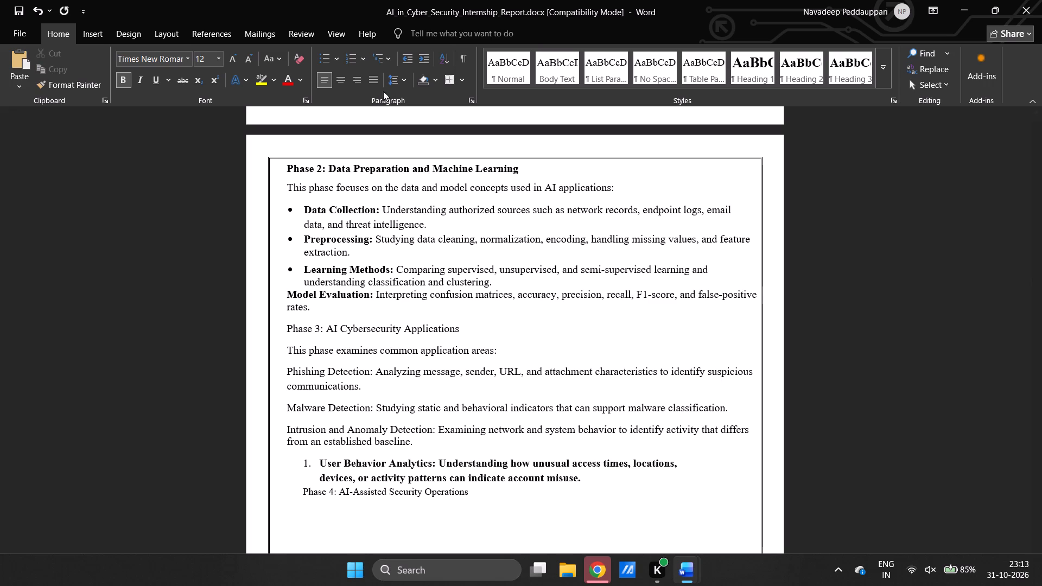
{"action": "left_click", "coordinate": [334, 58]}
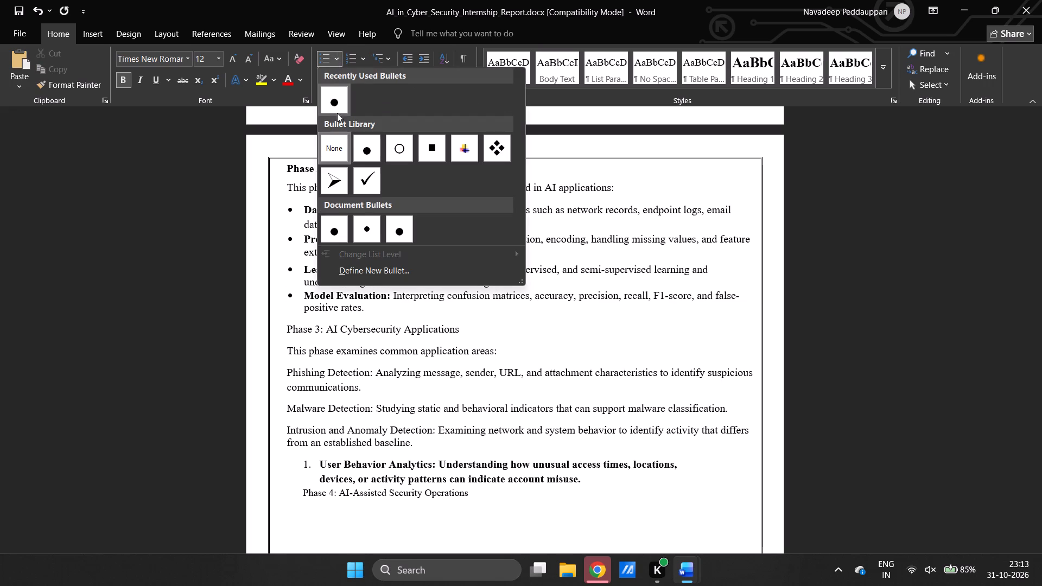
{"action": "left_click", "coordinate": [363, 150]}
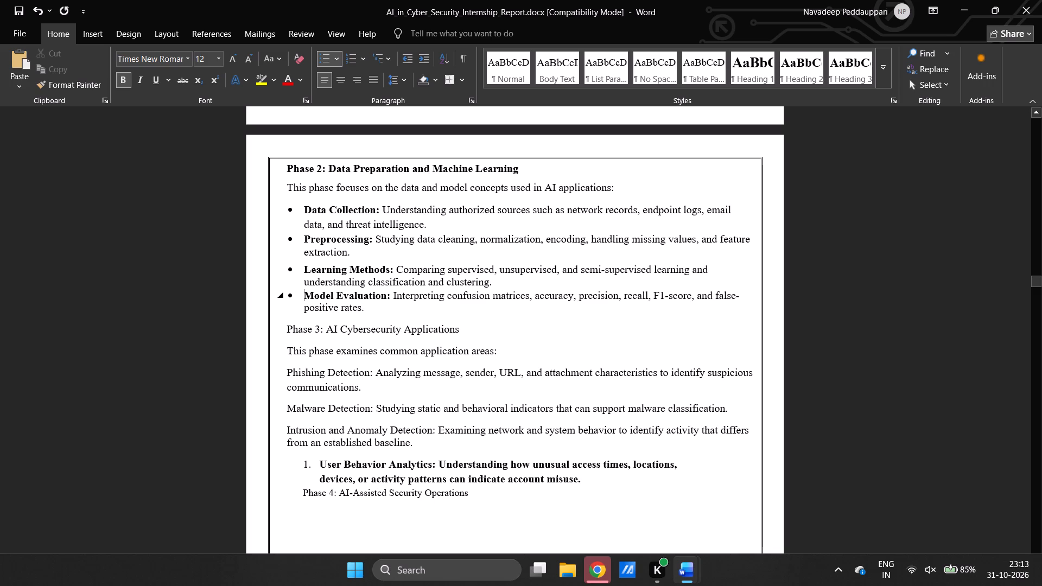
Check the line and paragraph spacing options of the Model Evaluation, Learning Methods and Preprocessing bullets.
{"action": "left_click", "coordinate": [405, 84]}
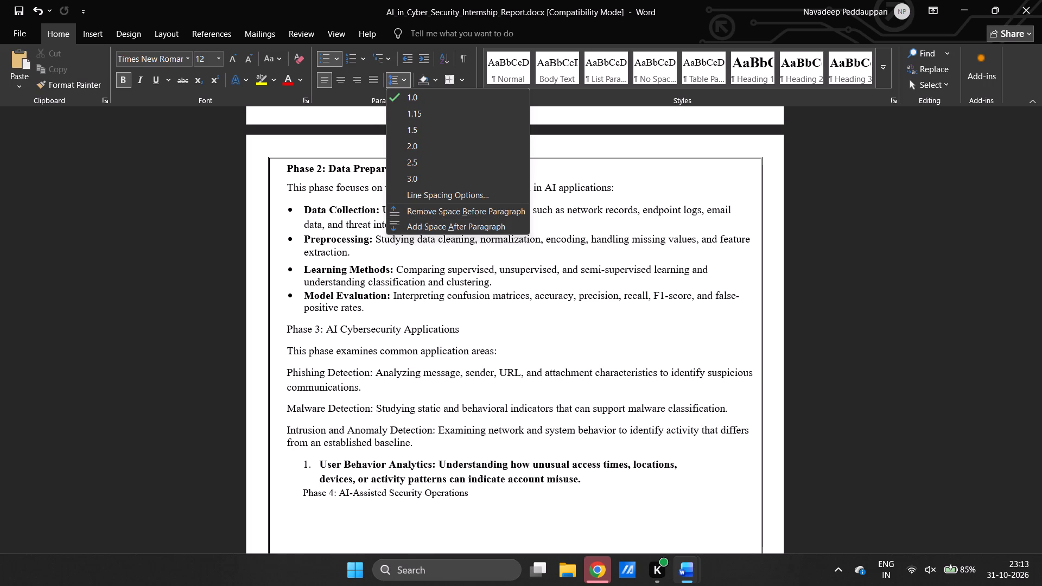
{"action": "left_click", "coordinate": [305, 267]}
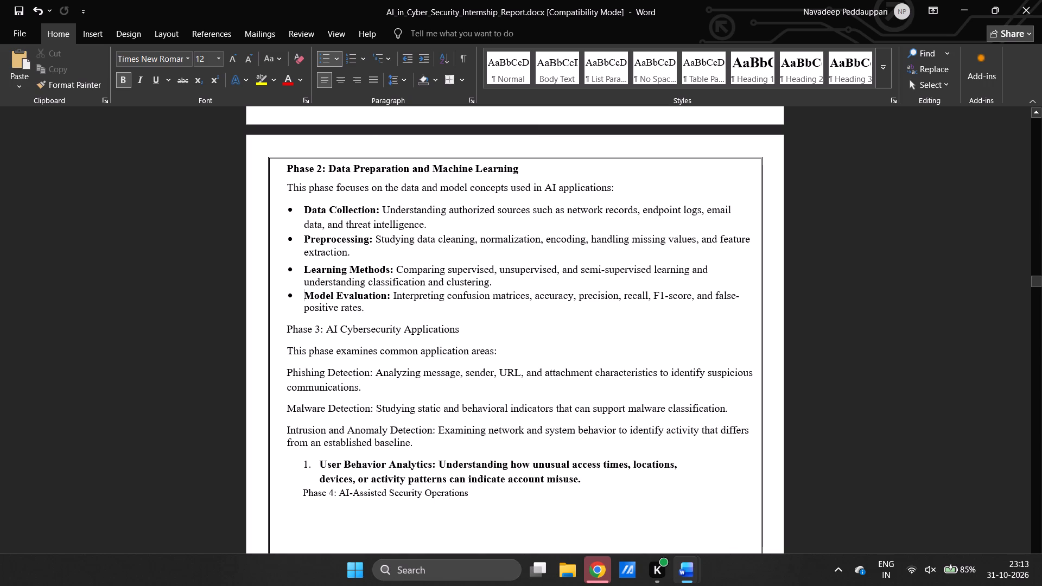
{"action": "left_click", "coordinate": [305, 267]}
{"action": "left_click", "coordinate": [393, 77]}
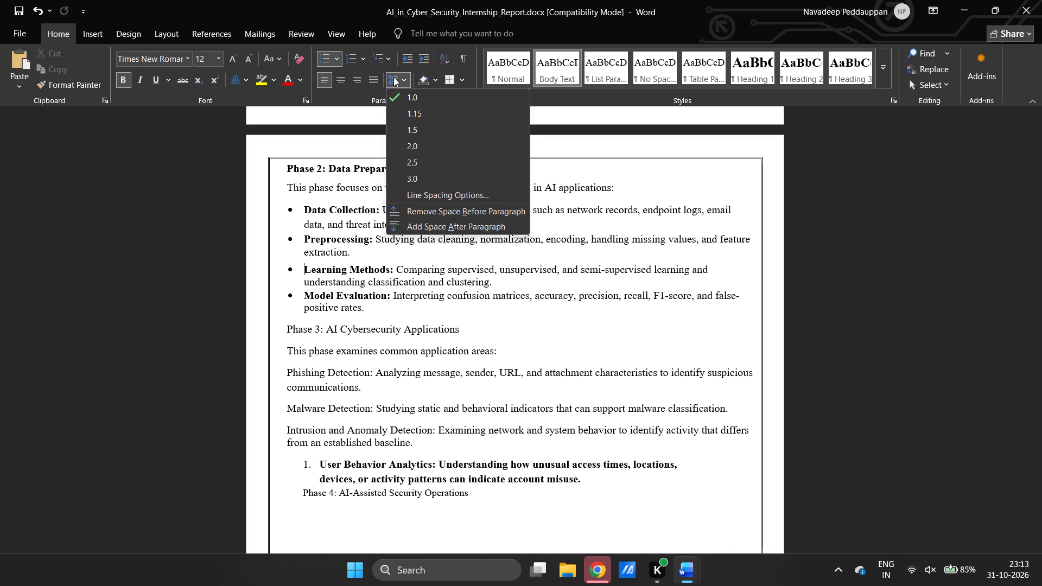
{"action": "left_click", "coordinate": [393, 77]}
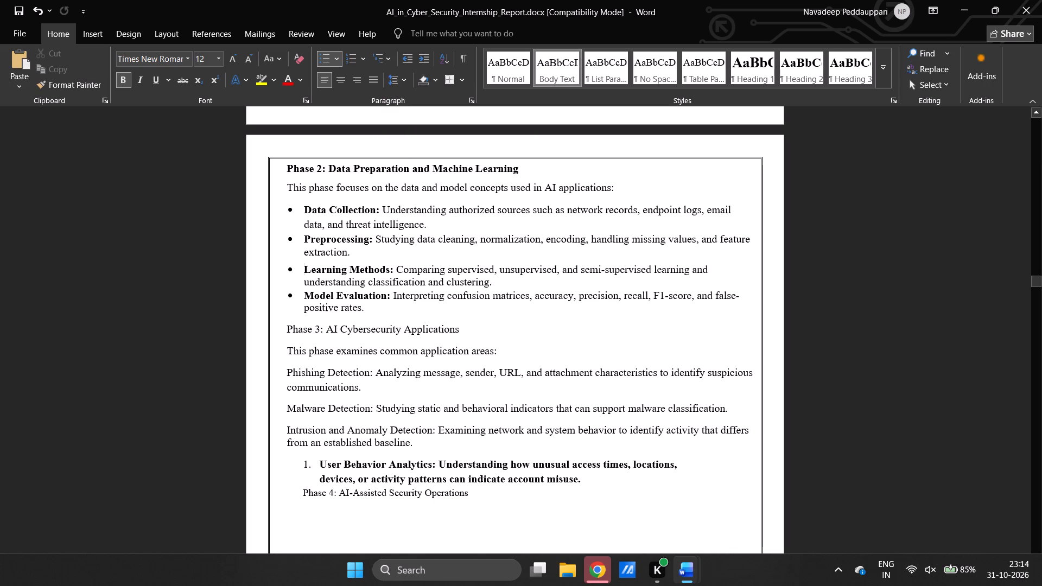
{"action": "left_click", "coordinate": [356, 256]}
{"action": "left_click", "coordinate": [401, 80]}
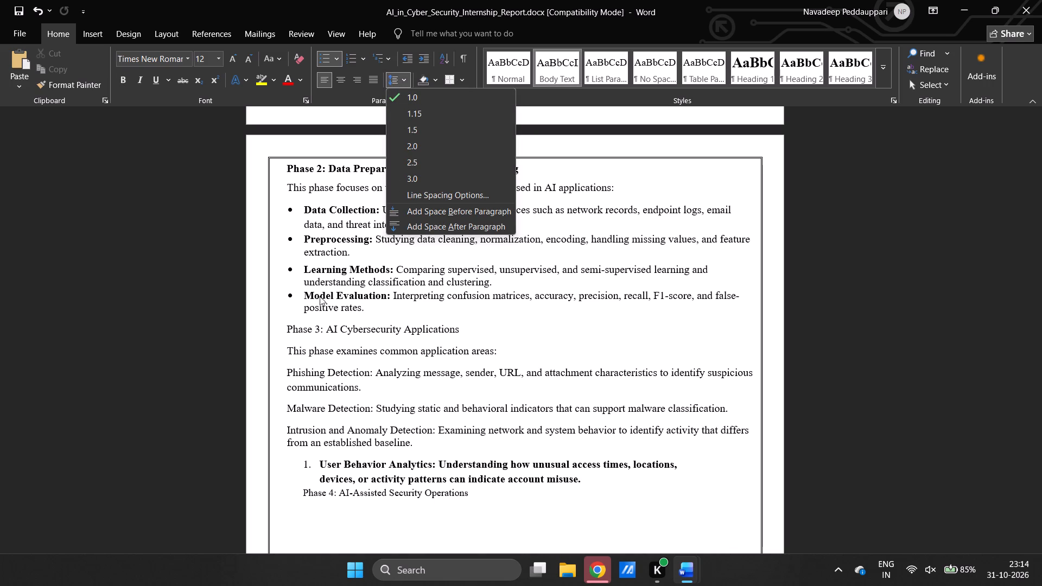
{"action": "left_click", "coordinate": [500, 286]}
{"action": "left_click", "coordinate": [500, 286]}
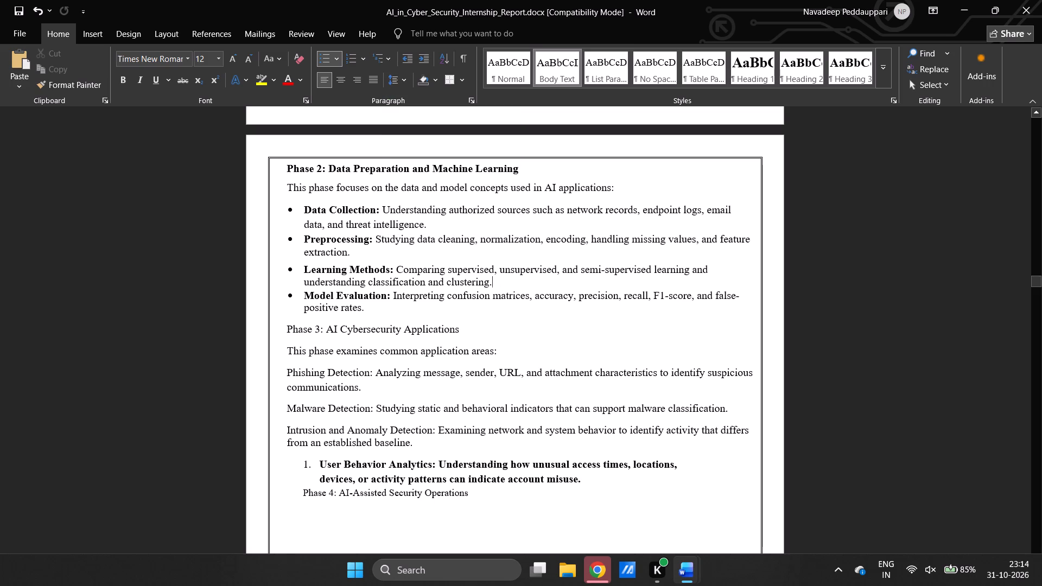
{"action": "left_click", "coordinate": [401, 81]}
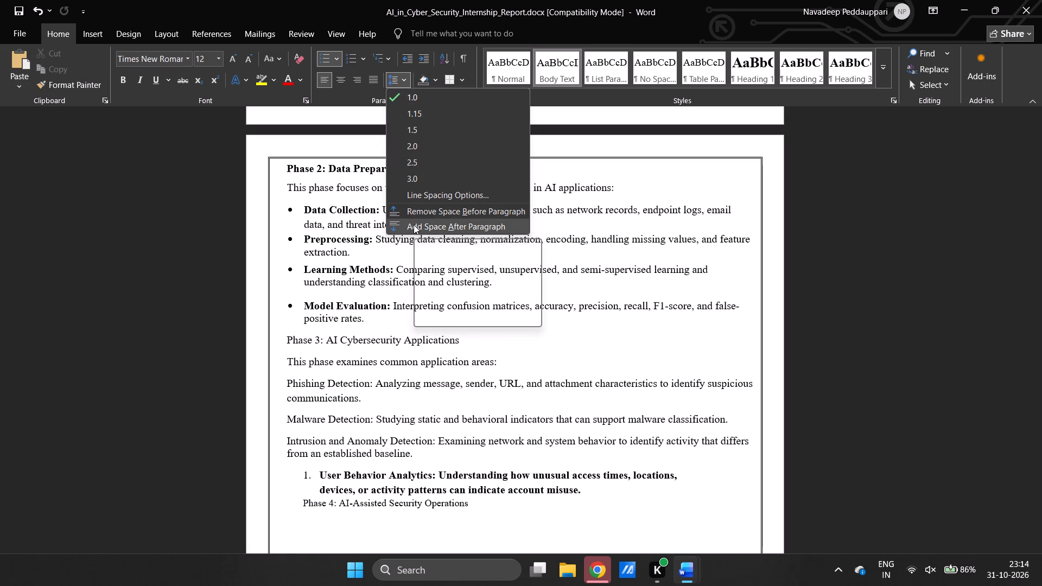
{"action": "left_click", "coordinate": [394, 319]}
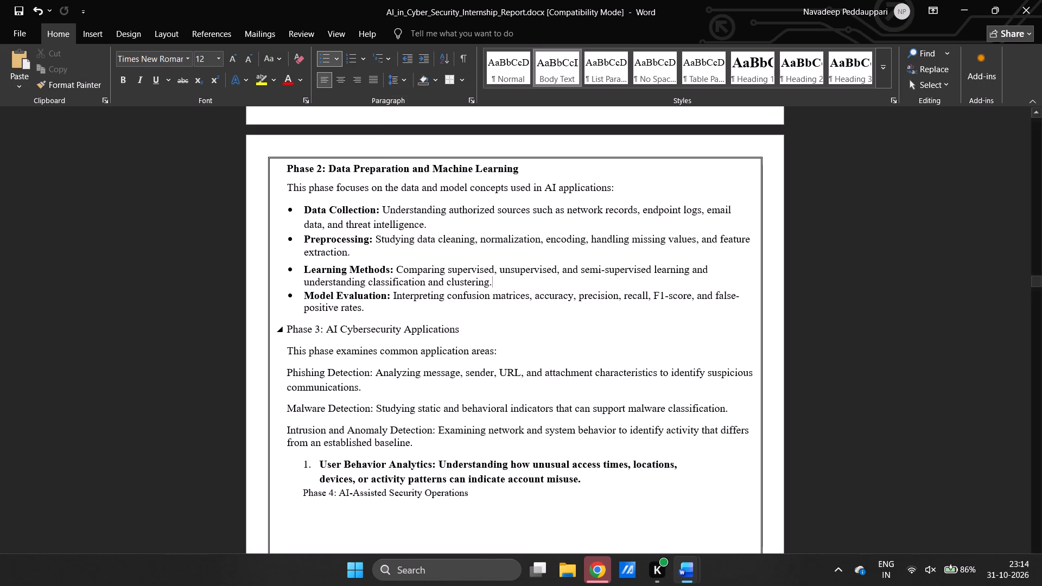
Apply the copied bold label formatting to the Phase 3: AI Cybersecurity Applications heading.
{"action": "scroll", "coordinate": [394, 319], "scroll_direction": "down", "scroll_amount": 1}
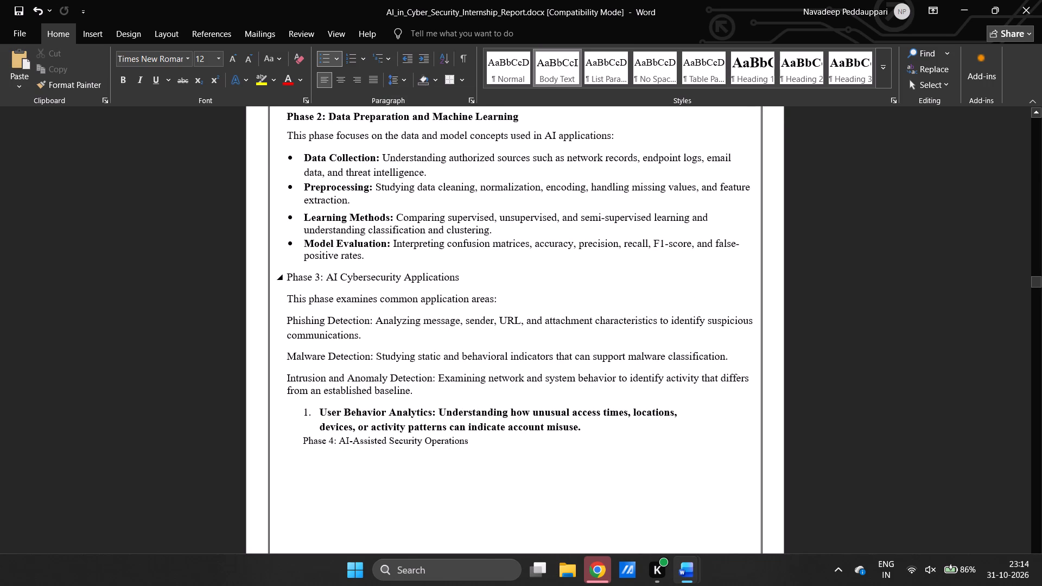
{"action": "double_click", "coordinate": [308, 277]}
{"action": "triple_click", "coordinate": [308, 277]}
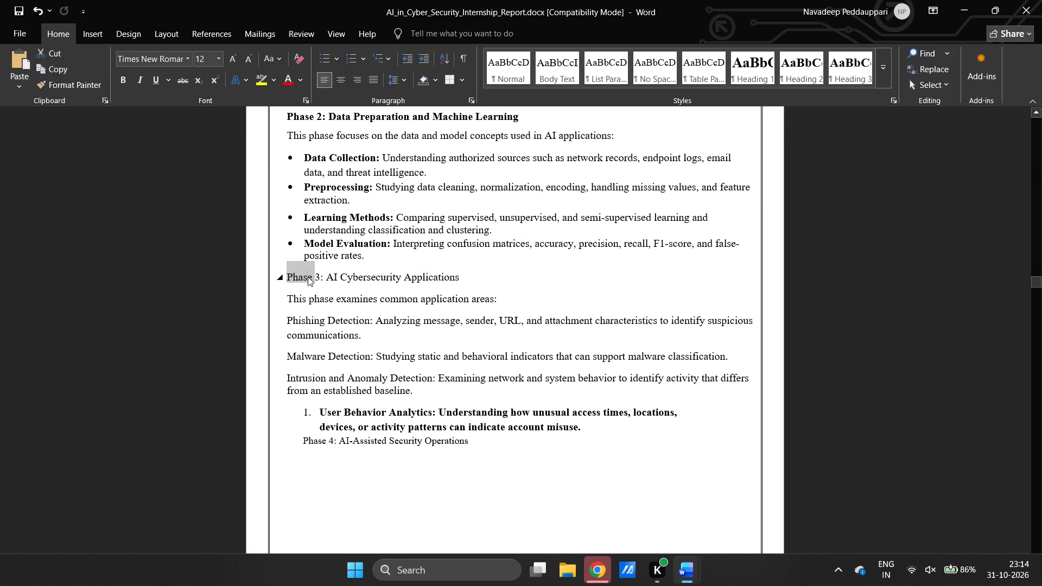
{"action": "key", "text": "ctrl+alt+v"}
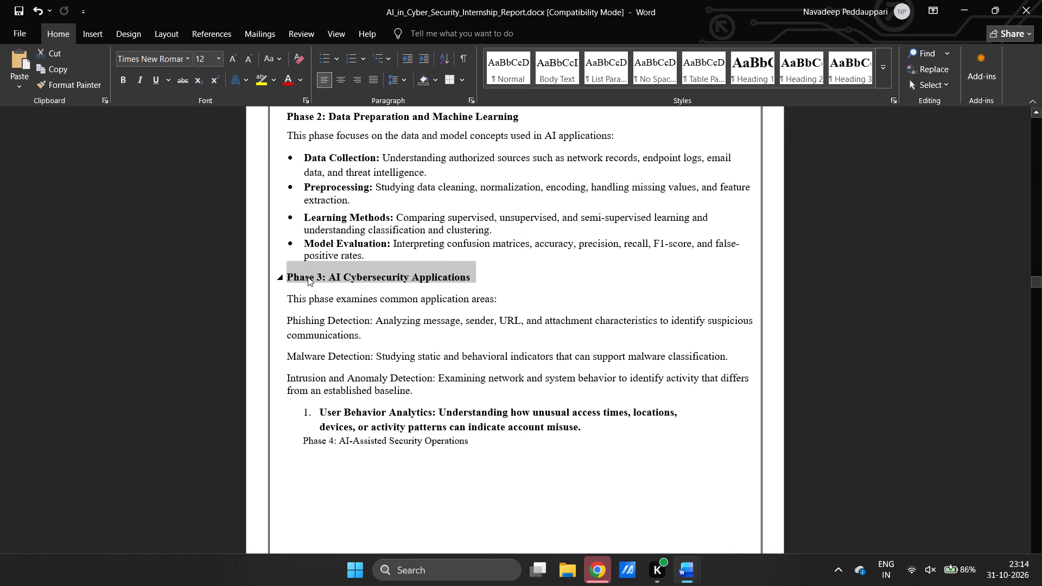
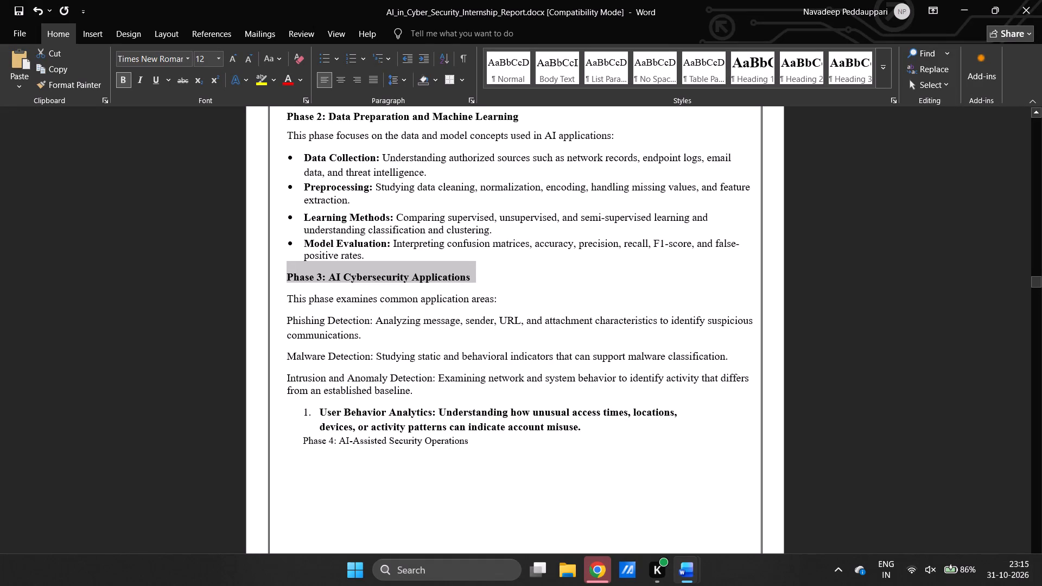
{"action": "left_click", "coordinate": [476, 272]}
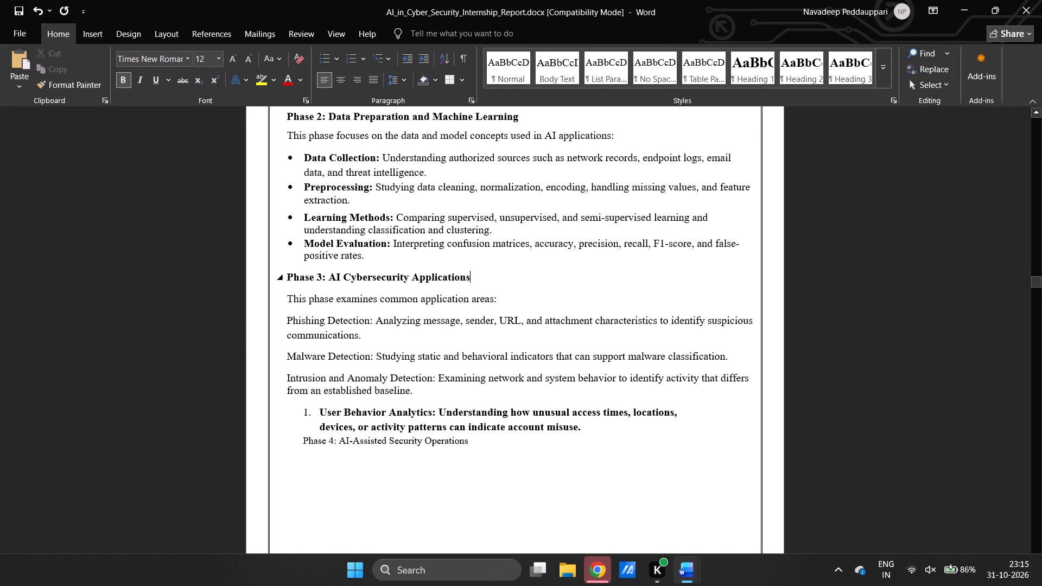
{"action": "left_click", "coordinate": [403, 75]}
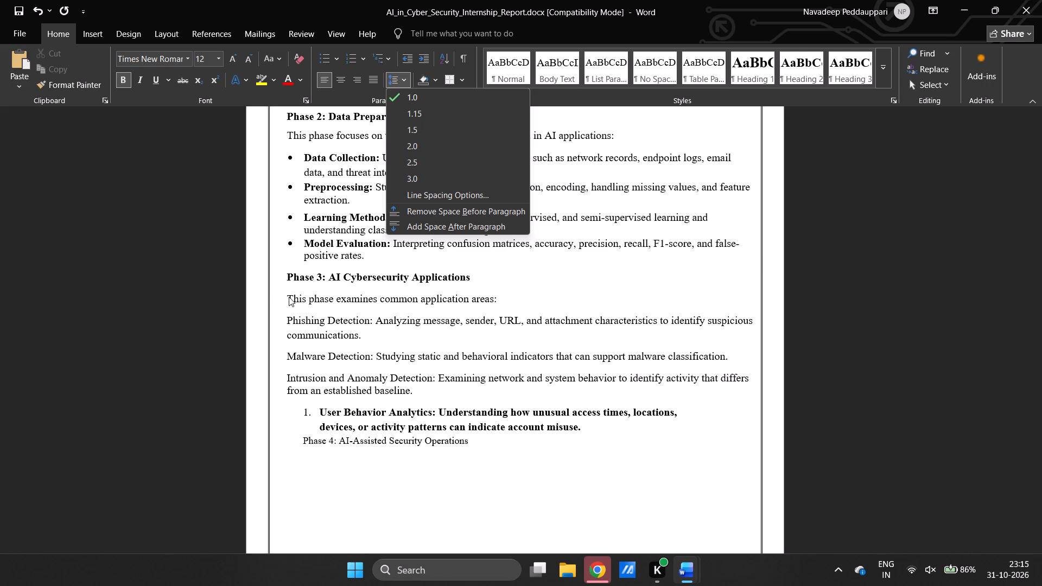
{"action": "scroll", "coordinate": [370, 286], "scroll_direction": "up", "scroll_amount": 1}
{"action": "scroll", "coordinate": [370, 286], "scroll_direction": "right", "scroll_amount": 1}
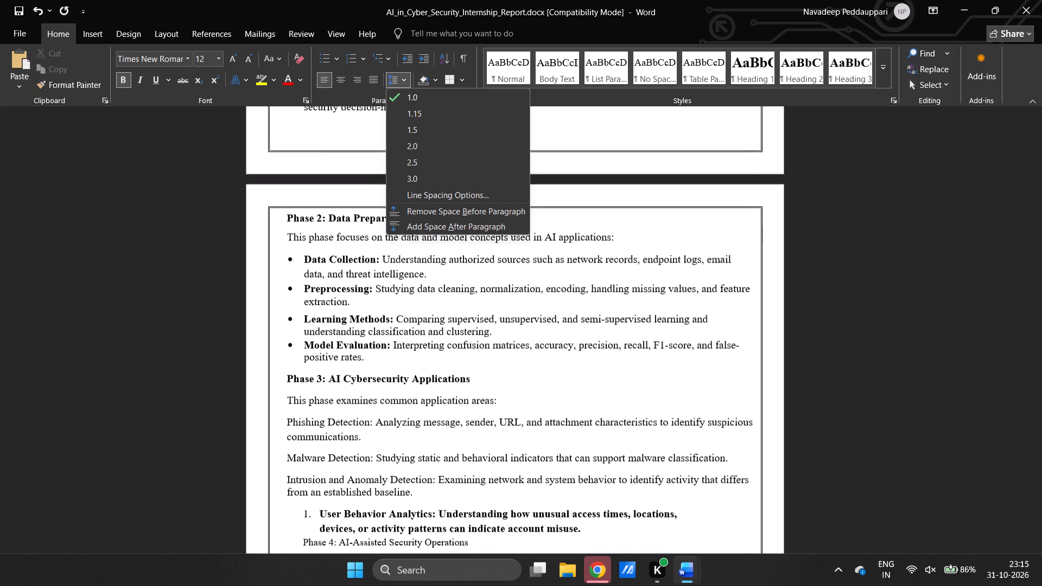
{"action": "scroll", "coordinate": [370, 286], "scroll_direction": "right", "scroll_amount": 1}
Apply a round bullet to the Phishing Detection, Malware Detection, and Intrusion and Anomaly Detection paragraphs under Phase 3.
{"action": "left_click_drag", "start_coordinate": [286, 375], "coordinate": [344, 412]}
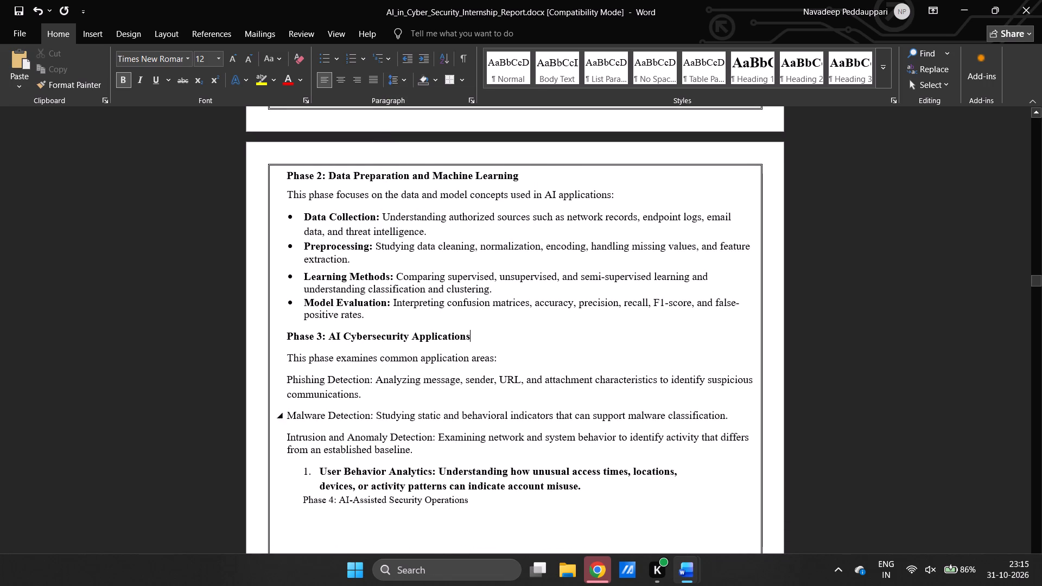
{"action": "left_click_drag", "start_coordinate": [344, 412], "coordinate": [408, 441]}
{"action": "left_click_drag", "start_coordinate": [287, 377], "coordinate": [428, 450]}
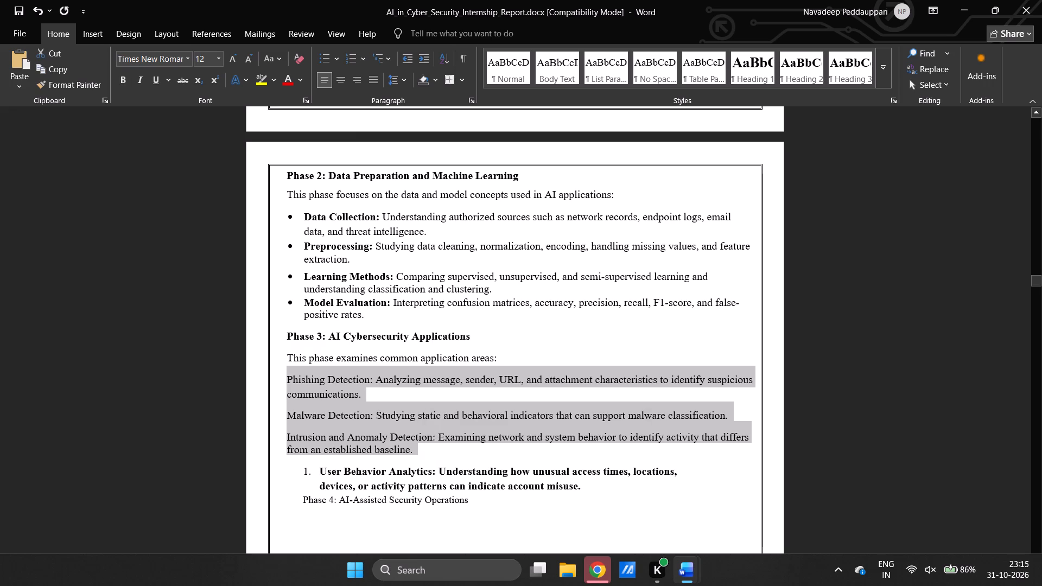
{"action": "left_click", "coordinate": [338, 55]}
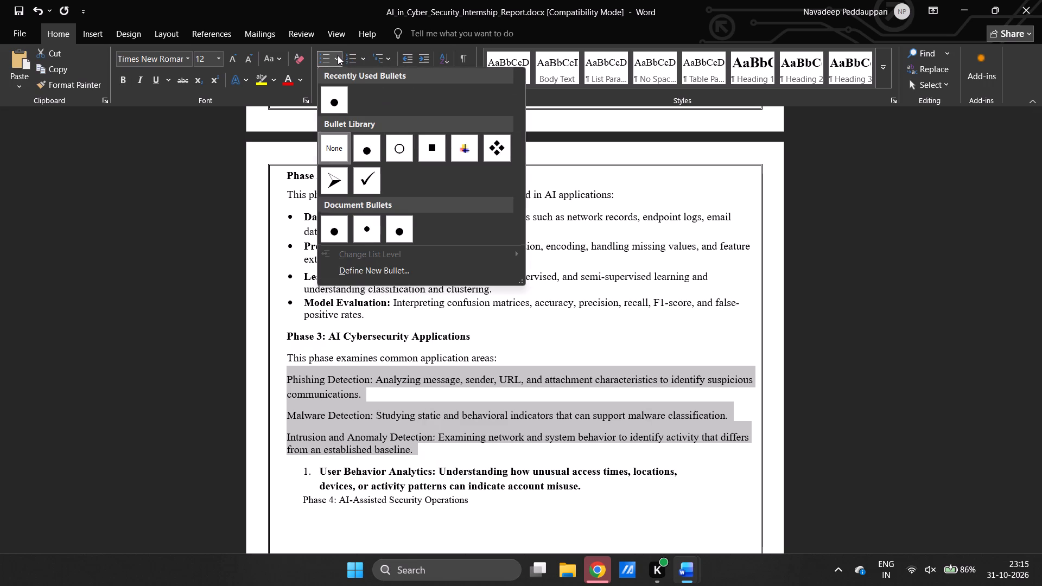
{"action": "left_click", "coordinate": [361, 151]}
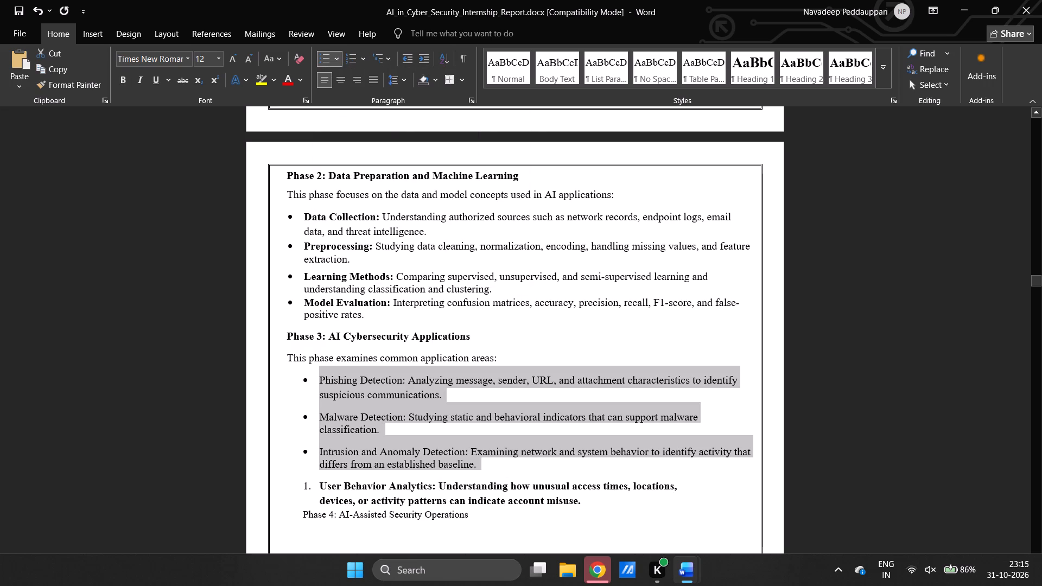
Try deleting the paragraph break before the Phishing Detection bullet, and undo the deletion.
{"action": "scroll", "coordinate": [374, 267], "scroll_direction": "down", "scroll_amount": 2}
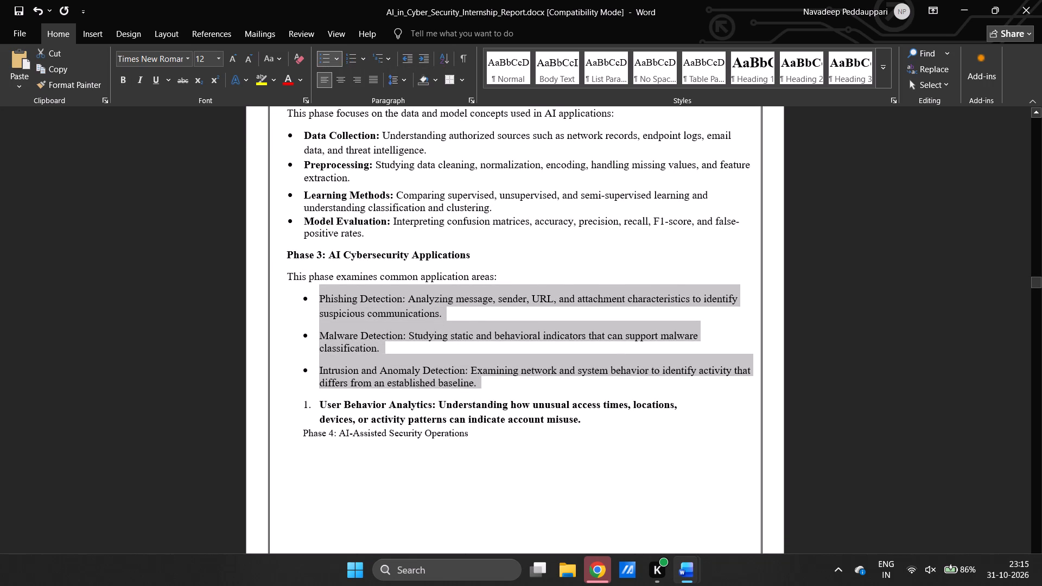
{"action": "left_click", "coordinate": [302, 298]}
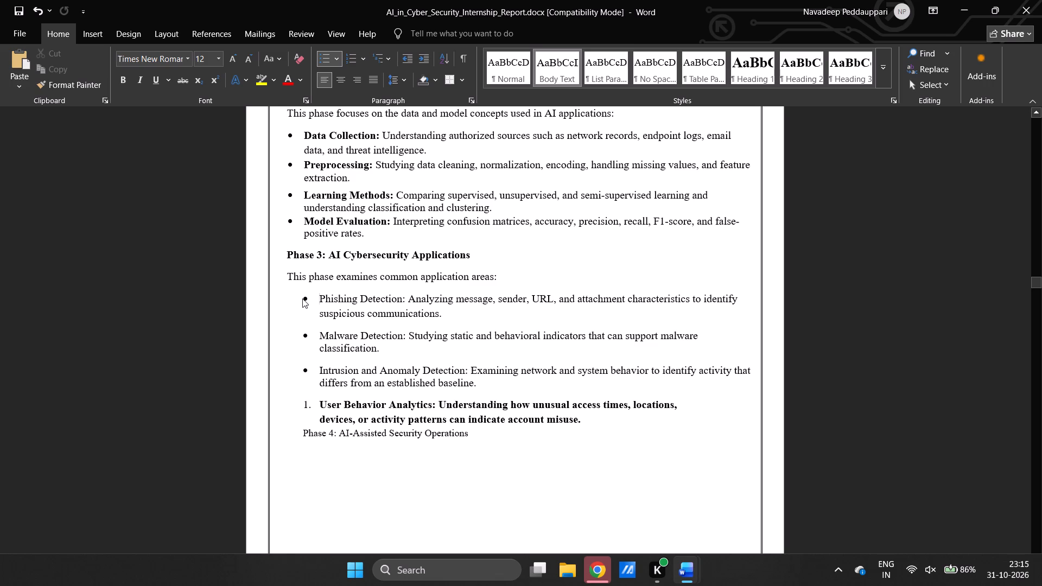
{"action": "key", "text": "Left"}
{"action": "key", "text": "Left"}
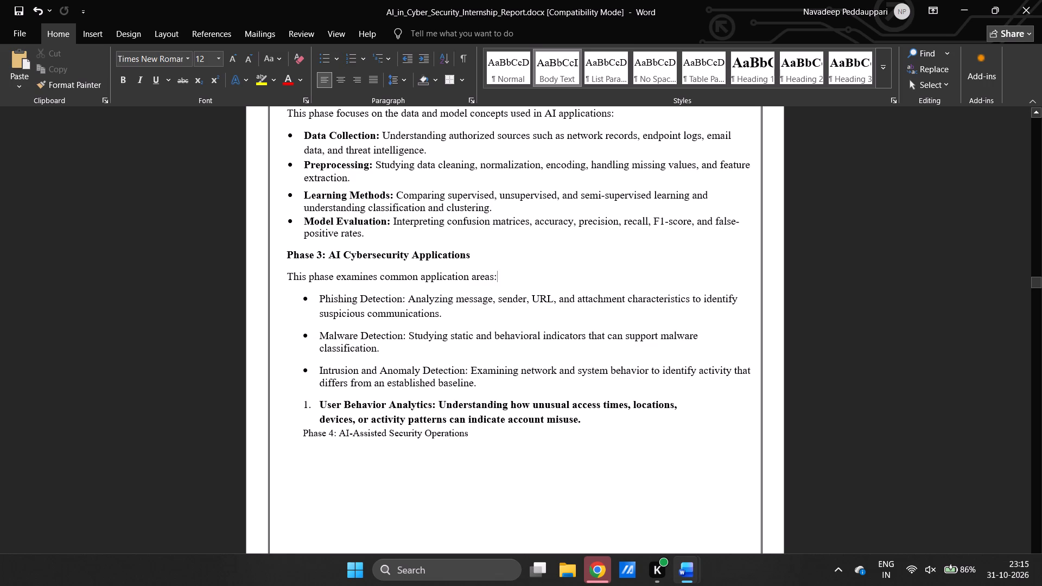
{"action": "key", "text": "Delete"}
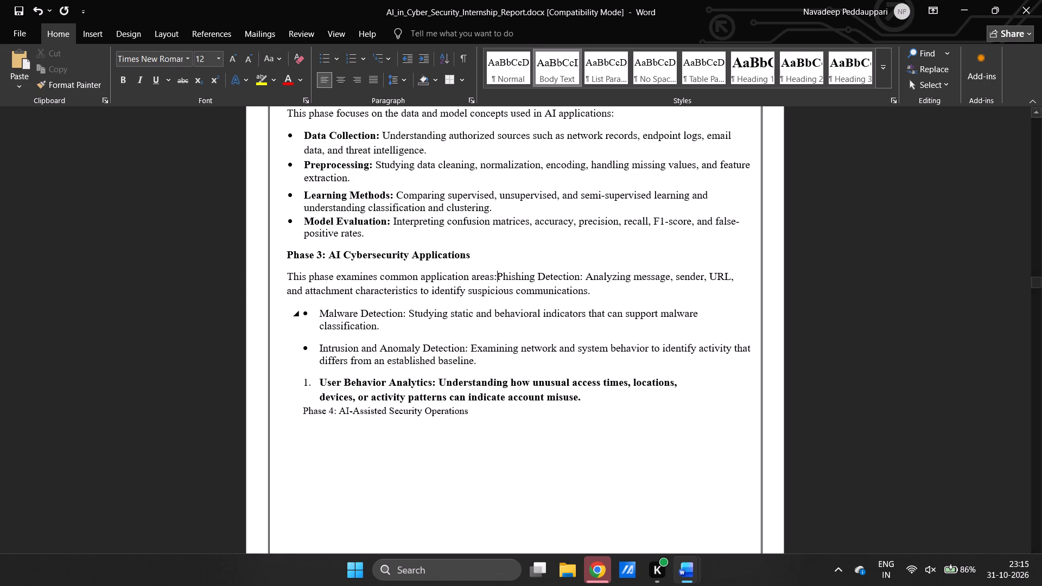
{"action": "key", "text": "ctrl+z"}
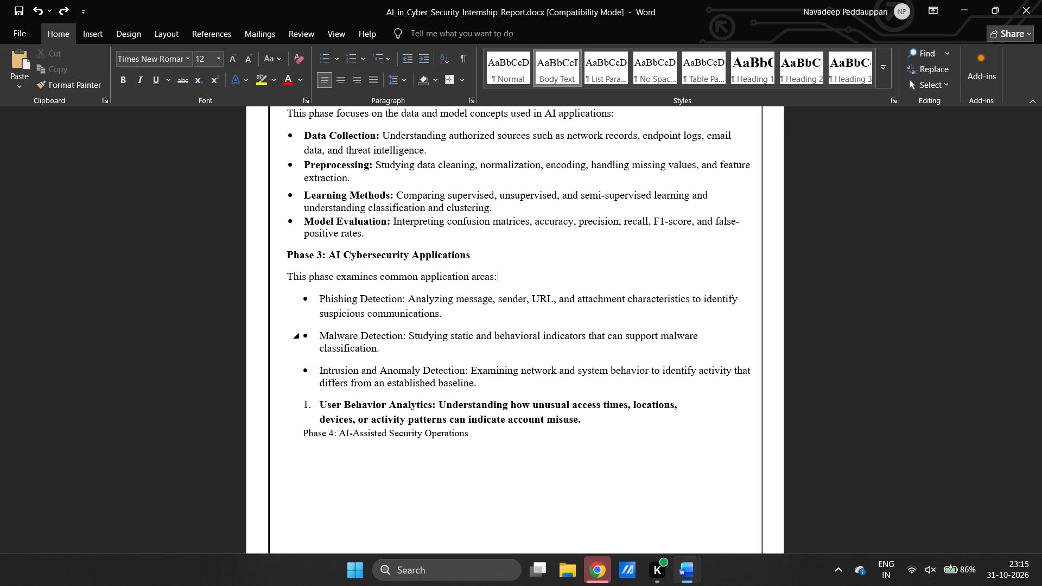
Remove the bullets and their indentation from the Phishing Detection, Malware Detection, and Intrusion and Anomaly Detection paragraphs.
{"action": "scroll", "coordinate": [264, 302], "scroll_direction": "up", "scroll_amount": 1}
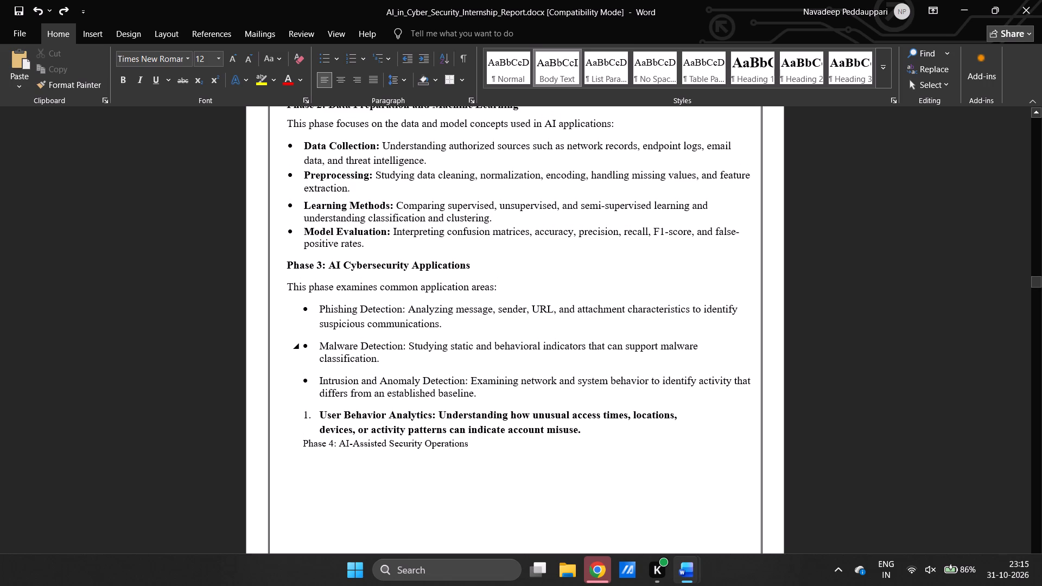
{"action": "left_click", "coordinate": [301, 309]}
{"action": "key", "text": "BackSpace"}
{"action": "key", "text": "BackSpace"}
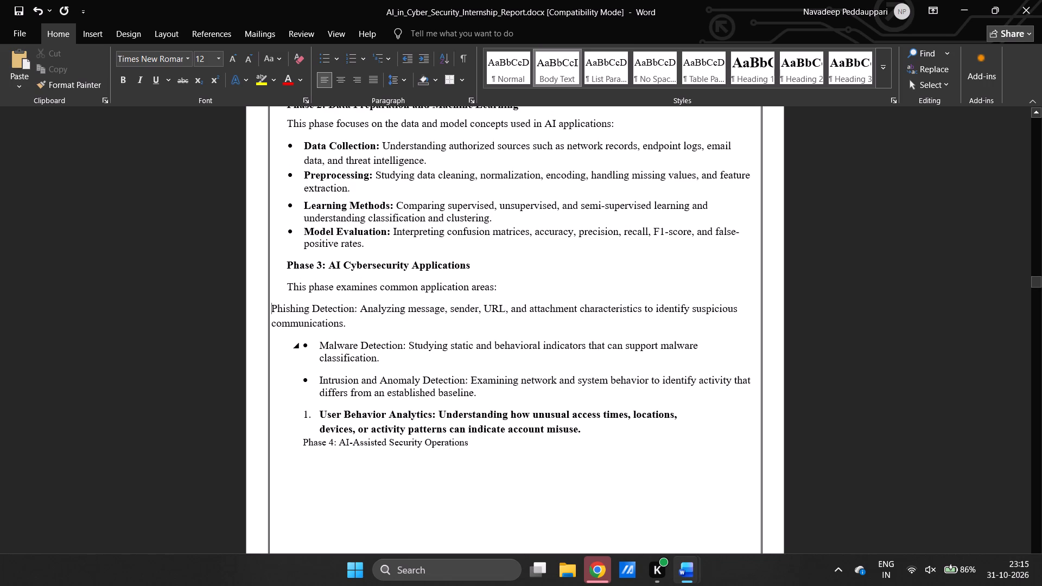
{"action": "left_click", "coordinate": [317, 346]}
{"action": "key", "text": "BackSpace"}
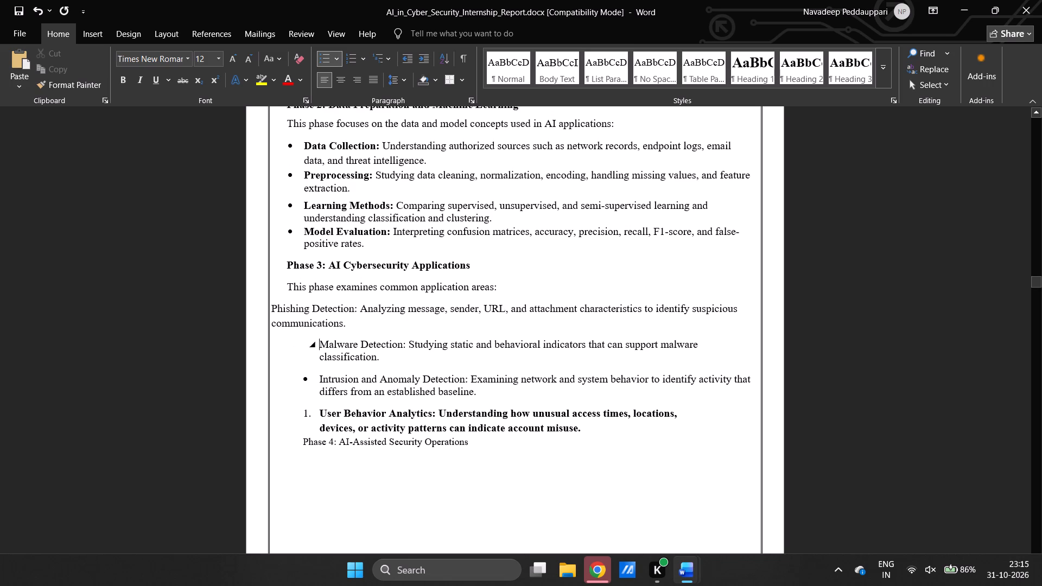
{"action": "key", "text": "BackSpace"}
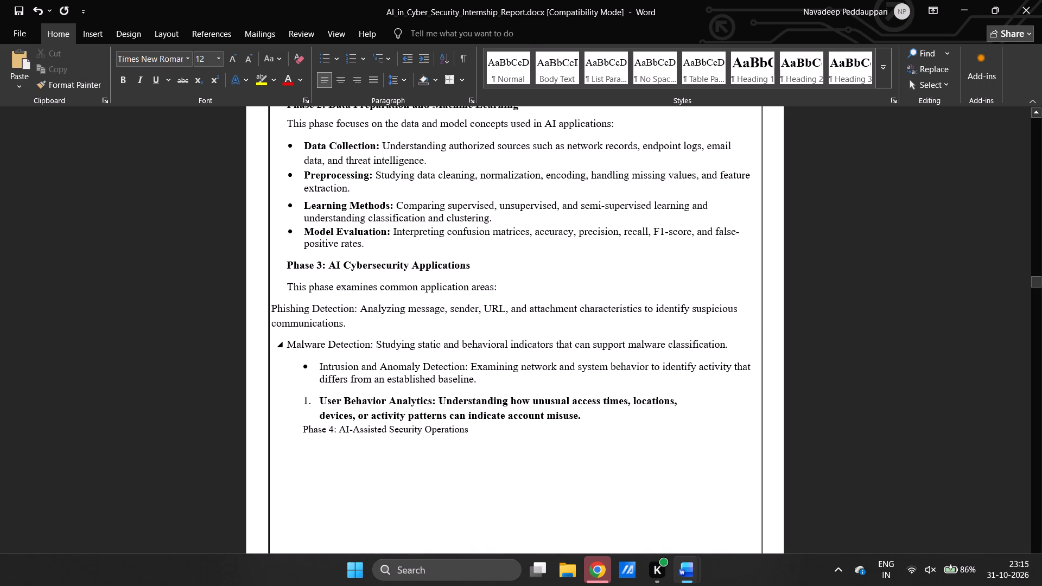
{"action": "left_click", "coordinate": [320, 366]}
{"action": "key", "text": "BackSpace"}
{"action": "key", "text": "BackSpace"}
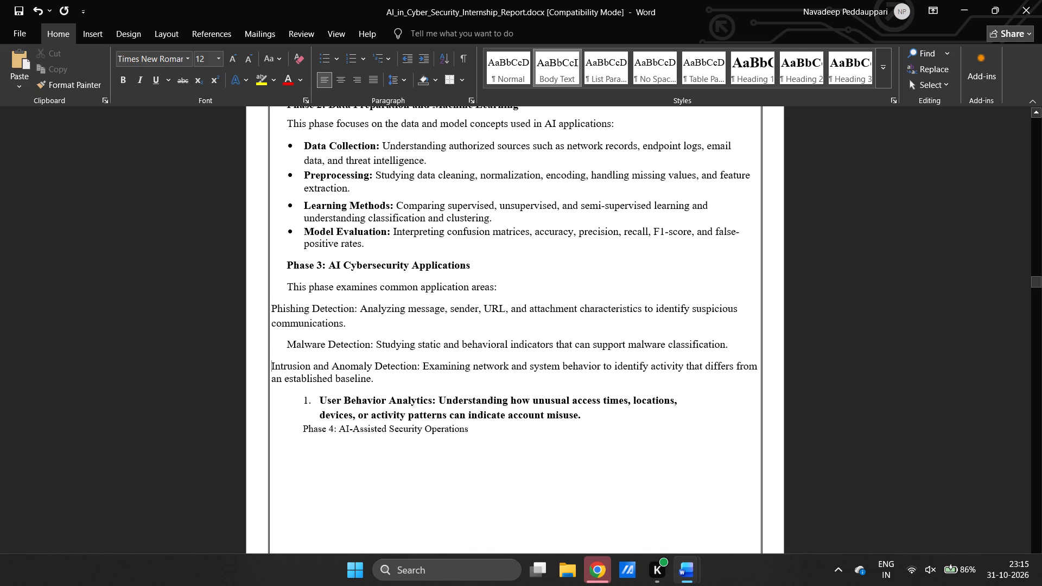
Apply a round bullet to the three outdented Phase 3 paragraphs, from Phishing Detection through Intrusion and Anomaly Detection.
{"action": "left_click_drag", "start_coordinate": [270, 307], "coordinate": [372, 373]}
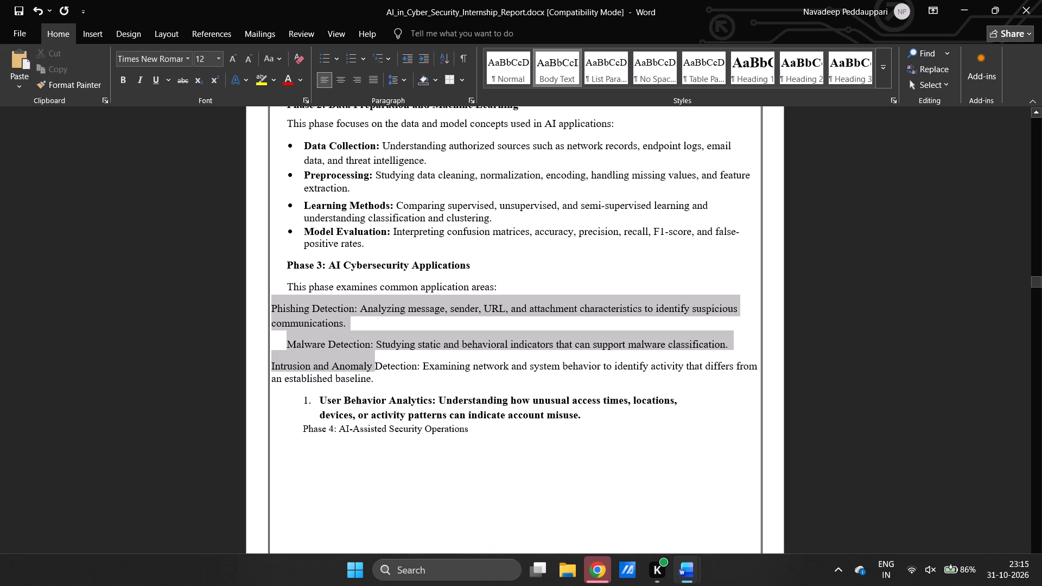
{"action": "left_click_drag", "start_coordinate": [372, 373], "coordinate": [381, 384]}
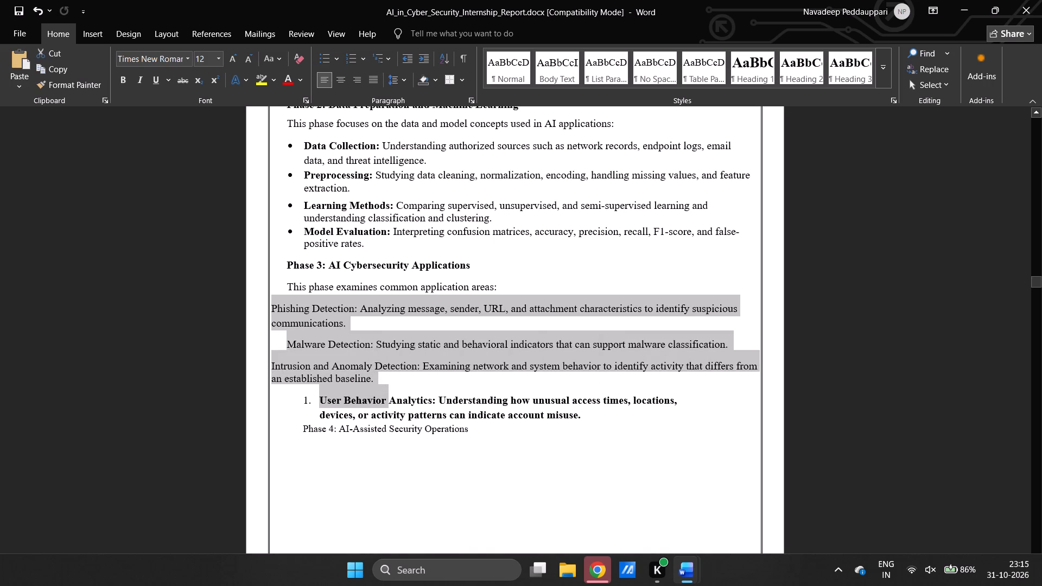
{"action": "left_click", "coordinate": [404, 345]}
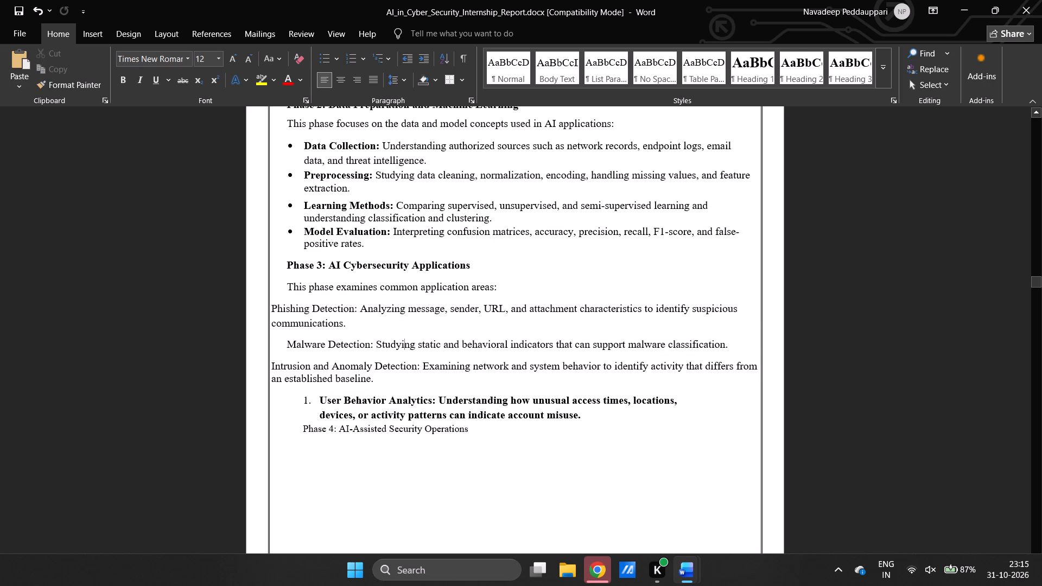
{"action": "left_click_drag", "start_coordinate": [273, 307], "coordinate": [401, 386]}
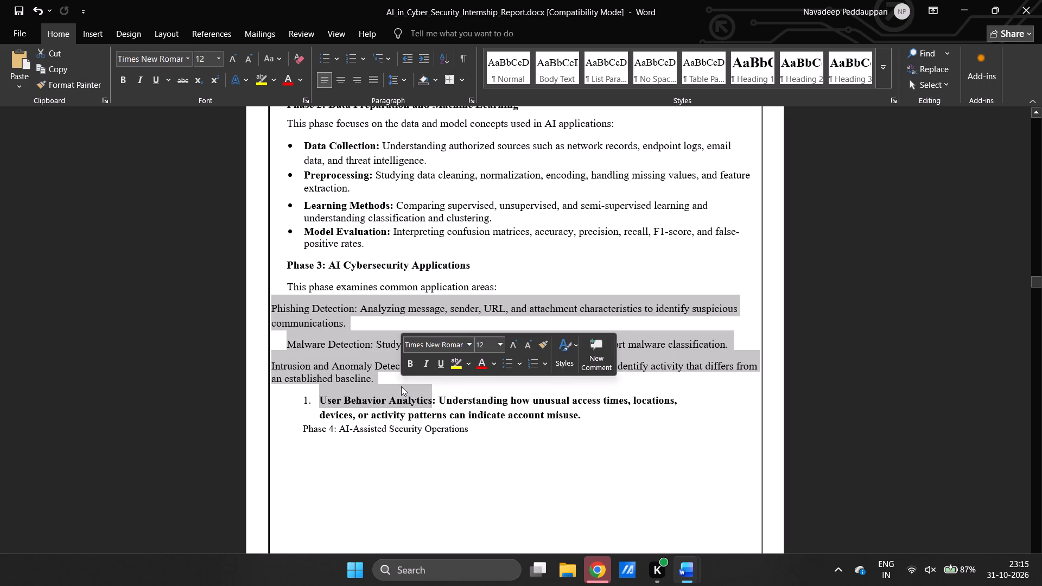
{"action": "left_click", "coordinate": [273, 308]}
{"action": "left_click_drag", "start_coordinate": [273, 308], "coordinate": [384, 388]}
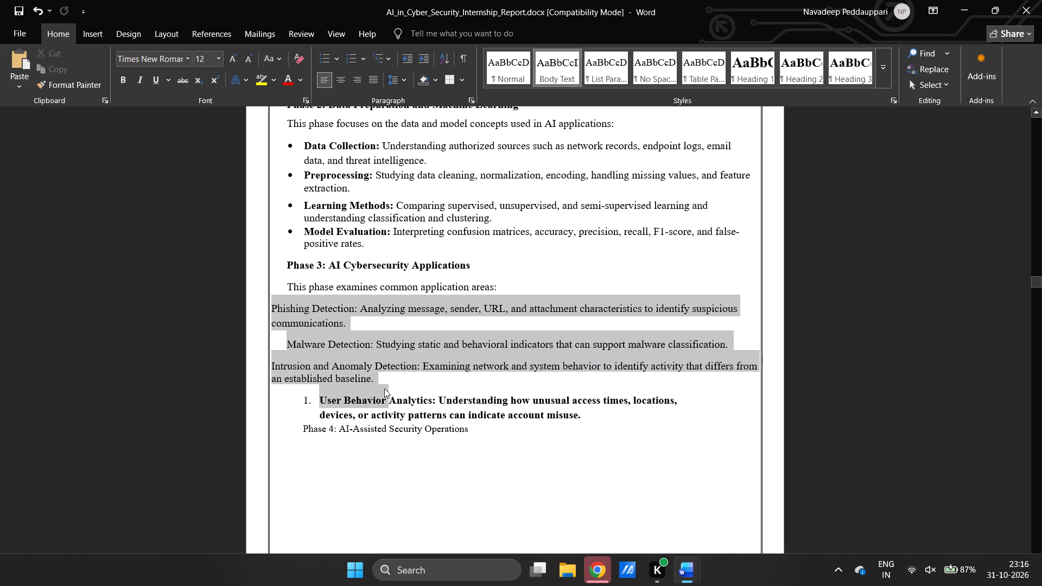
{"action": "left_click_drag", "start_coordinate": [384, 388], "coordinate": [378, 378]}
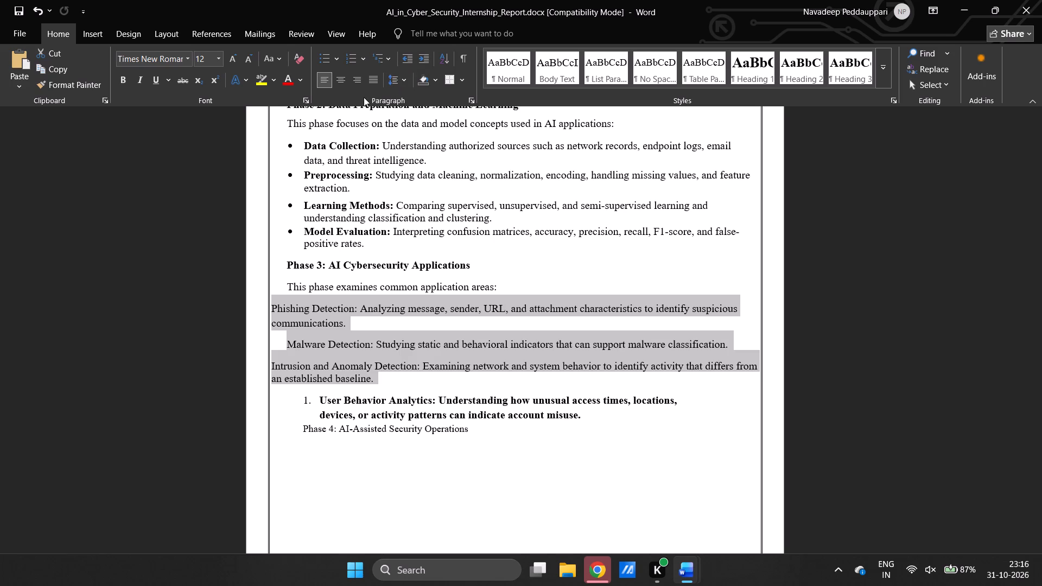
{"action": "left_click", "coordinate": [333, 59]}
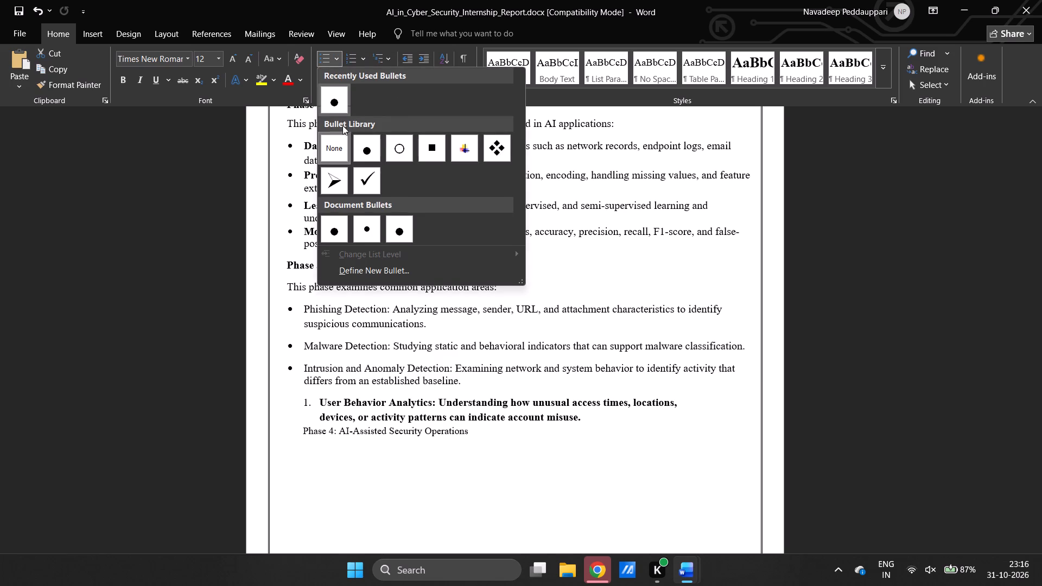
{"action": "left_click", "coordinate": [364, 154]}
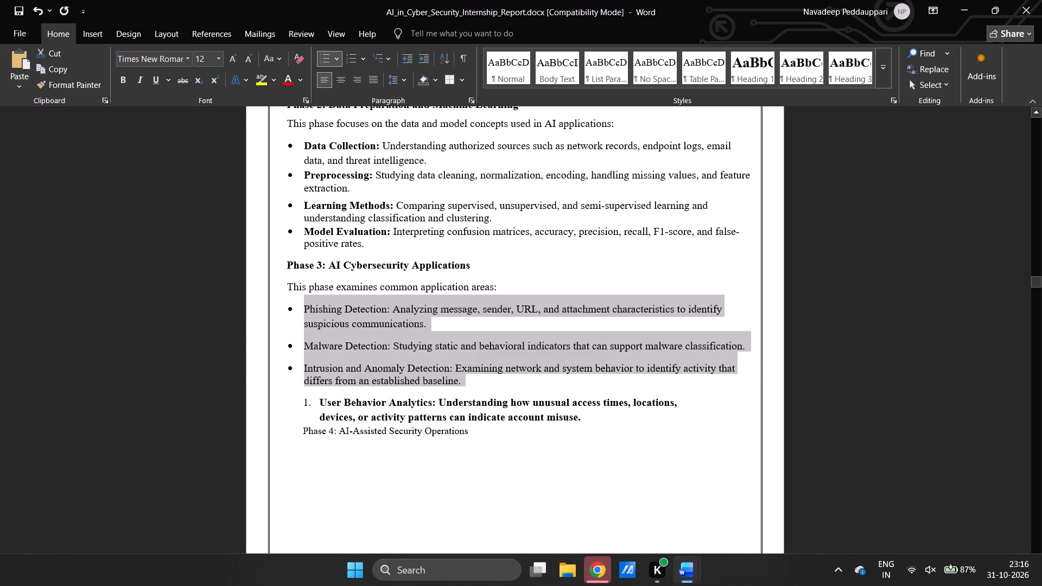
Remove the space before the Malware Detection and the Intrusion and Anomaly Detection bullets.
{"action": "left_click", "coordinate": [303, 347]}
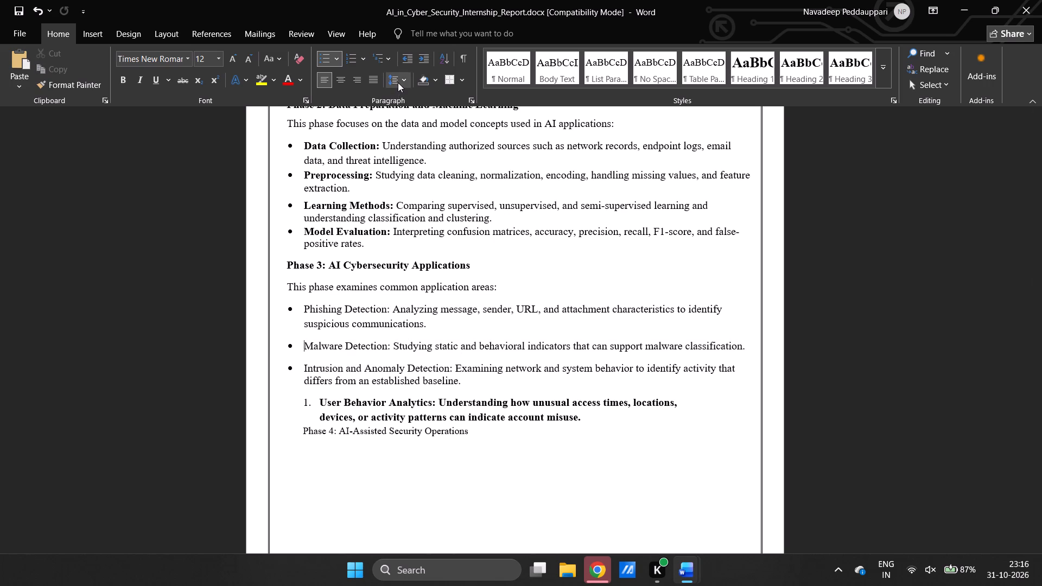
{"action": "left_click", "coordinate": [398, 82]}
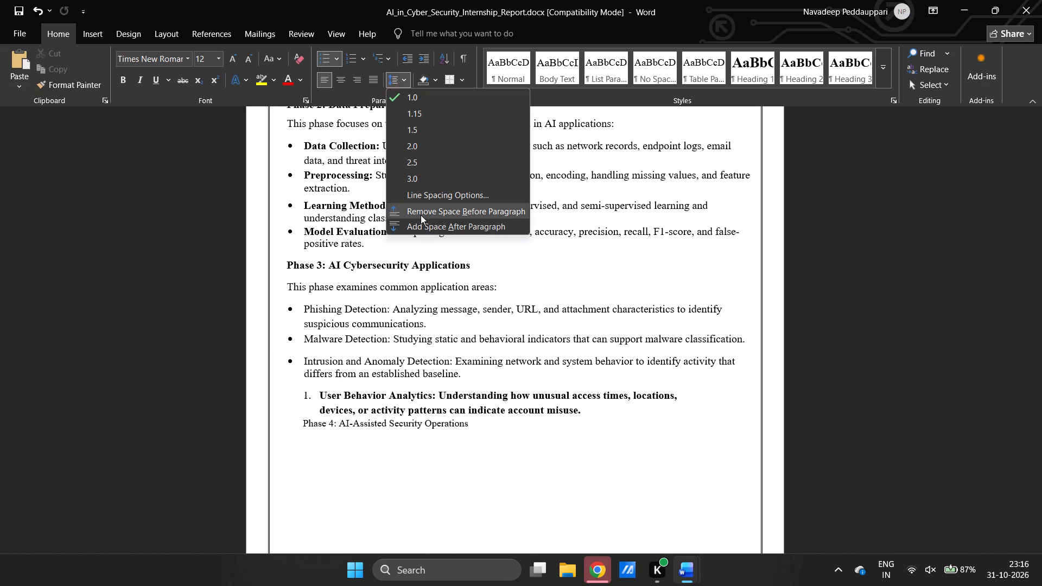
{"action": "left_click", "coordinate": [421, 215]}
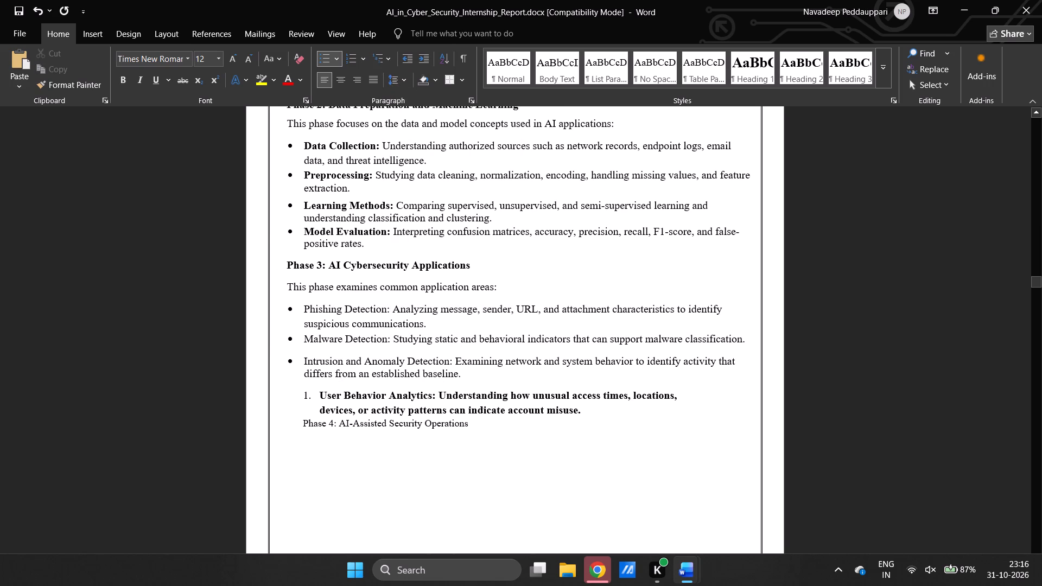
{"action": "left_click", "coordinate": [302, 358]}
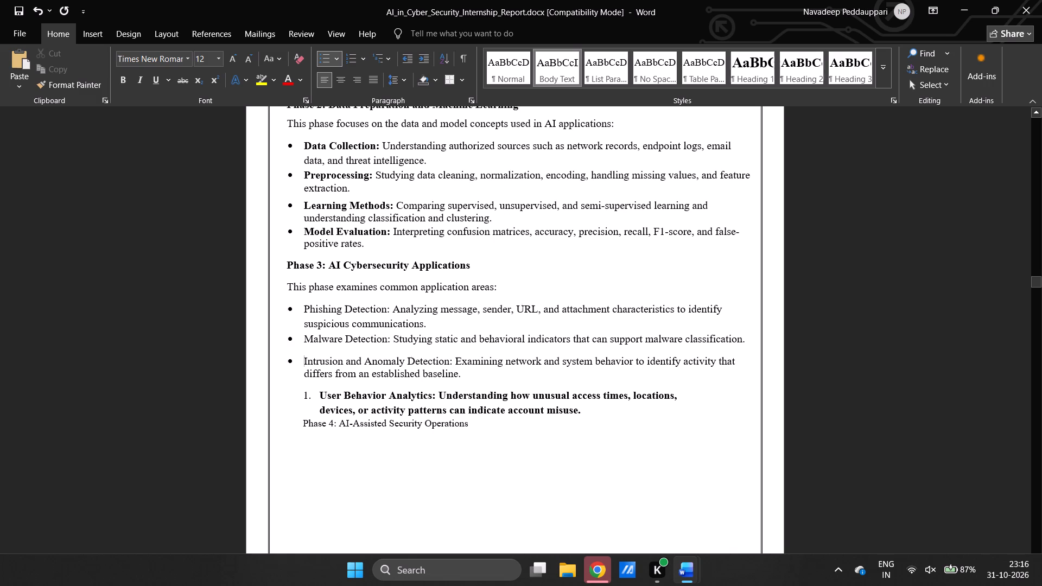
{"action": "left_click", "coordinate": [400, 85]}
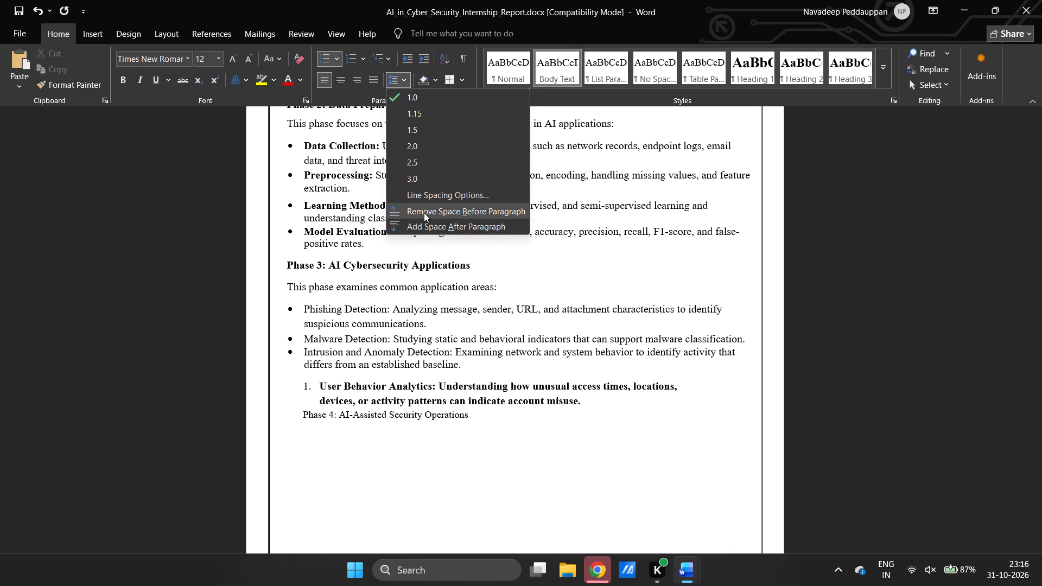
{"action": "left_click", "coordinate": [424, 213]}
Examine the formatting of the Phase 4 and Phase 5 content that follows the Phase 3 list.
{"action": "scroll", "coordinate": [407, 372], "scroll_direction": "down", "scroll_amount": 1}
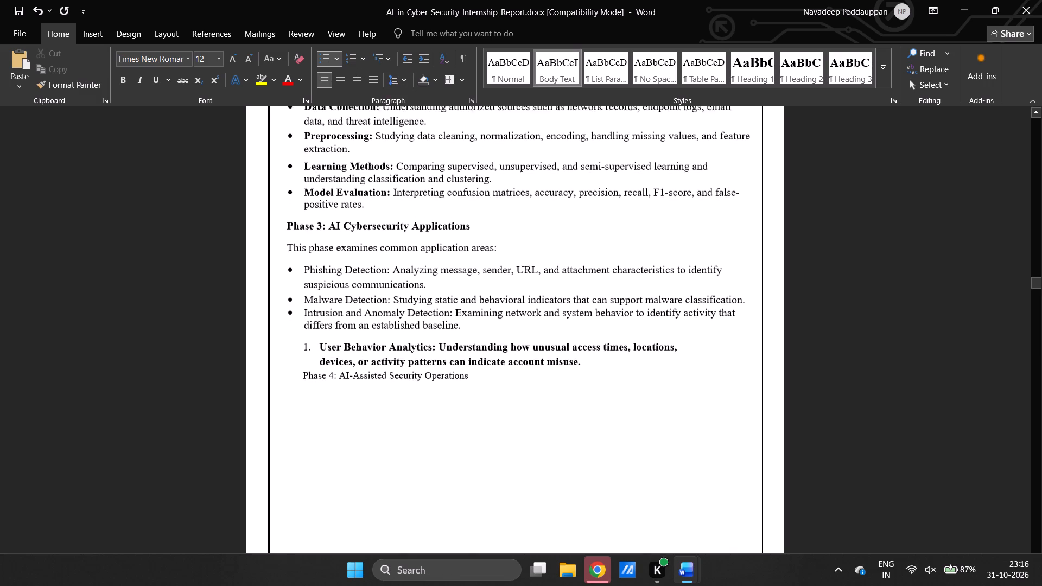
{"action": "scroll", "coordinate": [407, 372], "scroll_direction": "down", "scroll_amount": 8}
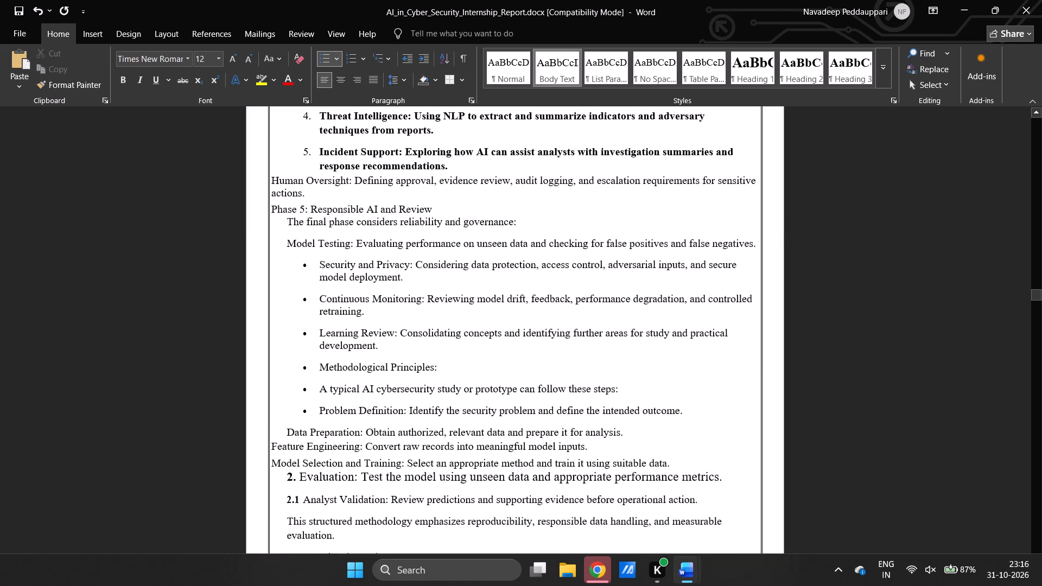
{"action": "scroll", "coordinate": [407, 372], "scroll_direction": "up", "scroll_amount": 7}
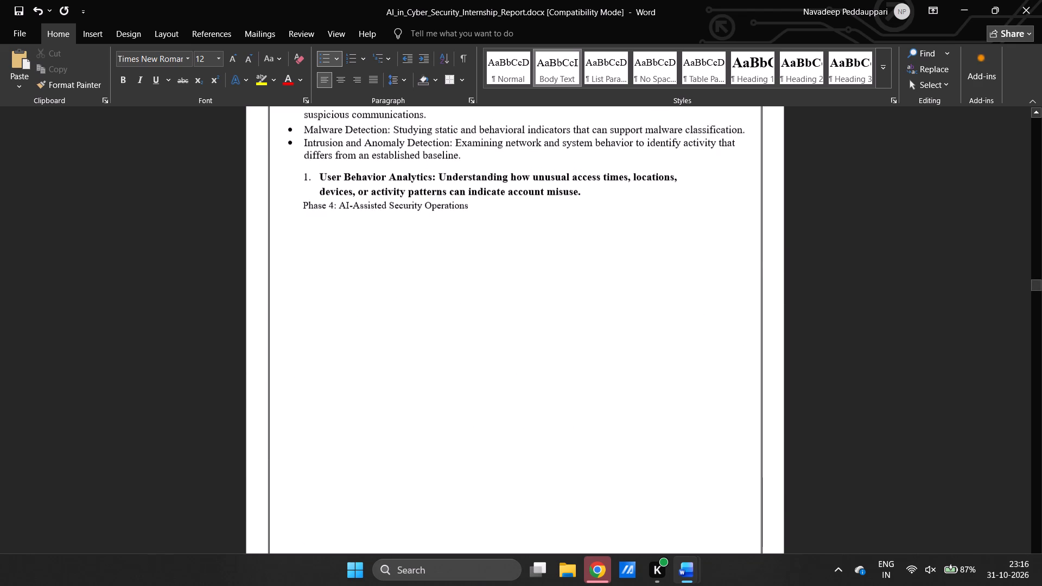
{"action": "scroll", "coordinate": [407, 372], "scroll_direction": "up", "scroll_amount": 1}
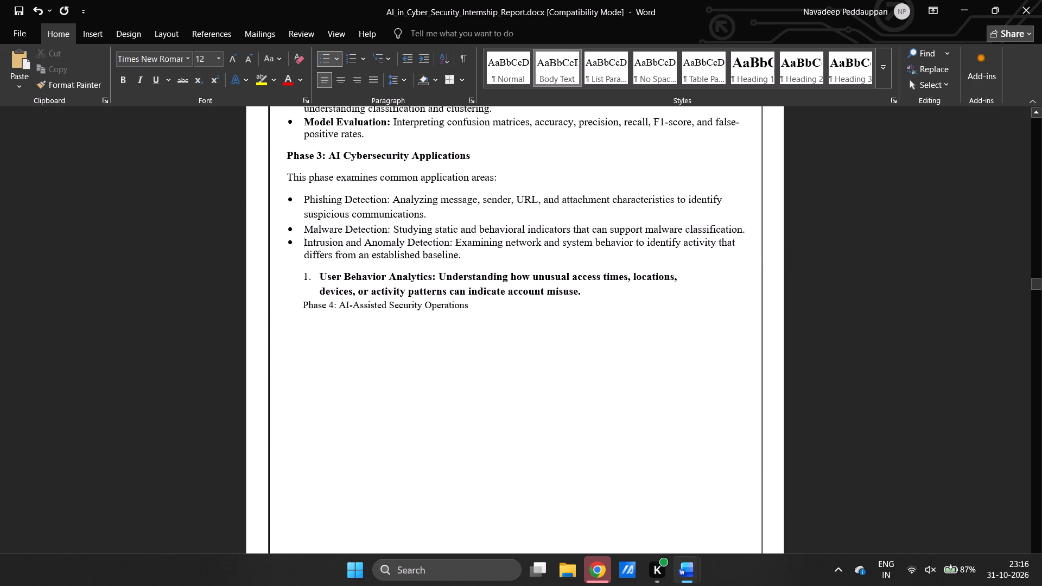
Convert the numbered User Behavior Analytics paragraph into the fourth round bullet of the Phase 3 list.
{"action": "scroll", "coordinate": [399, 392], "scroll_direction": "up", "scroll_amount": 1}
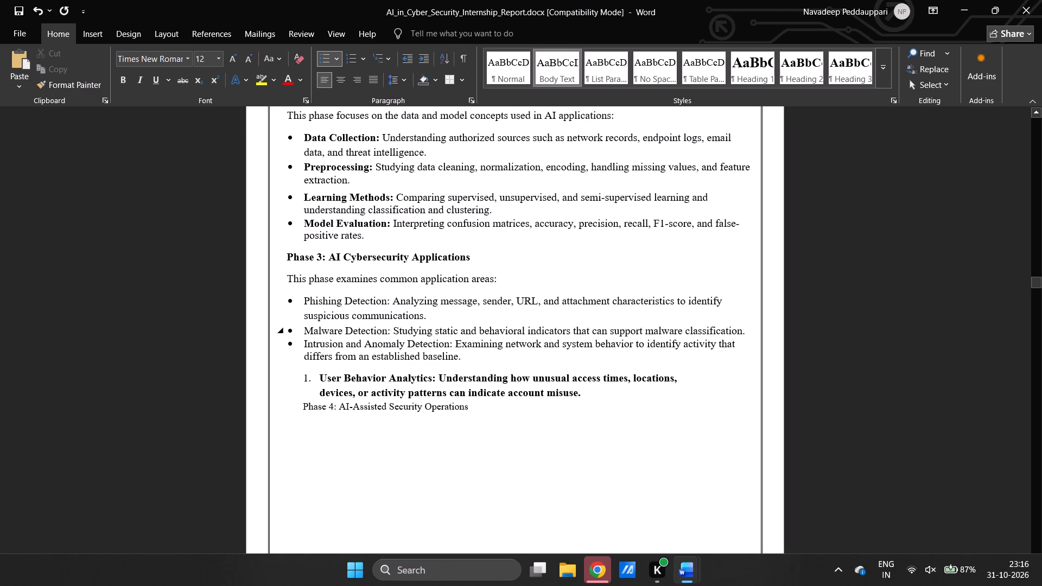
{"action": "left_click", "coordinate": [320, 377]}
{"action": "key", "text": "BackSpace"}
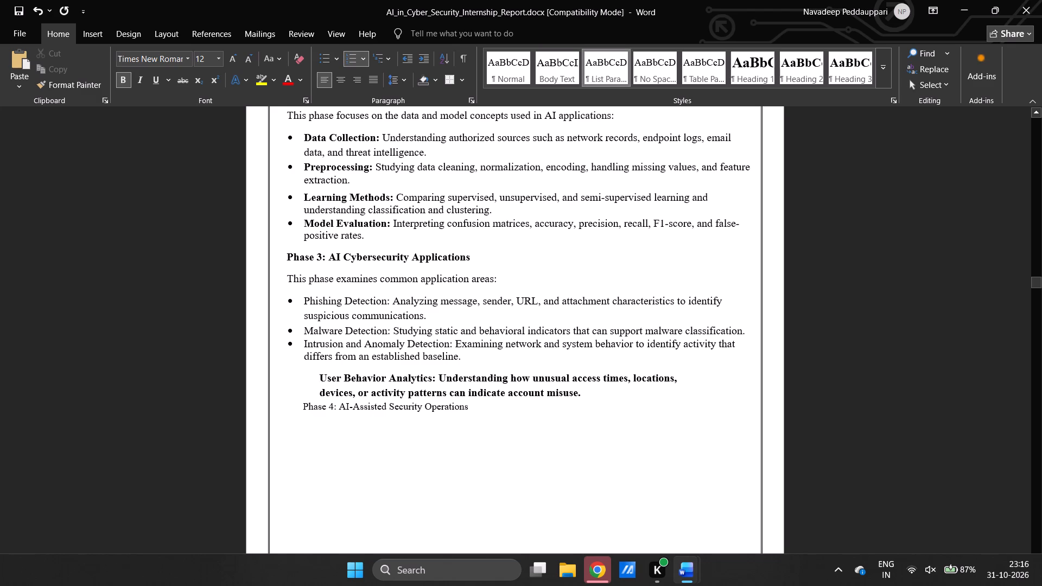
{"action": "key", "text": "BackSpace"}
{"action": "key", "text": "BackSpace"}
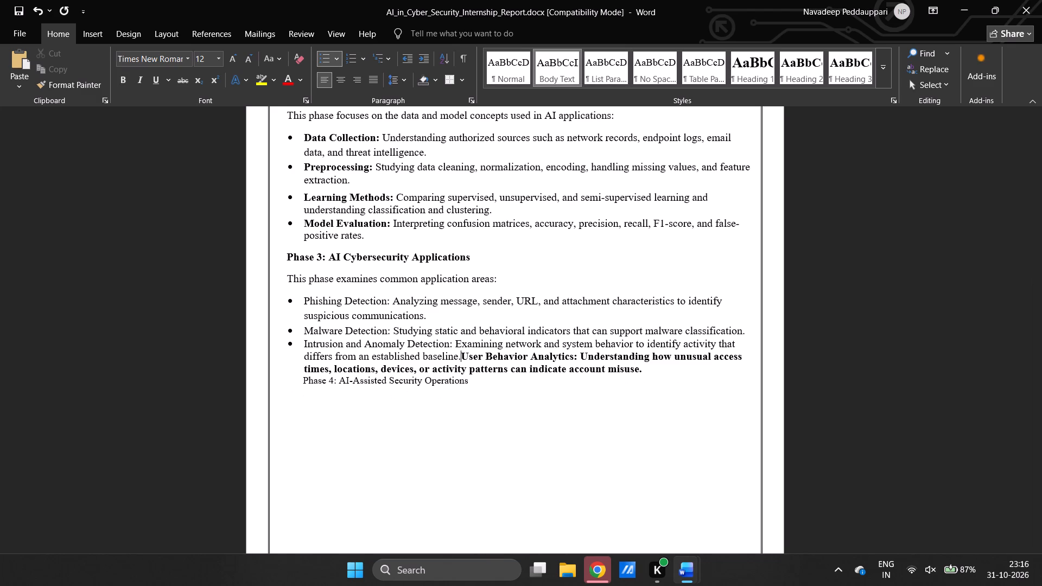
{"action": "key", "text": "Return"}
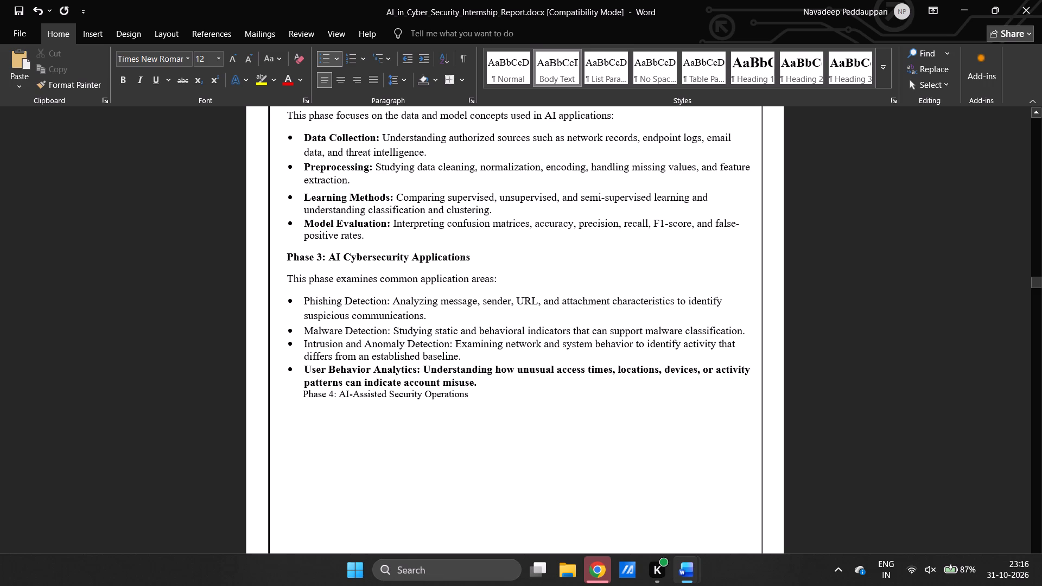
Copy the regular text formatting of the Intrusion and Anomaly Detection description onto the User Behavior Analytics description.
{"action": "left_click_drag", "start_coordinate": [455, 341], "coordinate": [464, 358]}
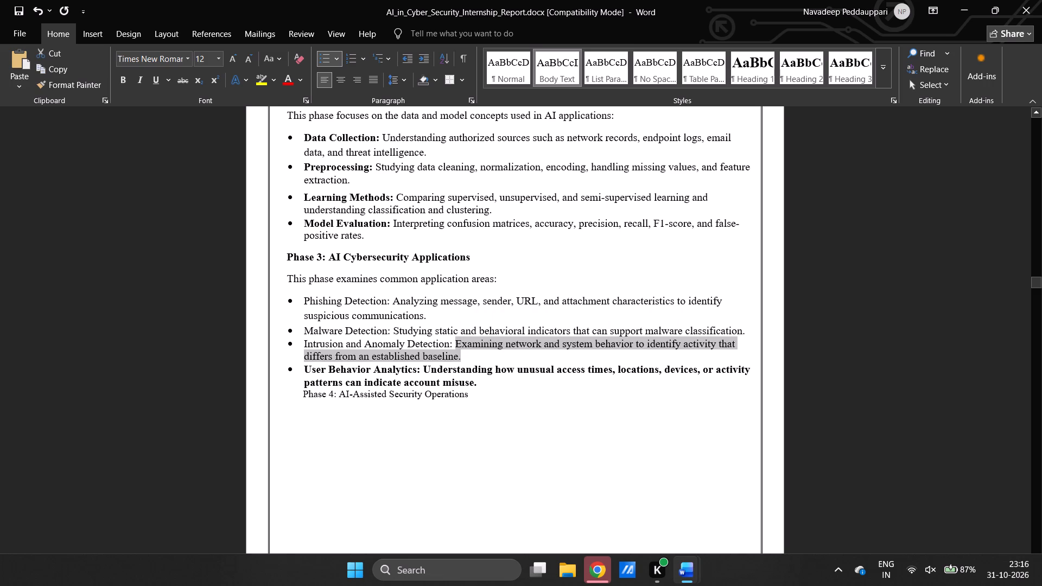
{"action": "key", "text": "ctrl+alt+c"}
{"action": "left_click_drag", "start_coordinate": [425, 371], "coordinate": [486, 386]}
{"action": "key", "text": "ctrl+alt+v"}
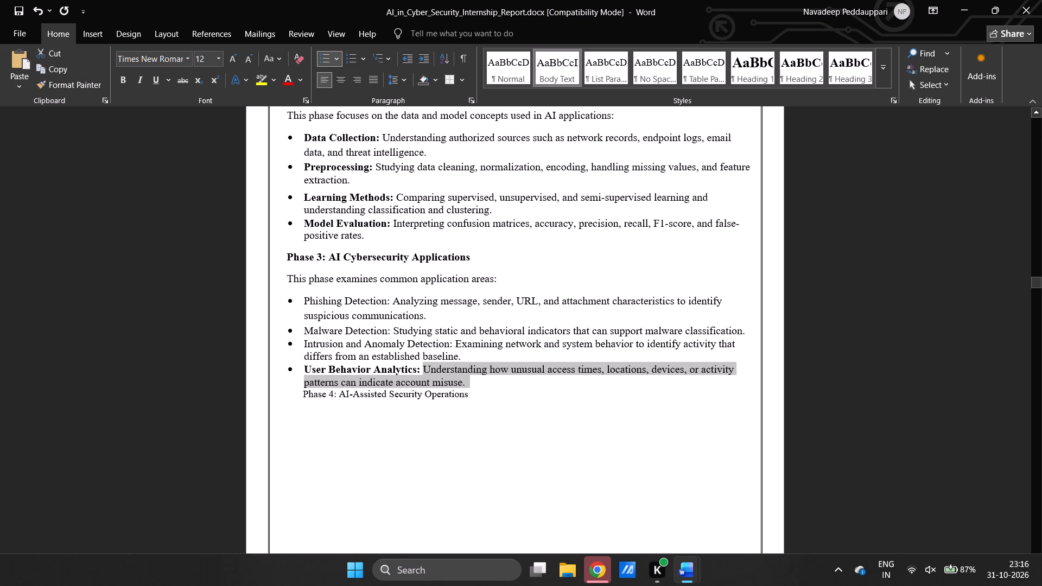
Copy the bold formatting of the User Behavior Analytics label onto the Intrusion and Anomaly Detection, Malware Detection, and Phishing Detection labels.
{"action": "double_click", "coordinate": [323, 368]}
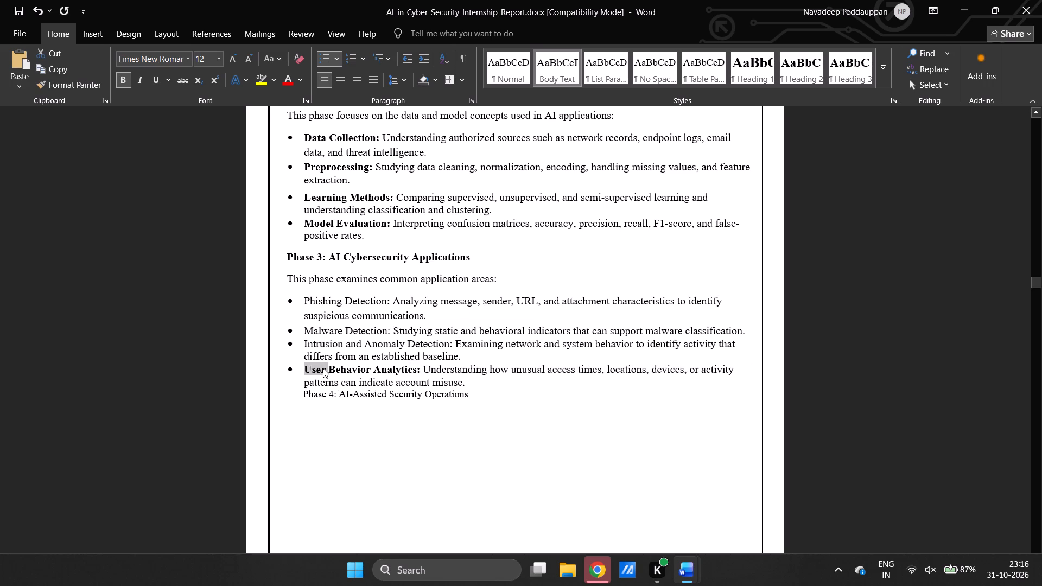
{"action": "key", "text": "ctrl+alt+c"}
{"action": "left_click_drag", "start_coordinate": [302, 342], "coordinate": [450, 345]}
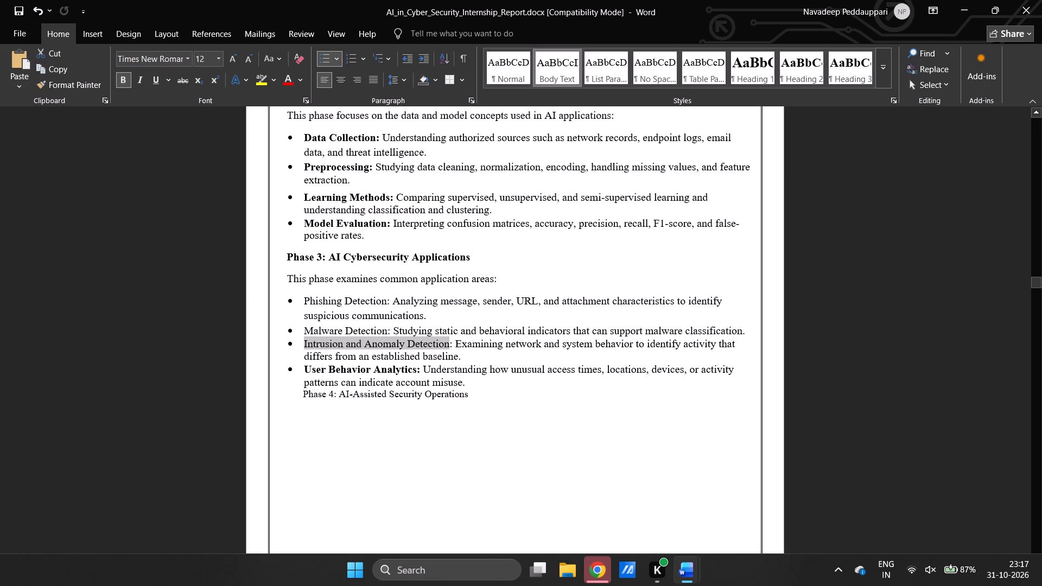
{"action": "left_click_drag", "start_coordinate": [450, 345], "coordinate": [455, 344]}
{"action": "key", "text": "ctrl+alt+v"}
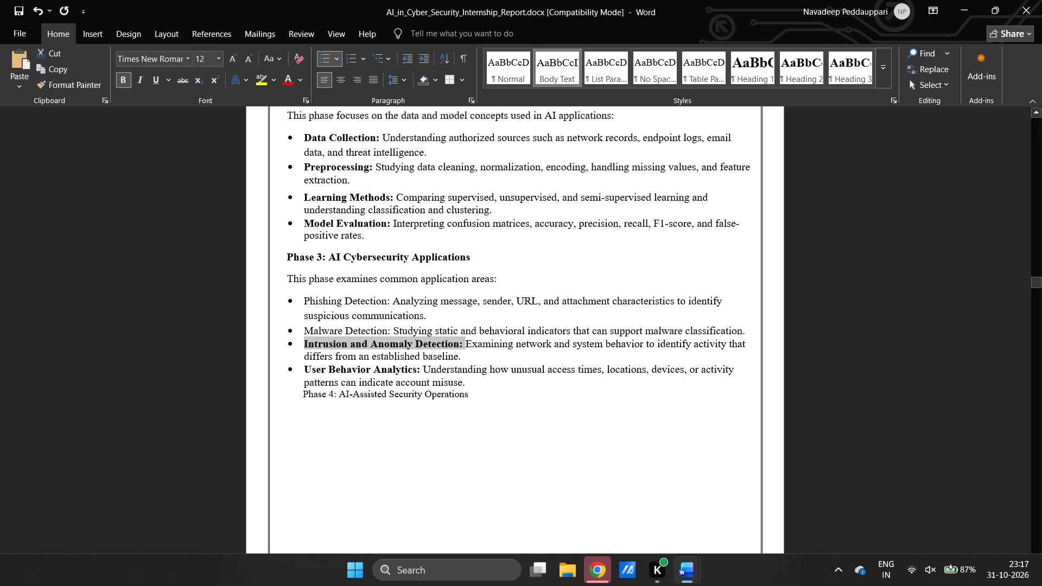
{"action": "left_click_drag", "start_coordinate": [304, 330], "coordinate": [383, 336]}
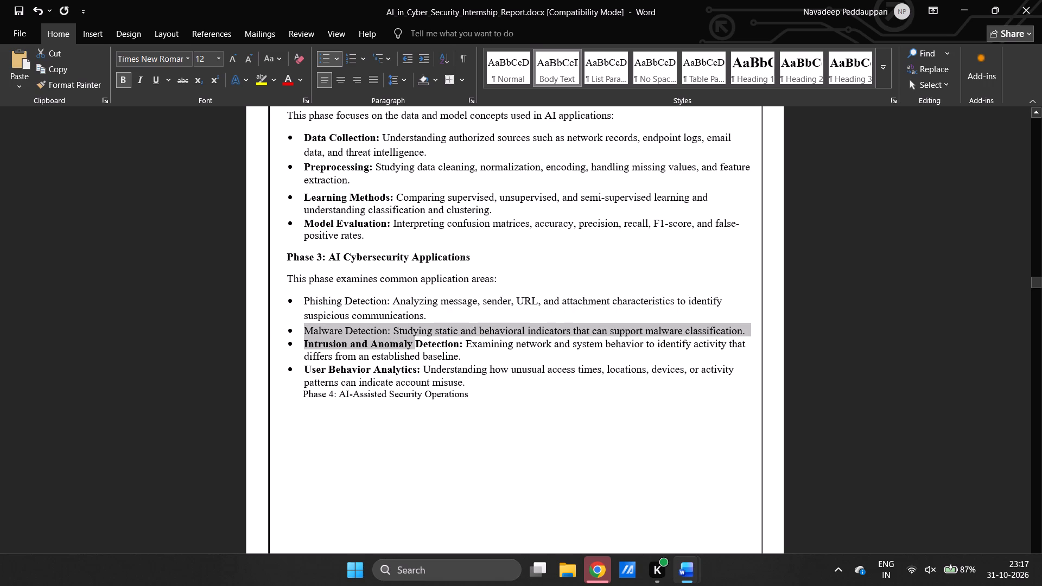
{"action": "left_click_drag", "start_coordinate": [383, 336], "coordinate": [389, 333]}
{"action": "key", "text": "ctrl+alt+v"}
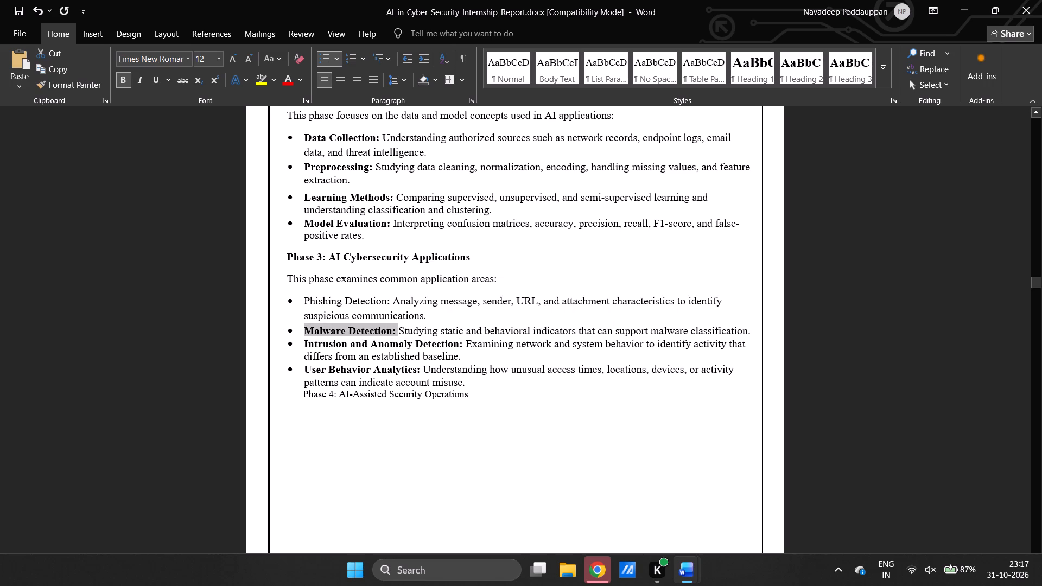
{"action": "left_click_drag", "start_coordinate": [305, 297], "coordinate": [397, 306]}
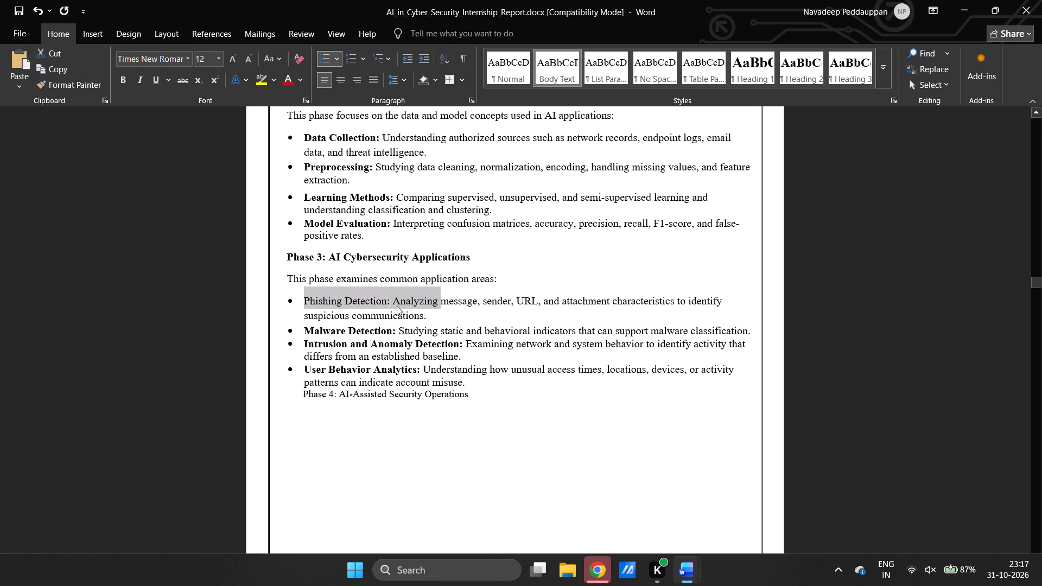
{"action": "left_click", "coordinate": [310, 301]}
{"action": "double_click", "coordinate": [310, 301]}
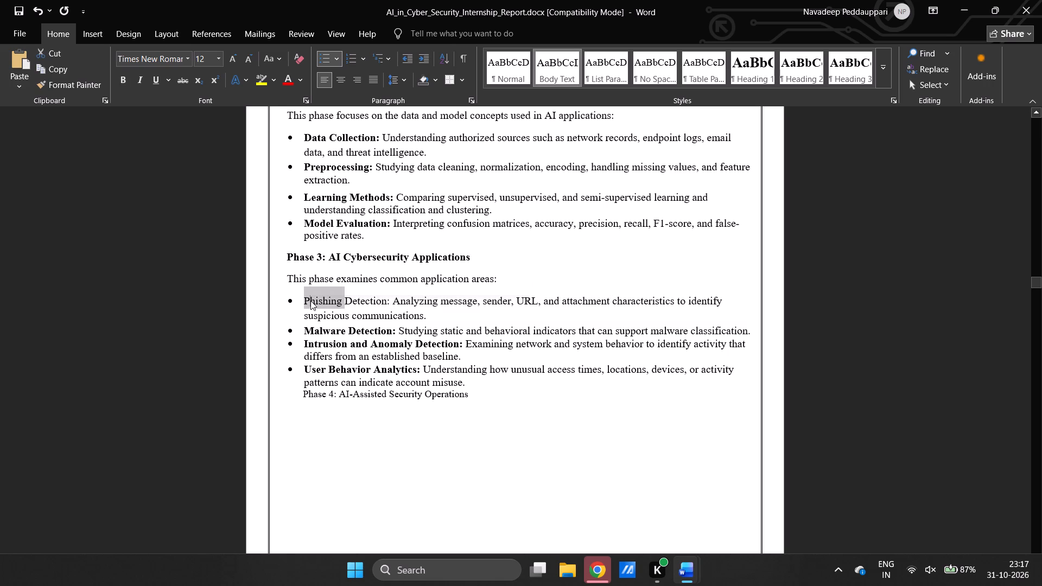
{"action": "left_click", "coordinate": [310, 301]}
{"action": "left_click_drag", "start_coordinate": [310, 301], "coordinate": [378, 300]}
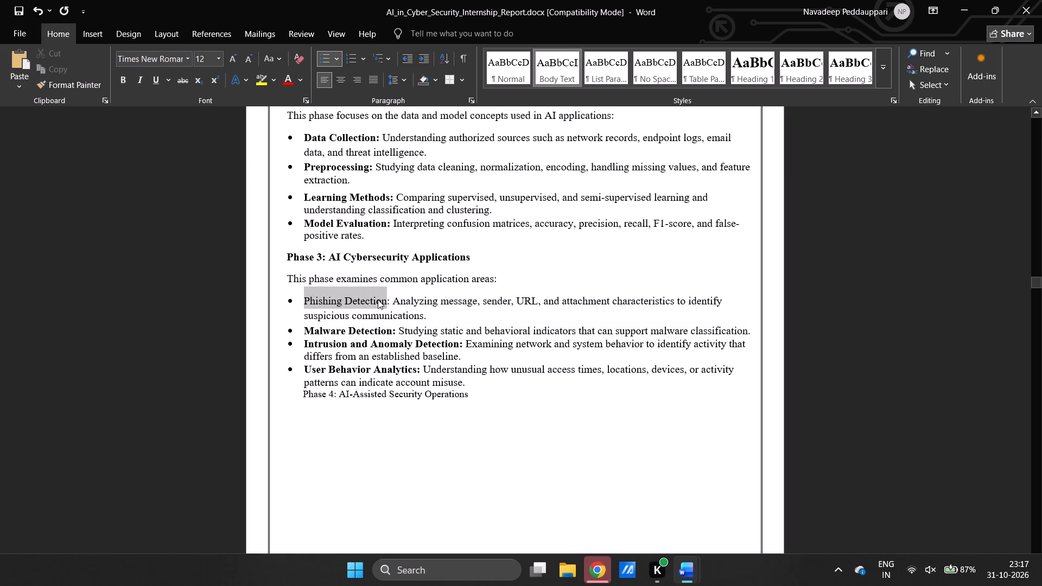
{"action": "left_click_drag", "start_coordinate": [378, 300], "coordinate": [392, 300]}
{"action": "key", "text": "ctrl+alt+v"}
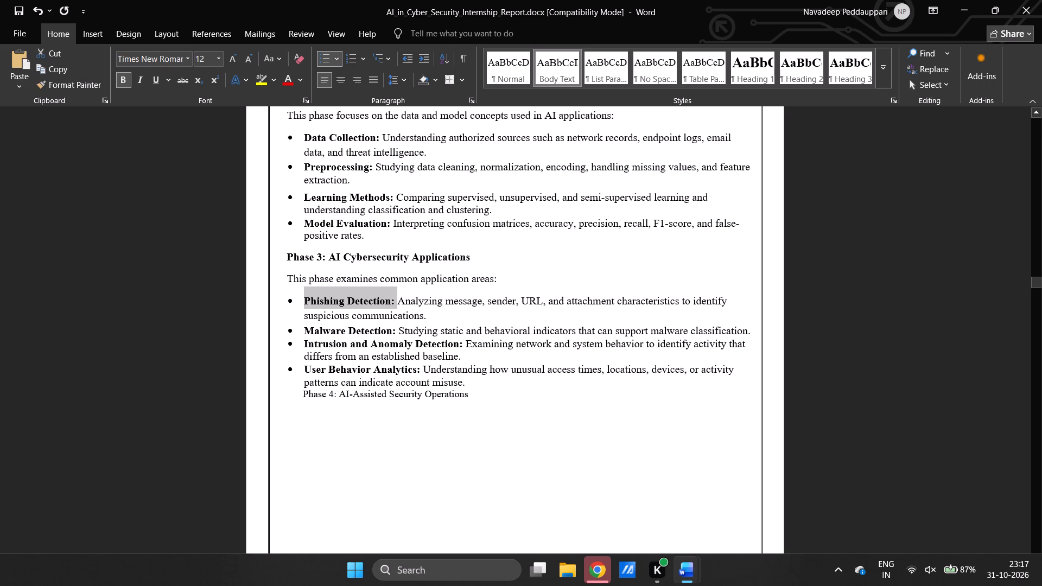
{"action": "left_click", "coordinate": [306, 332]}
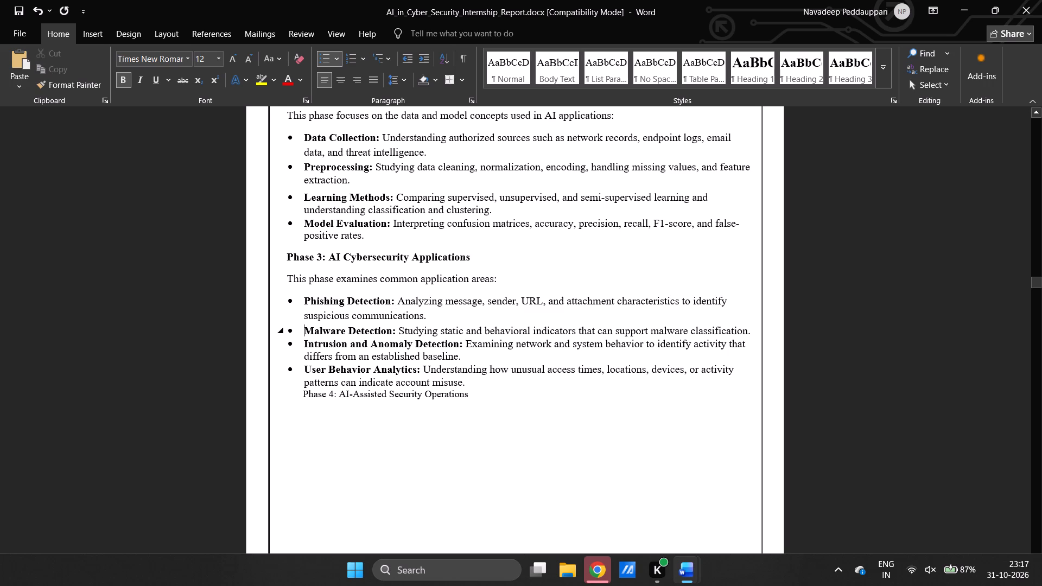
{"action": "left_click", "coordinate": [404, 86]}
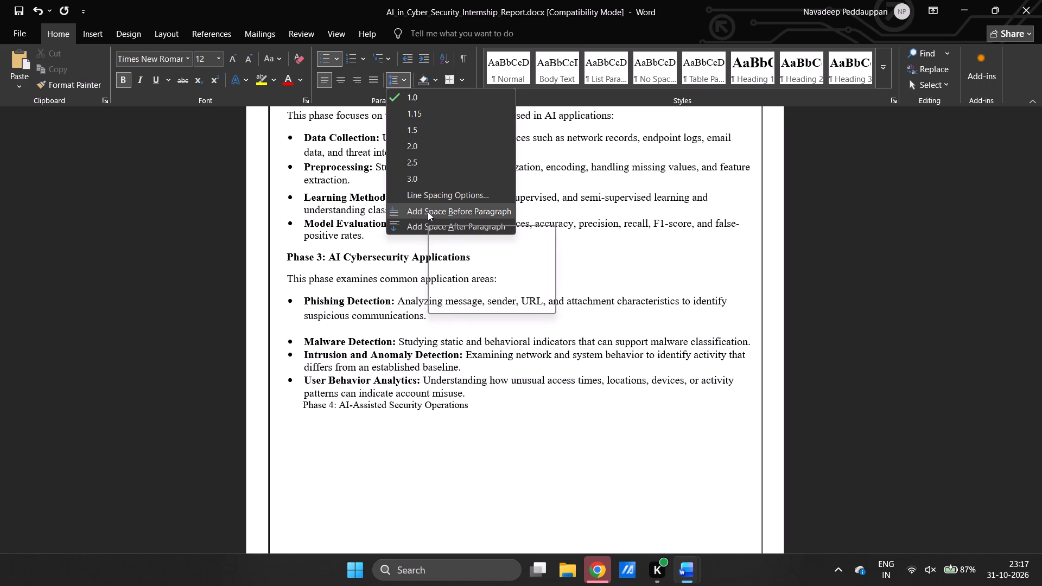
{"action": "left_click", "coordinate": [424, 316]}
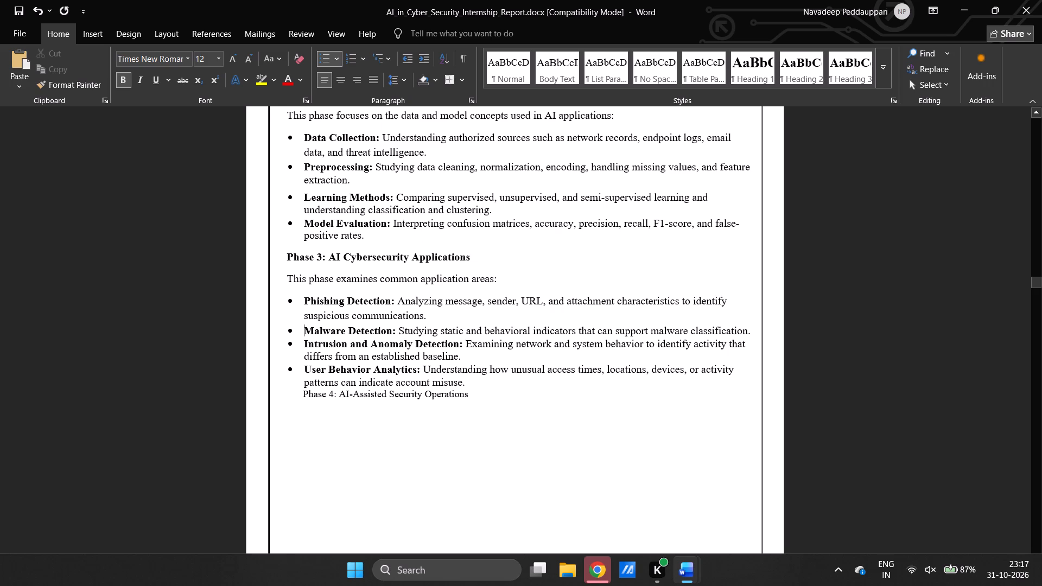
Set the line spacing of the Phishing Detection, Malware Detection, and Intrusion and Anomaly Detection bullets to 1.15.
{"action": "left_click", "coordinate": [431, 317]}
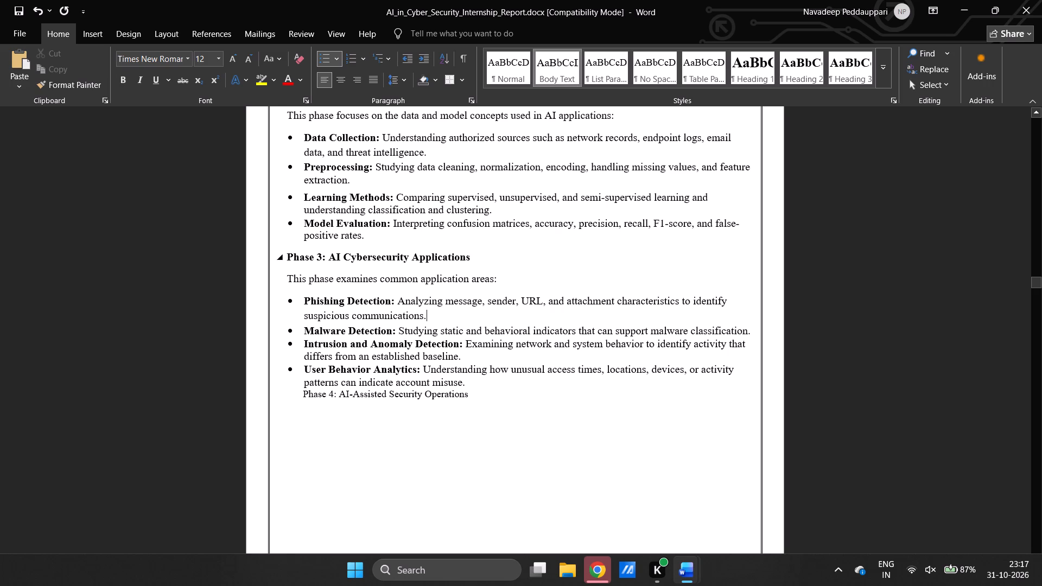
{"action": "left_click", "coordinate": [406, 86]}
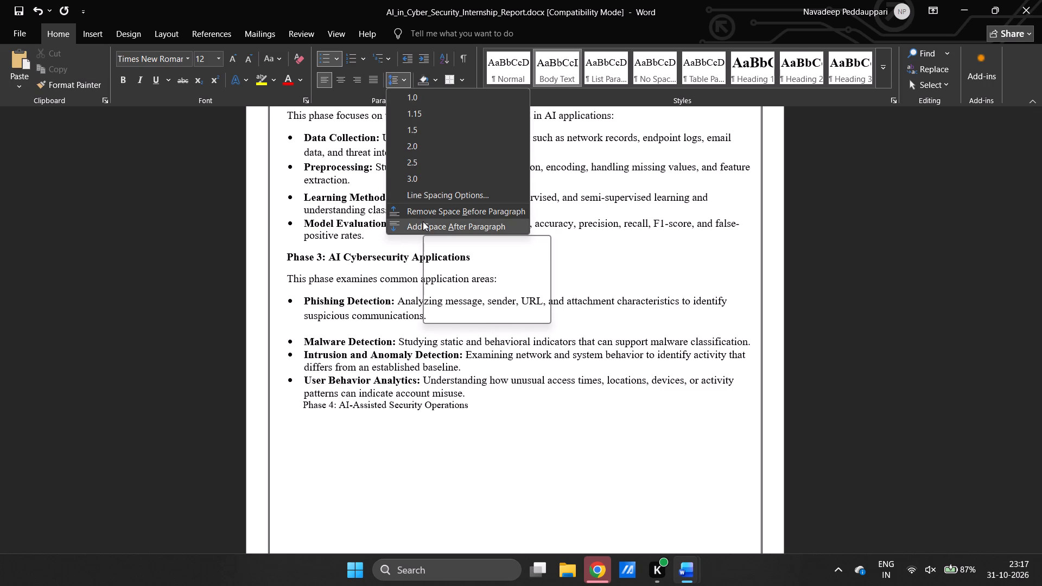
{"action": "left_click", "coordinate": [420, 111]}
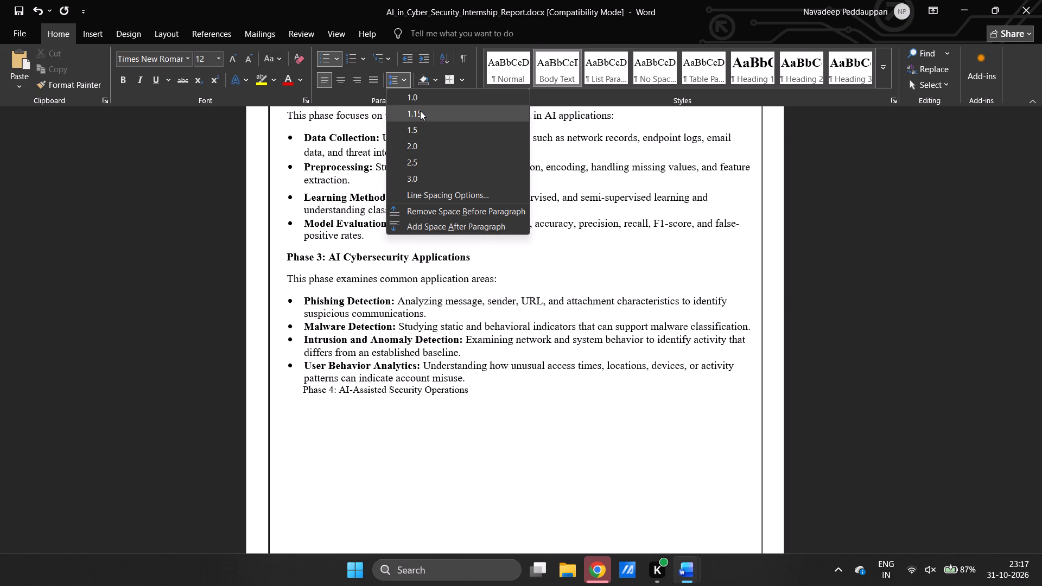
{"action": "left_click", "coordinate": [751, 332]}
{"action": "left_click", "coordinate": [403, 84]}
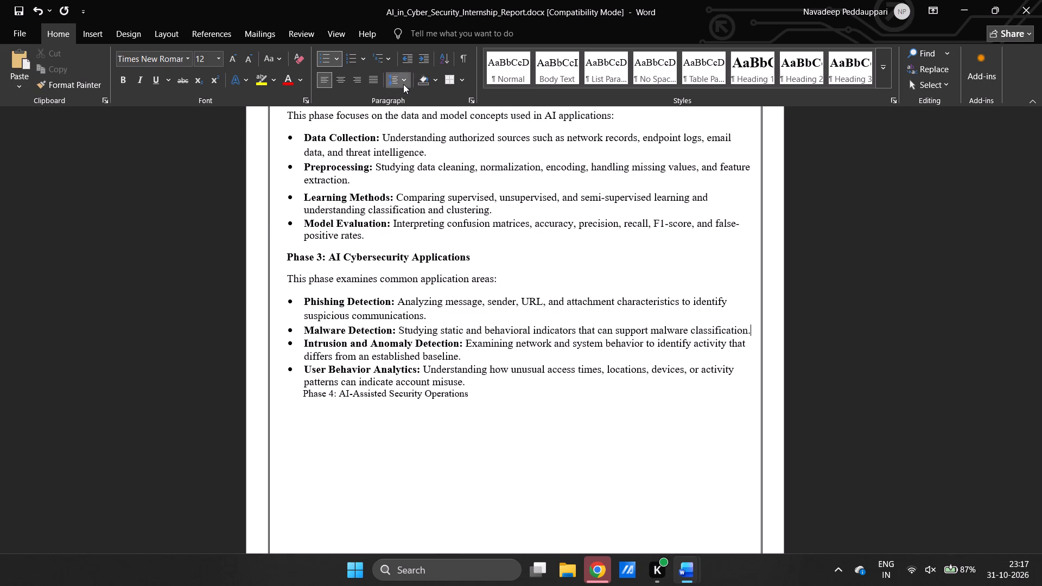
{"action": "left_click", "coordinate": [416, 116]}
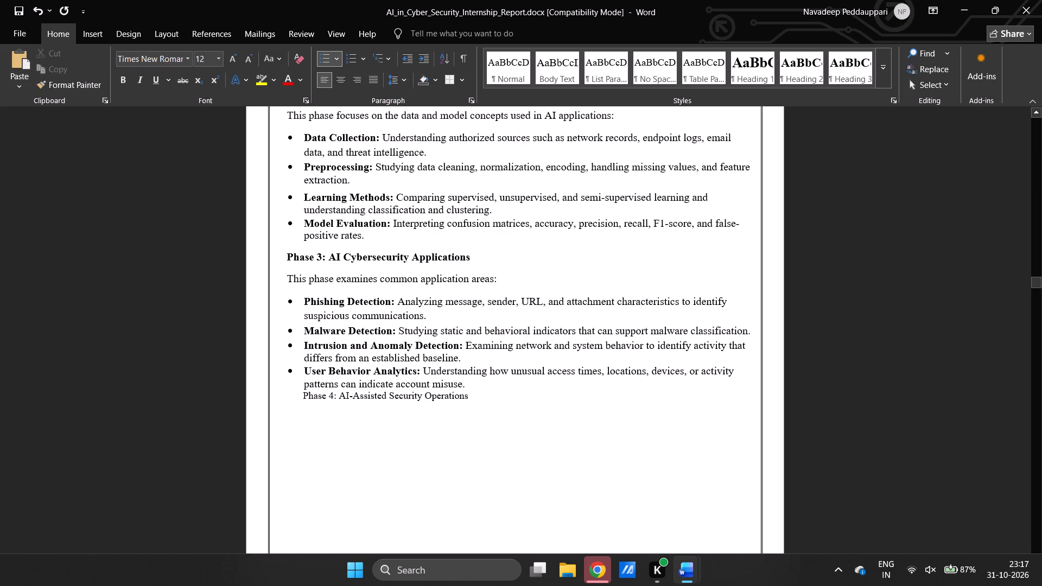
{"action": "left_click", "coordinate": [465, 362]}
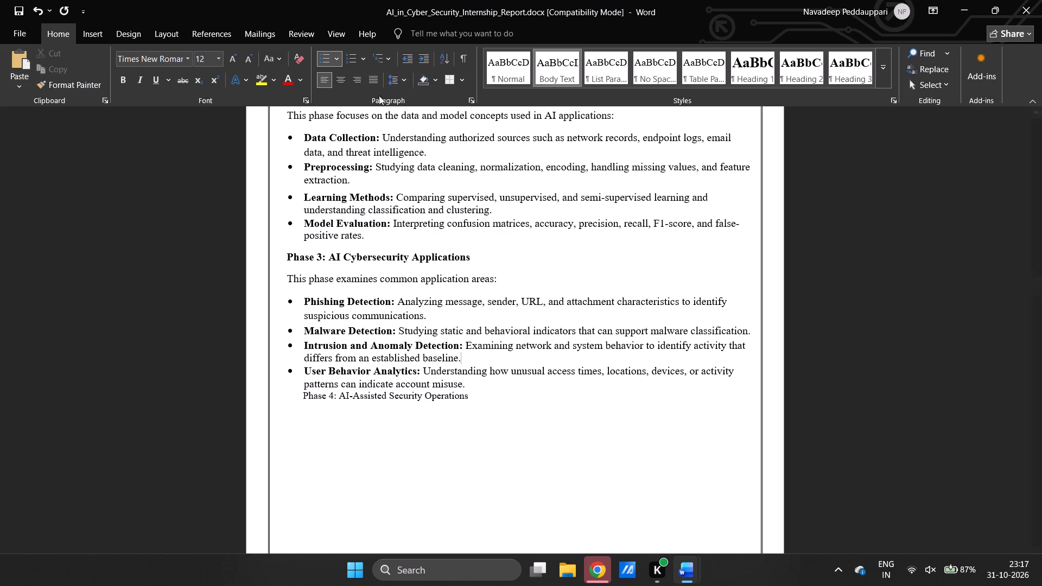
{"action": "left_click", "coordinate": [405, 81]}
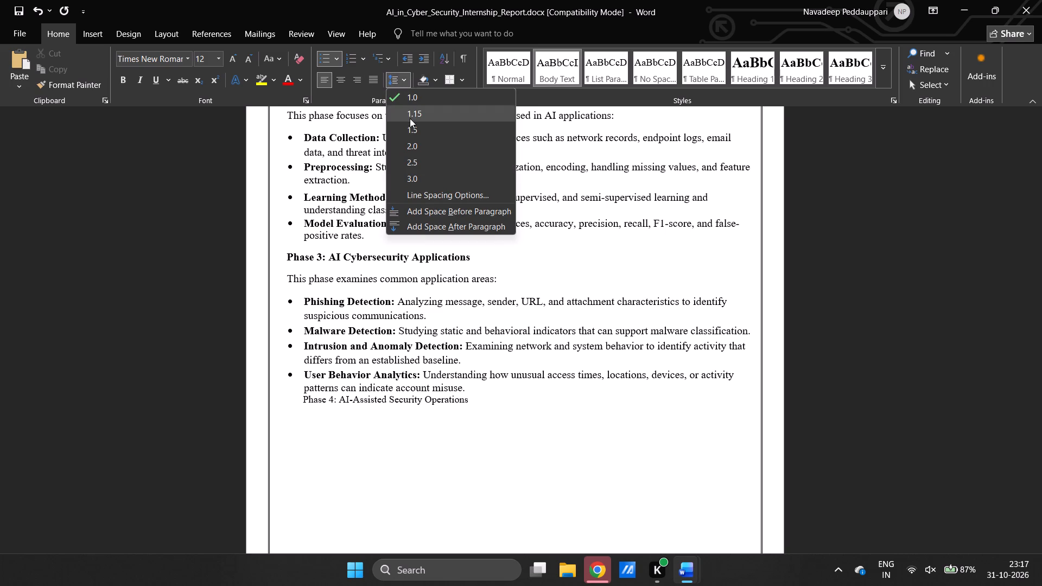
{"action": "left_click", "coordinate": [411, 118]}
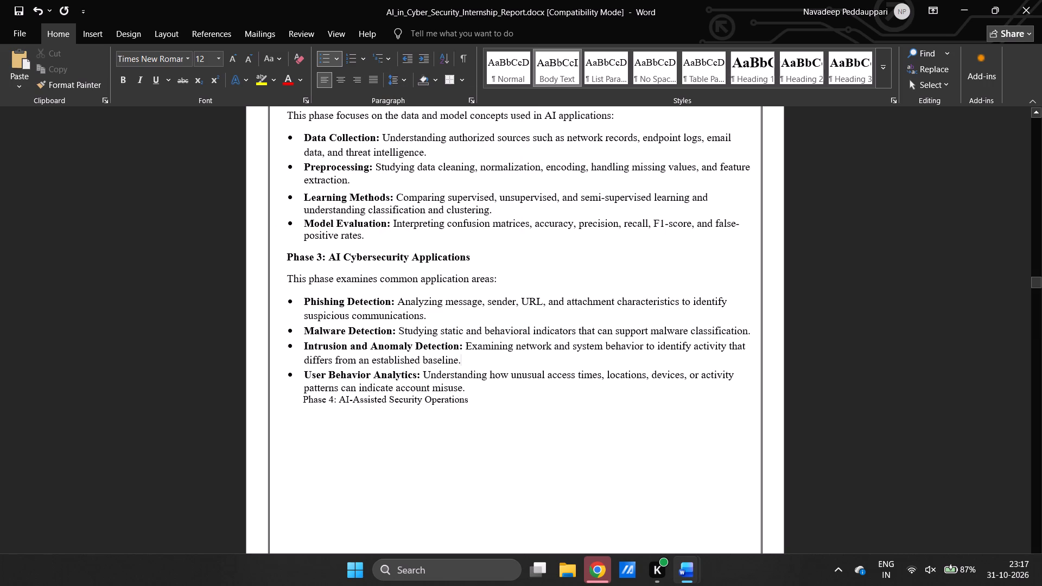
Insert one blank line between the Phase 3 bullet list and the Phase 4: AI-Assisted Security Operations line.
{"action": "left_click", "coordinate": [304, 400]}
{"action": "key", "text": "Return"}
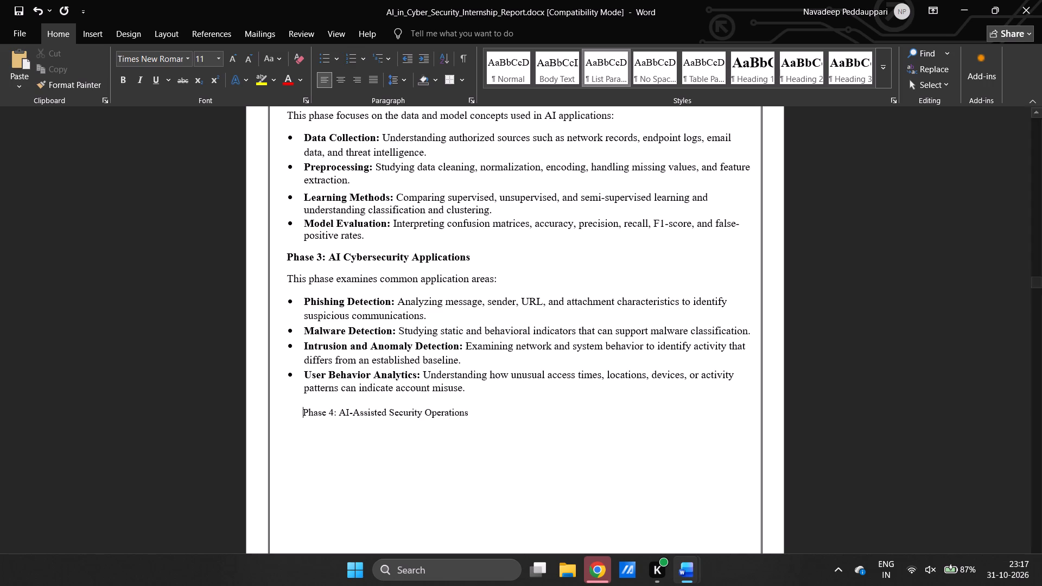
{"action": "key", "text": "BackSpace"}
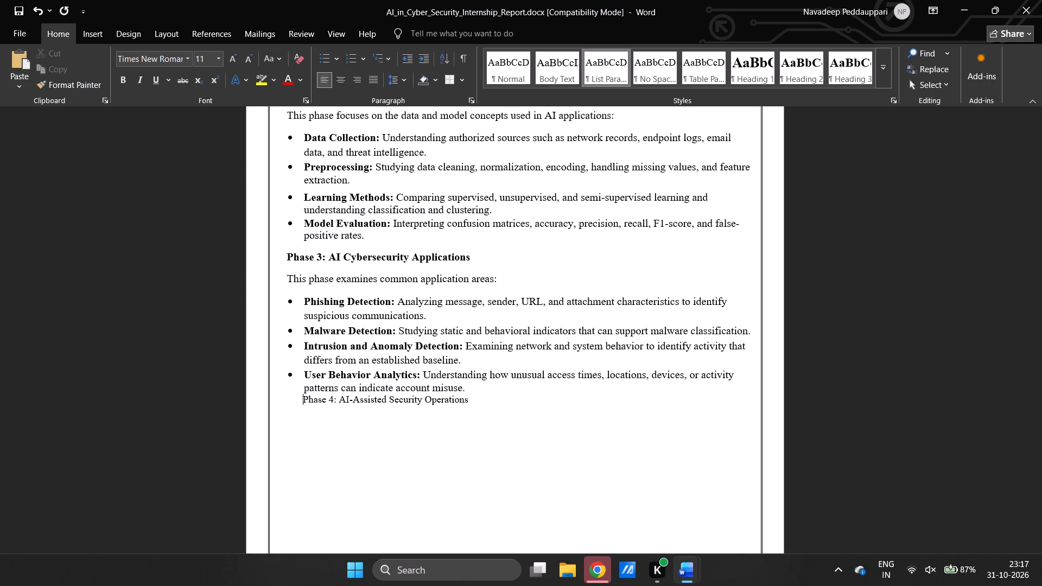
{"action": "key", "text": "Return"}
{"action": "key", "text": "Return"}
{"action": "key", "text": "BackSpace"}
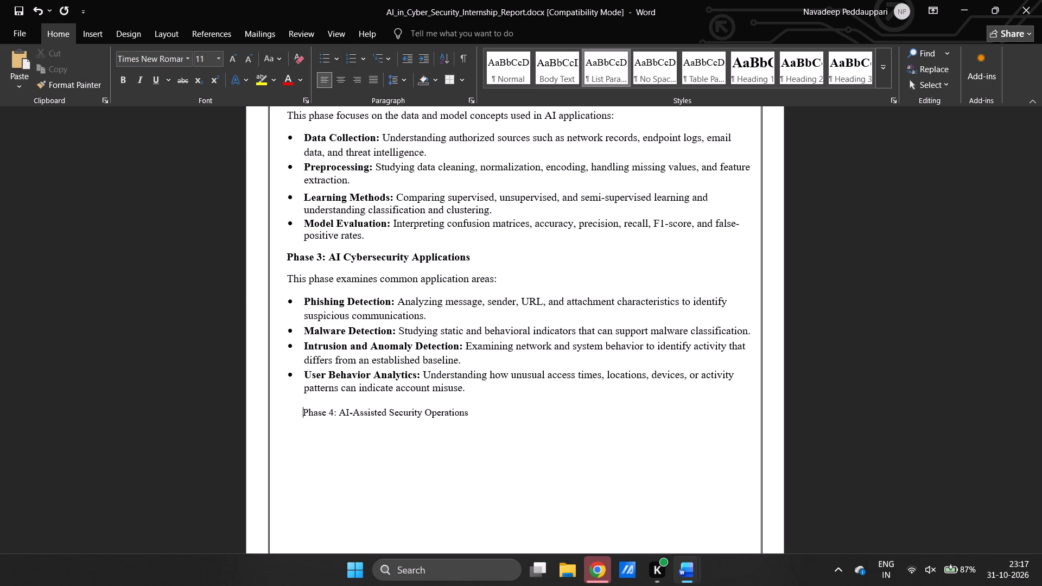
Copy the Phase 3 heading's formatting onto the Phase 4: AI-Assisted Security Operations line.
{"action": "triple_click", "coordinate": [288, 254]}
{"action": "key", "text": "ctrl+alt+c"}
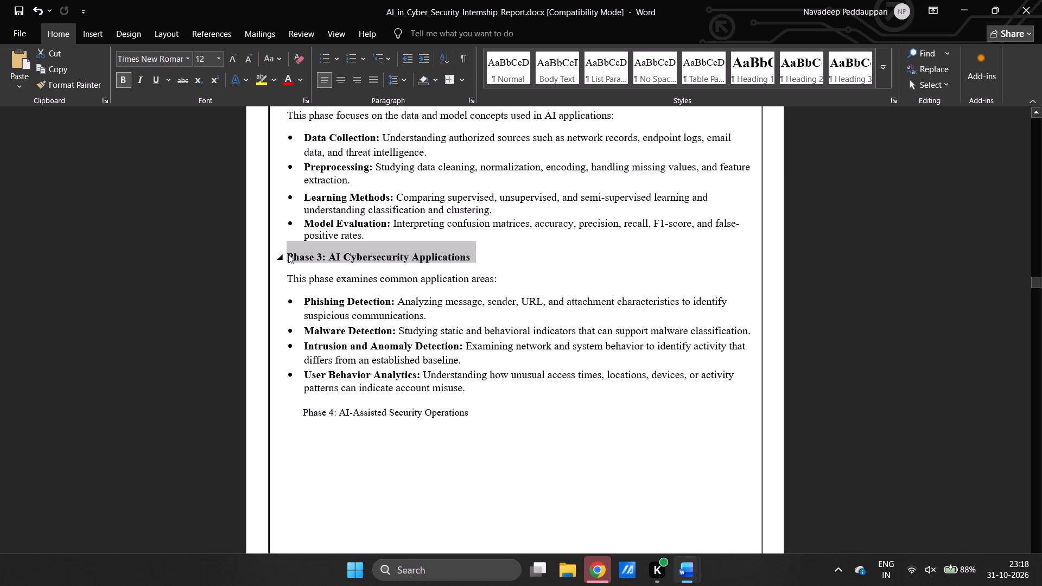
{"action": "double_click", "coordinate": [322, 410]}
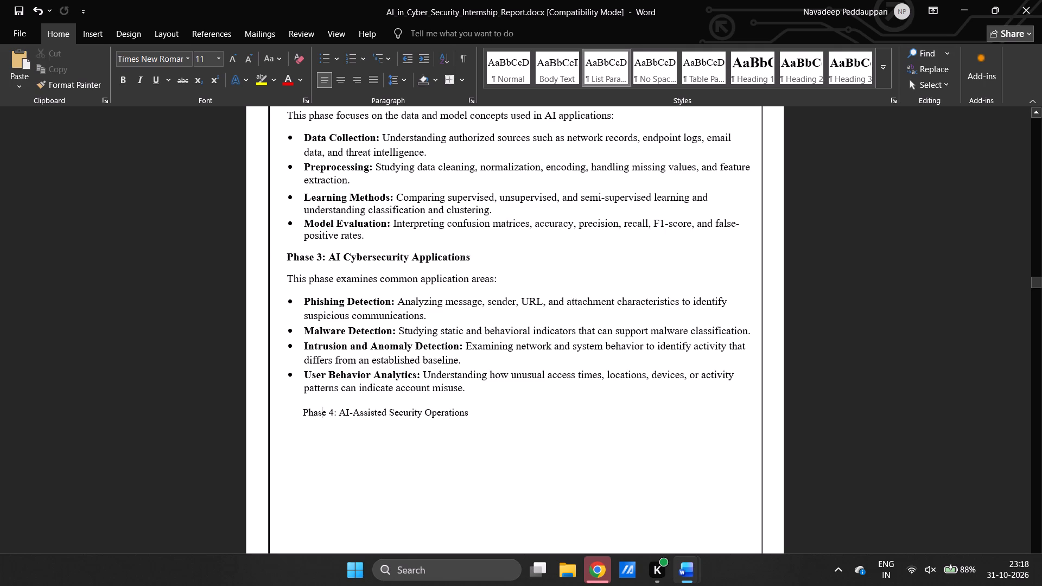
{"action": "triple_click", "coordinate": [322, 410]}
{"action": "key", "text": "ctrl+alt+v"}
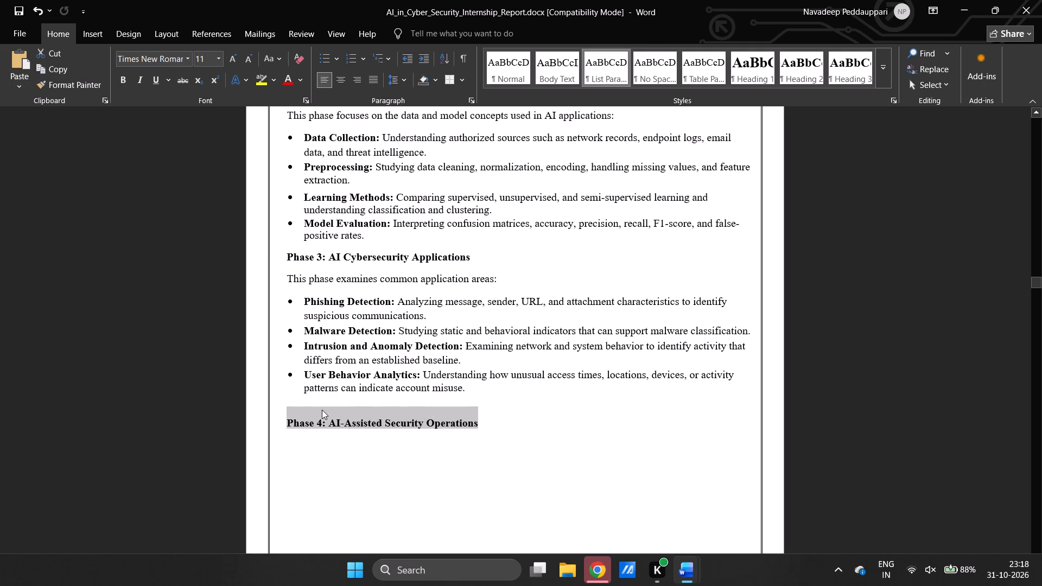
Remove the break after the Phase 4 heading and place its introductory sentence in a new paragraph directly beneath the heading.
{"action": "scroll", "coordinate": [389, 405], "scroll_direction": "down", "scroll_amount": 1}
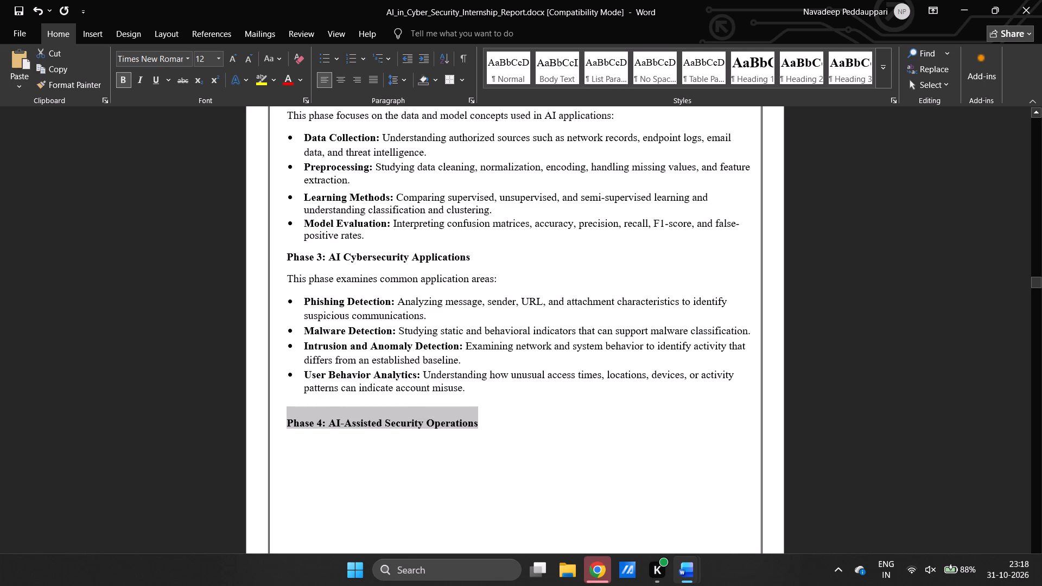
{"action": "scroll", "coordinate": [389, 405], "scroll_direction": "down", "scroll_amount": 1}
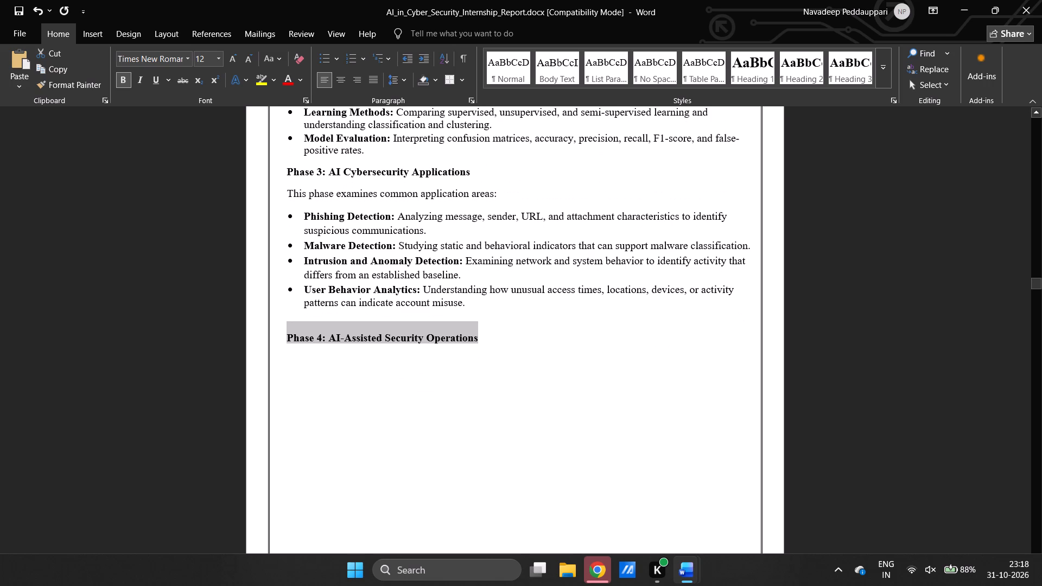
{"action": "left_click", "coordinate": [498, 349]}
{"action": "key", "text": "Delete"}
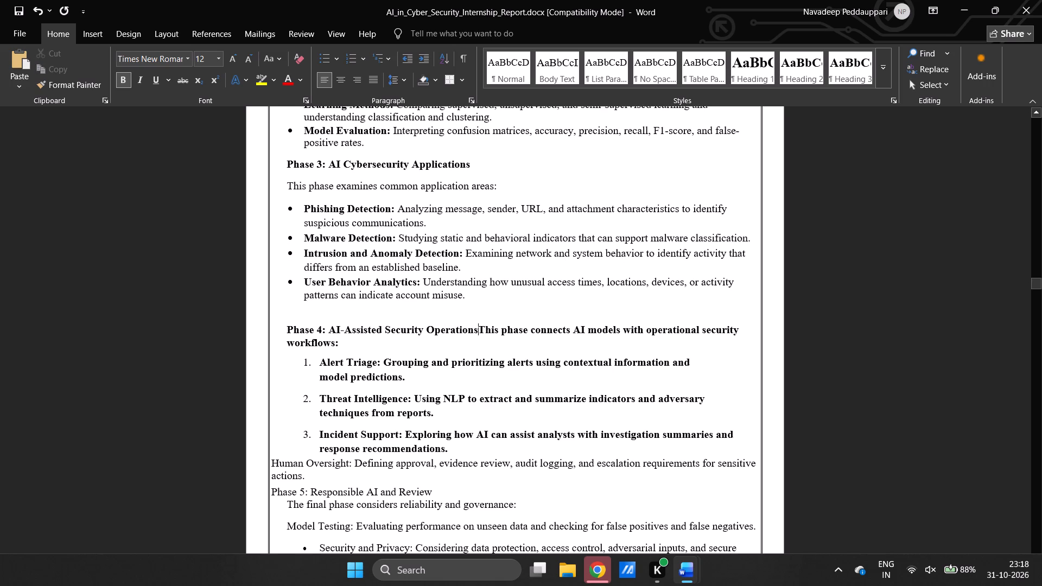
{"action": "key", "text": "Return"}
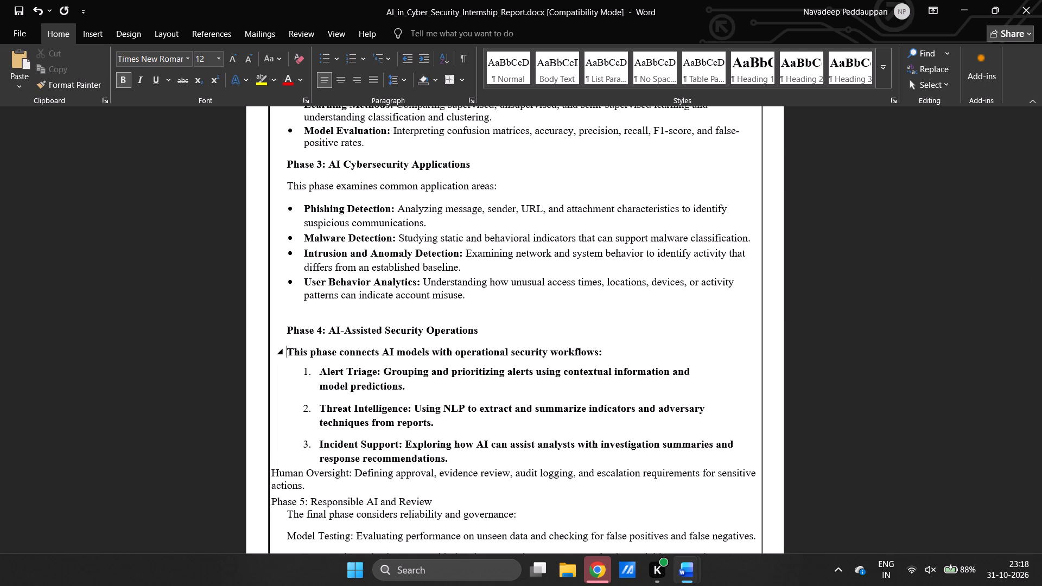
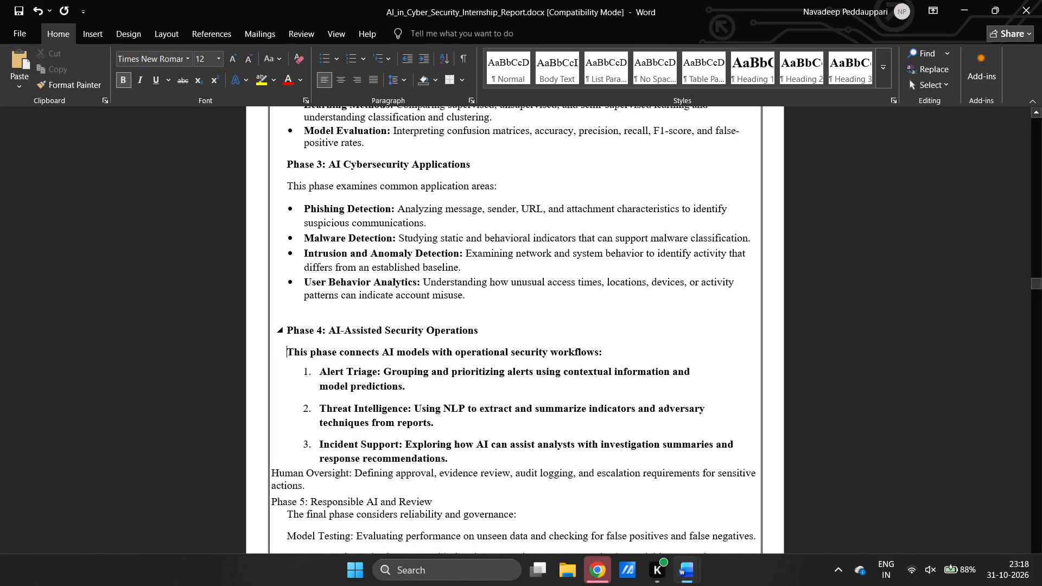
Examine how the reference SOC report formats its phase headings, introductory sentences, bulleted lists and Methodological Principles list.
{"action": "scroll", "coordinate": [509, 316], "scroll_direction": "down", "scroll_amount": 2}
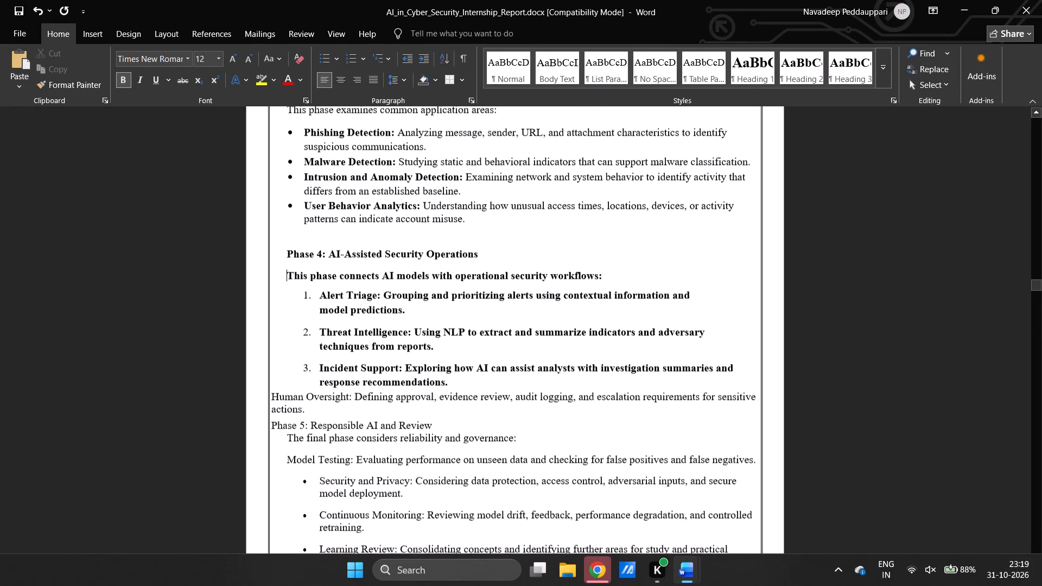
{"action": "scroll", "coordinate": [509, 316], "scroll_direction": "down", "scroll_amount": 1}
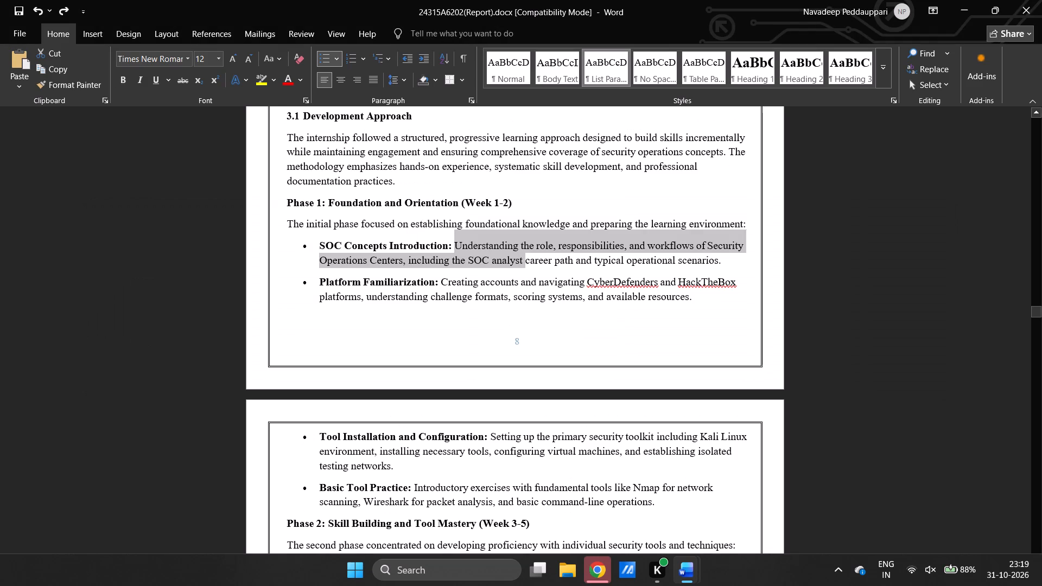
{"action": "scroll", "coordinate": [452, 327], "scroll_direction": "down", "scroll_amount": 7}
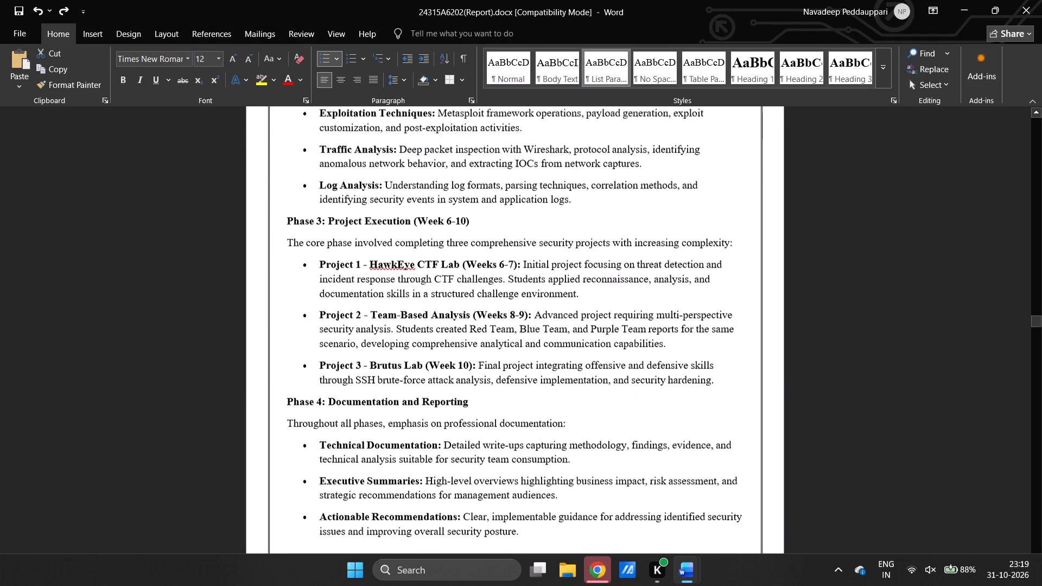
{"action": "scroll", "coordinate": [452, 327], "scroll_direction": "down", "scroll_amount": 3}
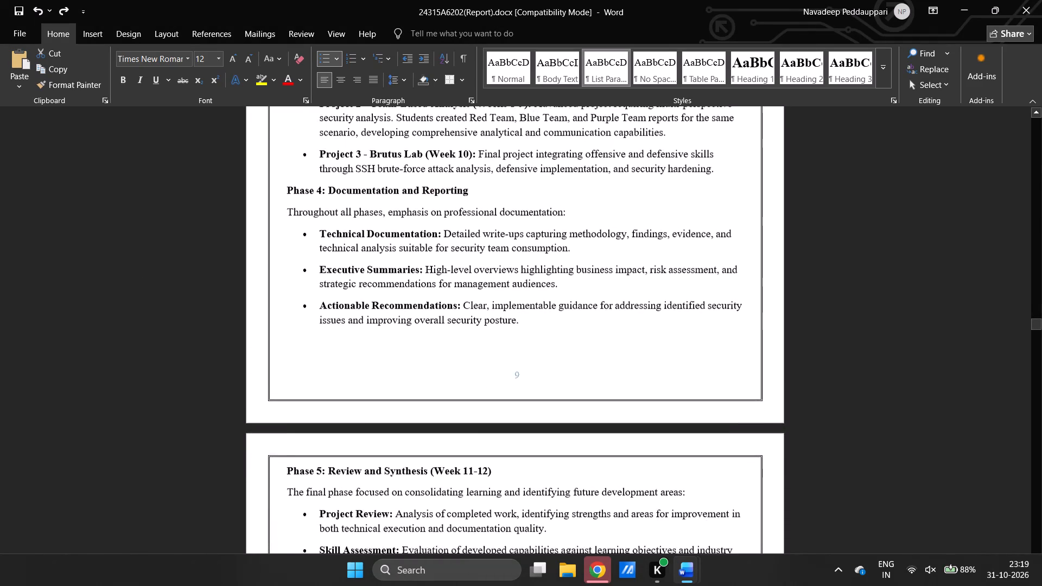
{"action": "scroll", "coordinate": [452, 327], "scroll_direction": "down", "scroll_amount": 6}
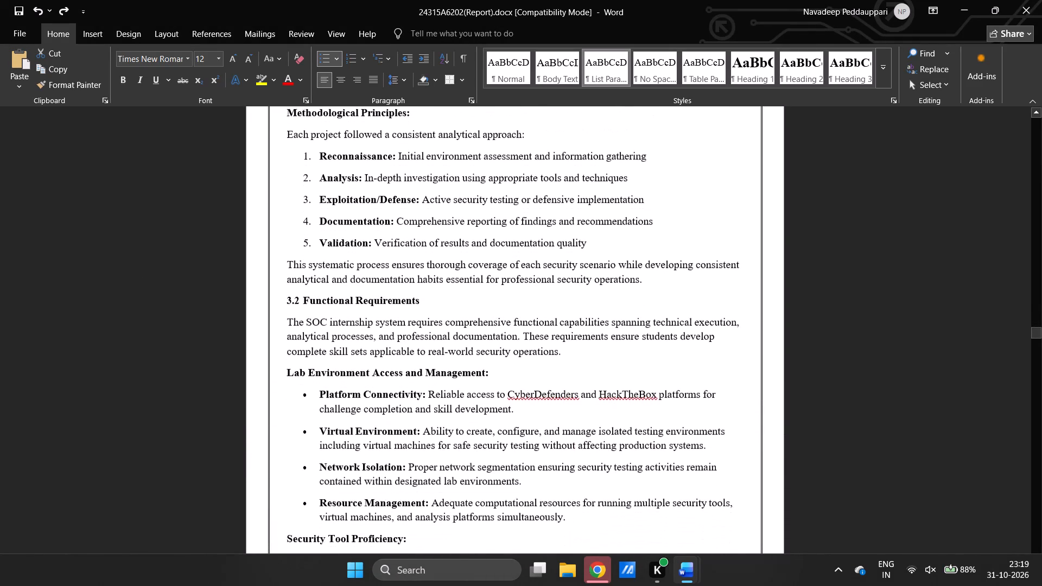
{"action": "scroll", "coordinate": [452, 327], "scroll_direction": "down", "scroll_amount": 1}
{"action": "scroll", "coordinate": [452, 327], "scroll_direction": "up", "scroll_amount": 1}
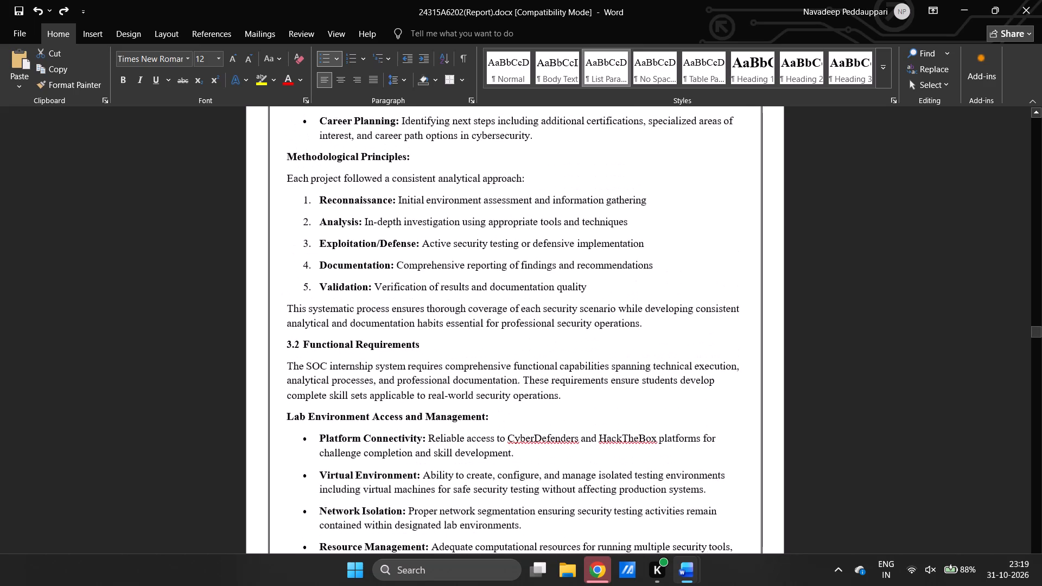
{"action": "scroll", "coordinate": [452, 327], "scroll_direction": "up", "scroll_amount": 1}
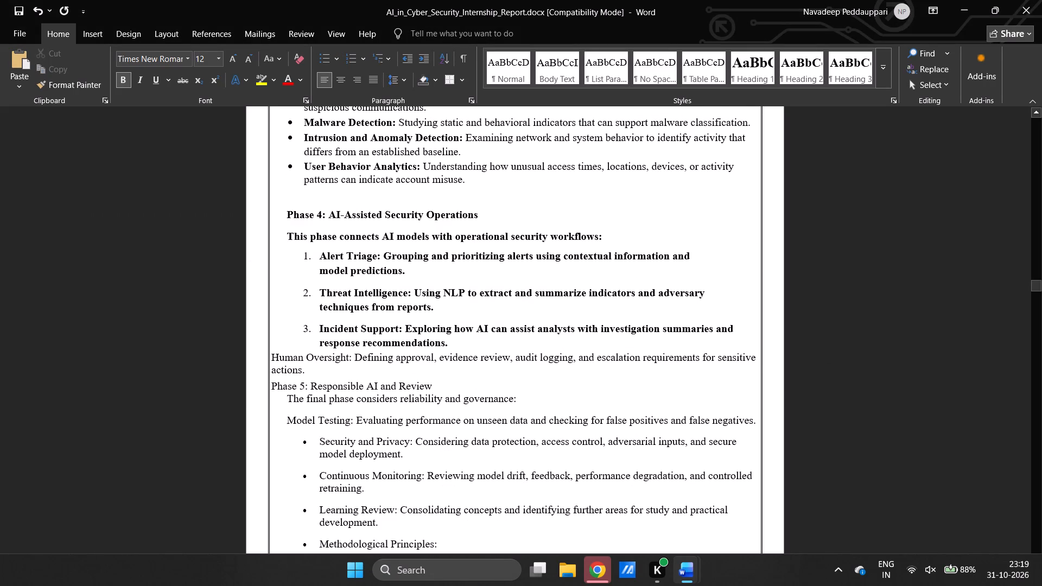
Copy the formatting of the Phase 3 introductory sentence onto the Phase 4 introductory sentence.
{"action": "scroll", "coordinate": [398, 311], "scroll_direction": "up", "scroll_amount": 1}
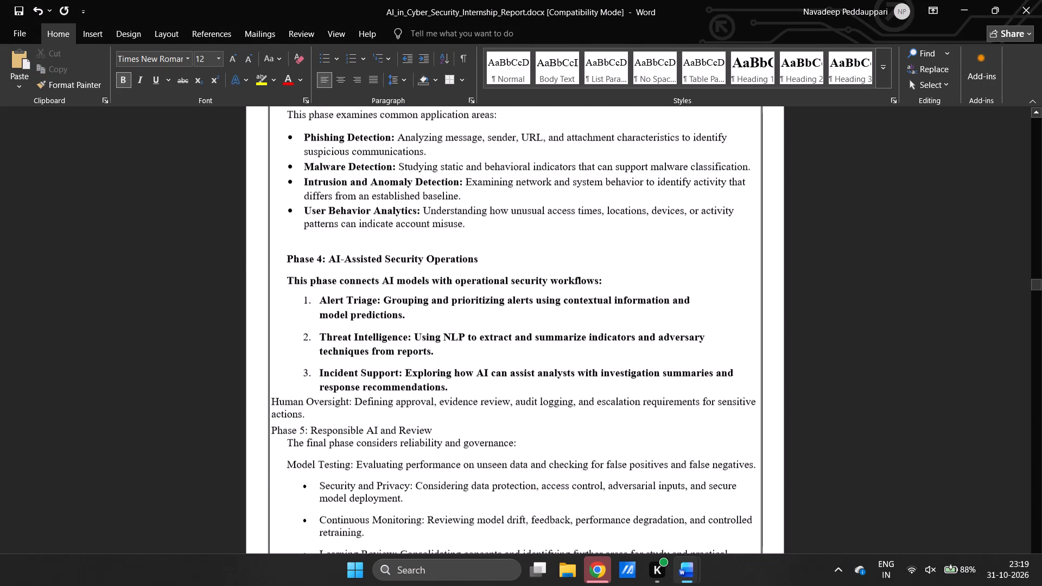
{"action": "scroll", "coordinate": [398, 311], "scroll_direction": "up", "scroll_amount": 3}
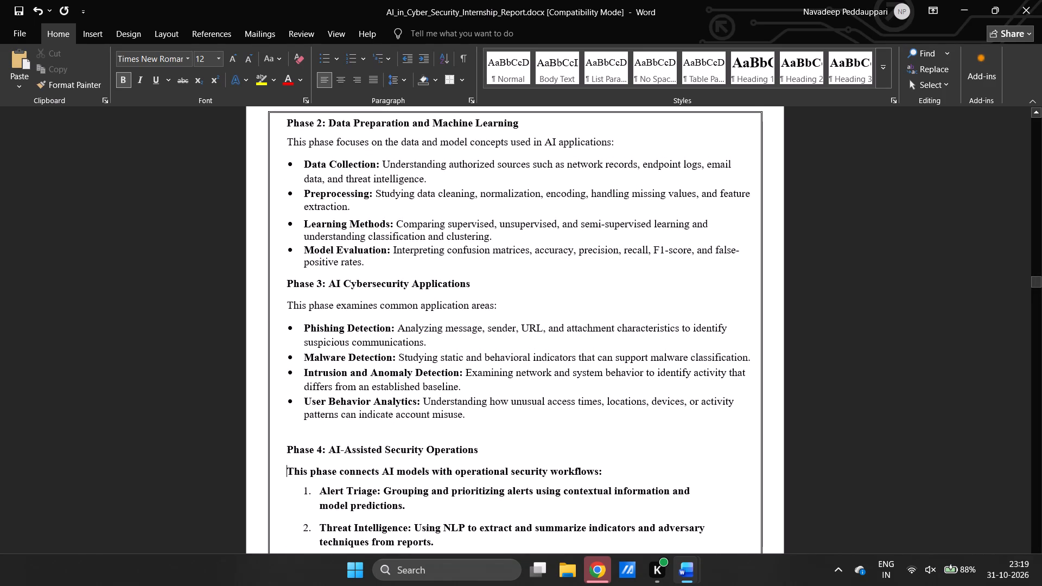
{"action": "double_click", "coordinate": [338, 306]}
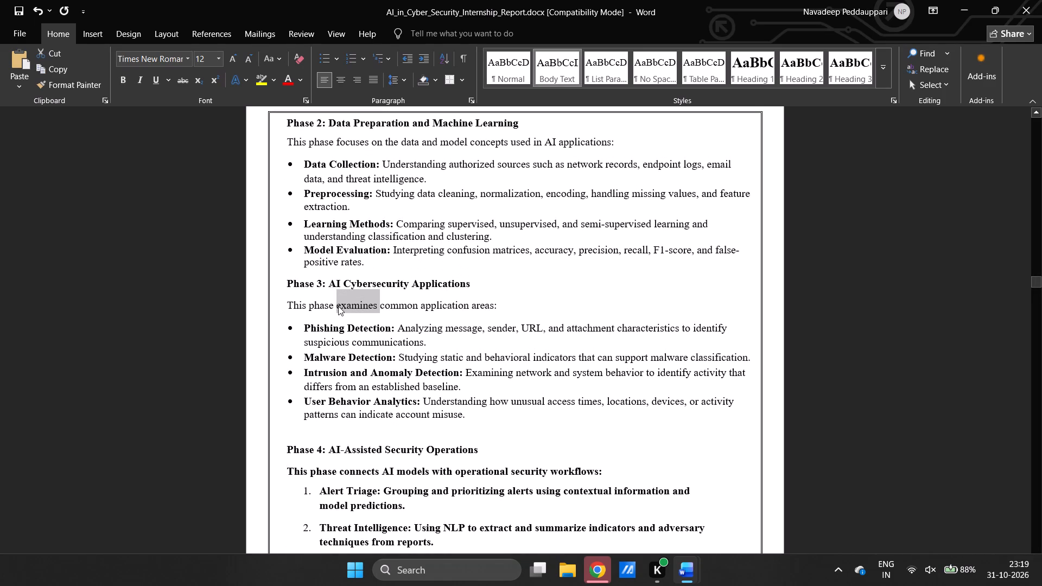
{"action": "key", "text": "ctrl+alt+c"}
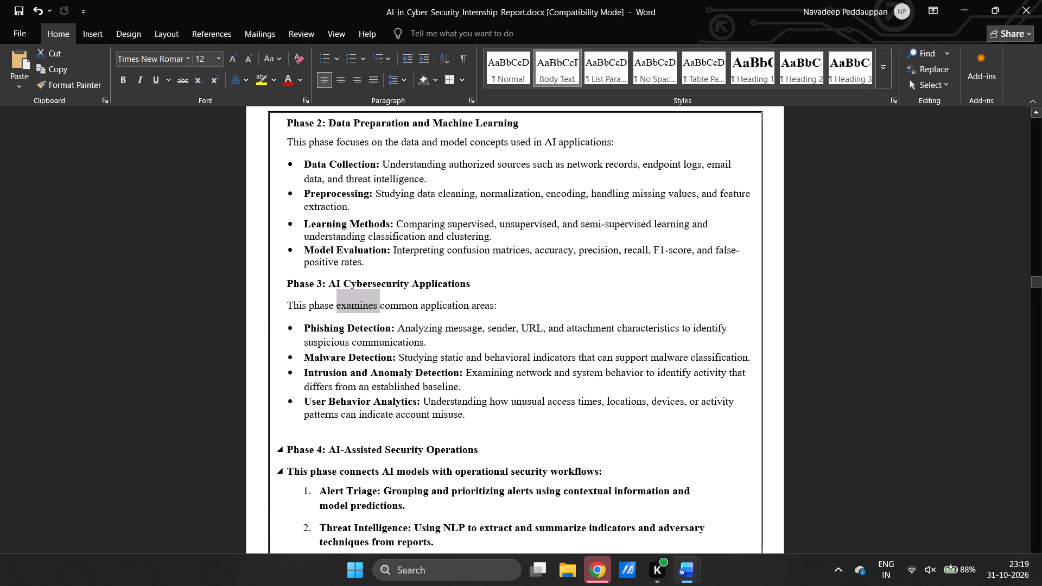
{"action": "triple_click", "coordinate": [344, 473]}
{"action": "left_click", "coordinate": [344, 473]}
{"action": "triple_click", "coordinate": [344, 473]}
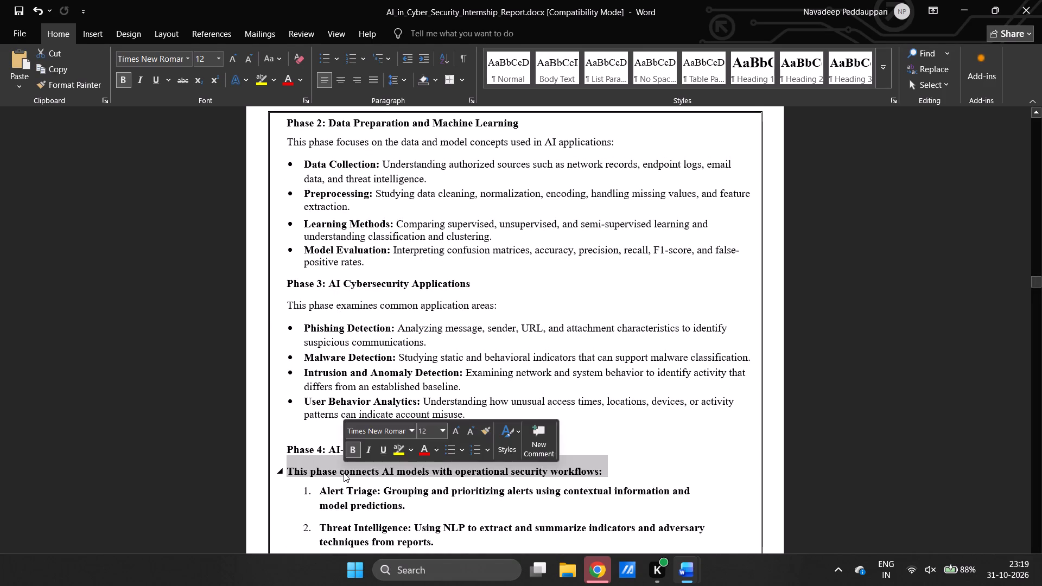
{"action": "key", "text": "ctrl+alt+v"}
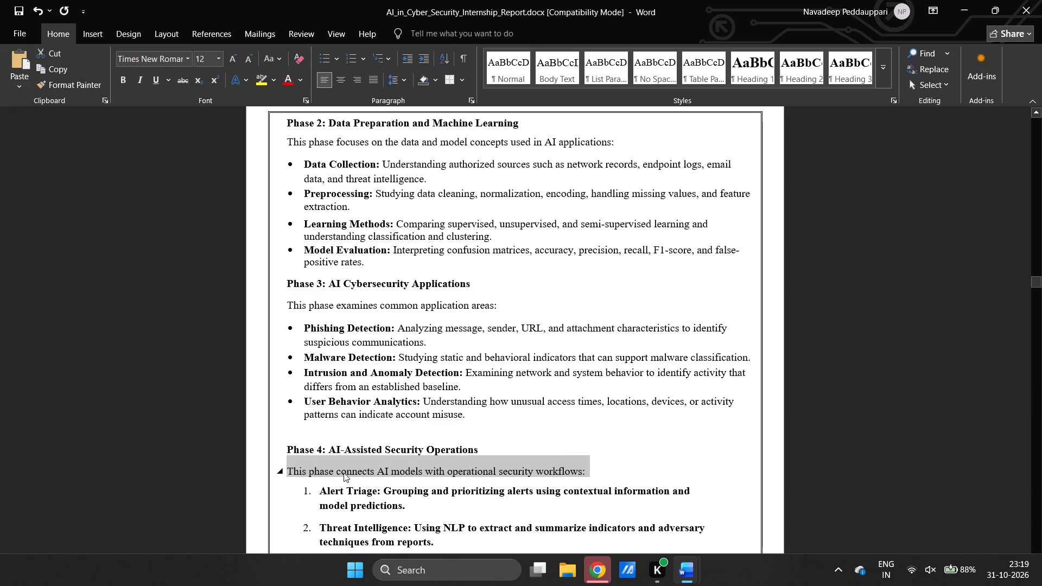
Remove the numbering from the Alert Triage, Threat Intelligence and Incident Support items, and clear the indentation of Alert Triage and Incident Support.
{"action": "scroll", "coordinate": [344, 473], "scroll_direction": "down", "scroll_amount": 2}
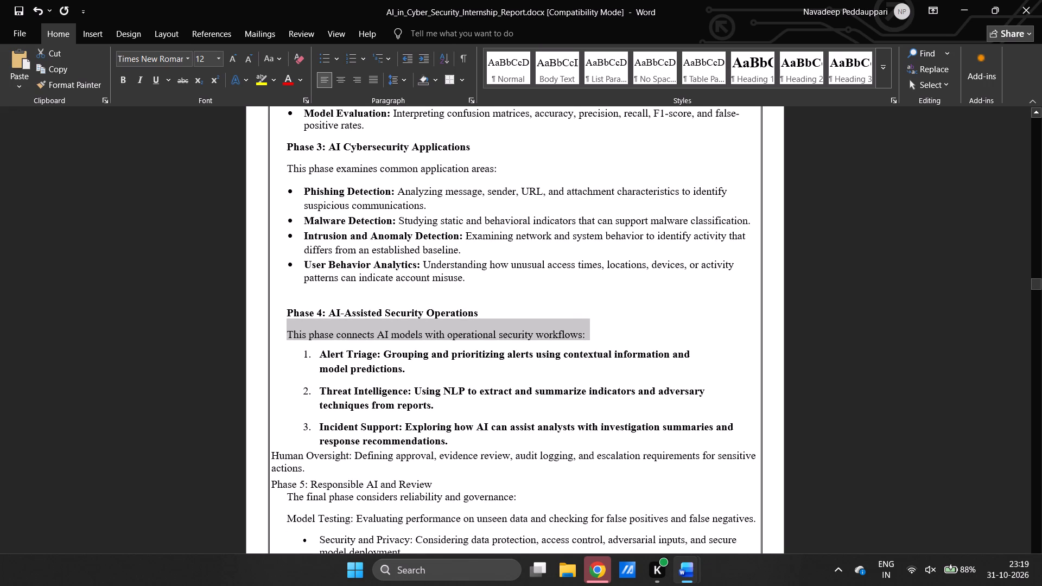
{"action": "left_click", "coordinate": [318, 353]}
{"action": "key", "text": "BackSpace"}
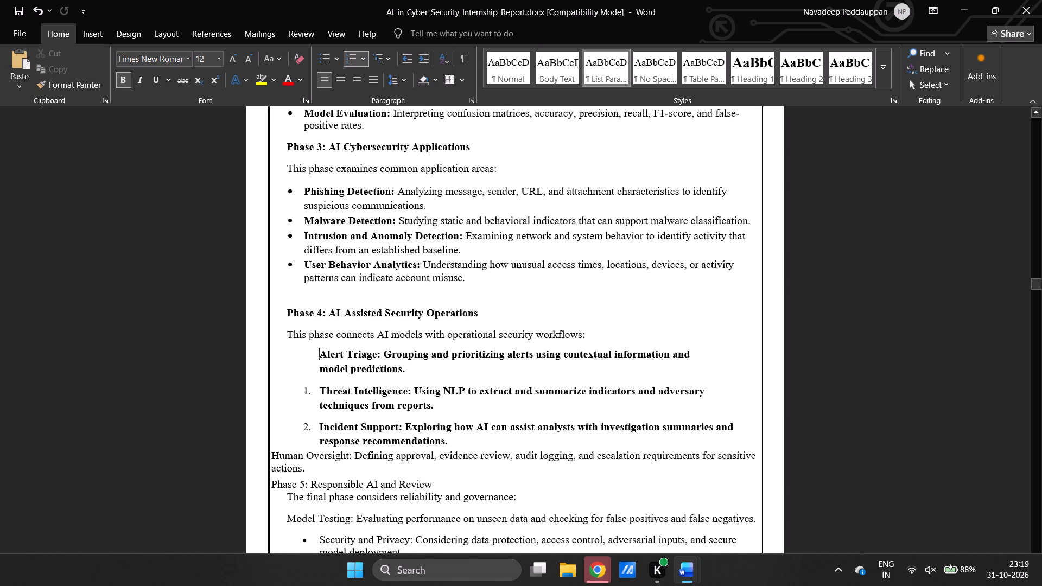
{"action": "key", "text": "Down"}
{"action": "key", "text": "Down"}
{"action": "key", "text": "BackSpace"}
{"action": "key", "text": "Down"}
{"action": "key", "text": "Down"}
{"action": "key", "text": "BackSpace"}
{"action": "key", "text": "BackSpace"}
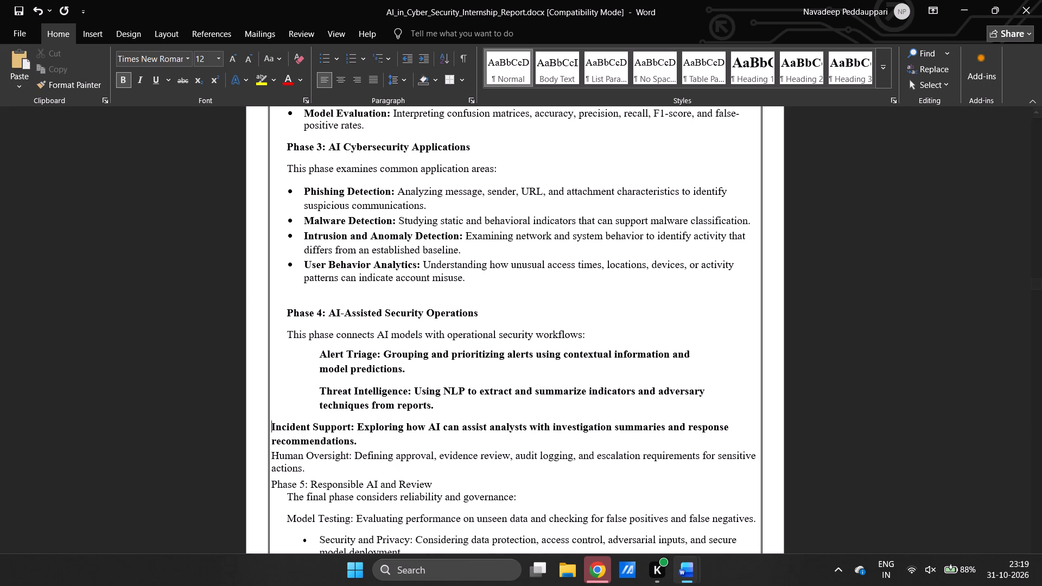
{"action": "key", "text": "Up"}
{"action": "key", "text": "Up"}
{"action": "key", "text": "Up"}
{"action": "key", "text": "Up"}
{"action": "key", "text": "BackSpace"}
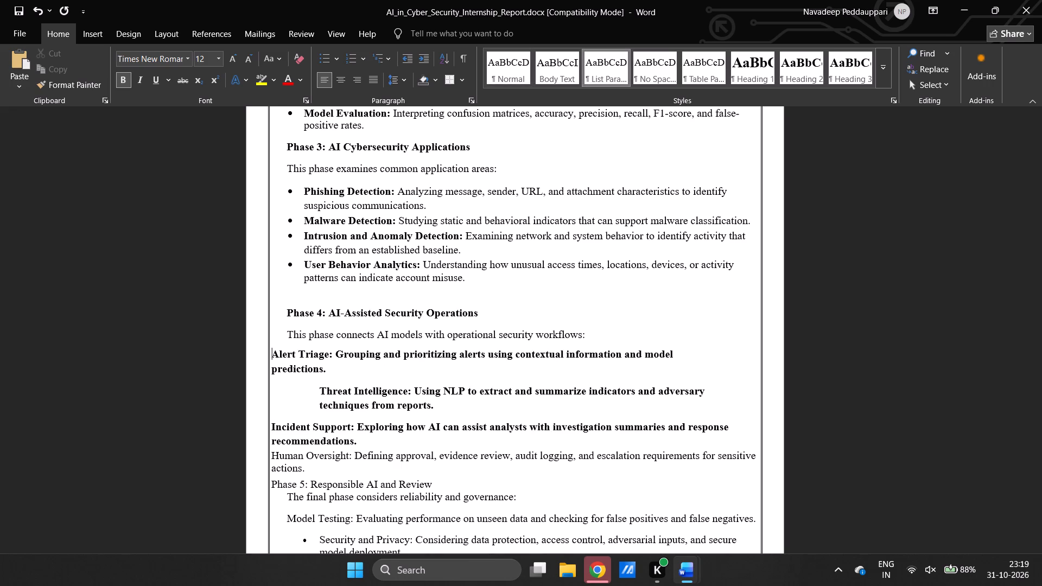
Apply solid round bullets to the Alert Triage, Threat Intelligence and Incident Support paragraphs under Phase 4.
{"action": "key", "text": "shift+Down"}
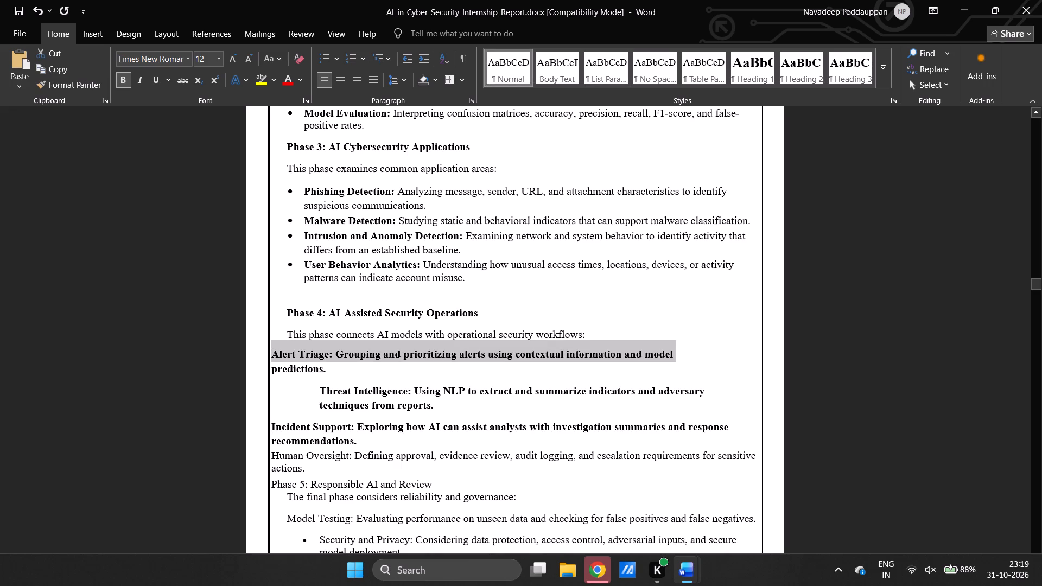
{"action": "key", "text": "shift+Down"}
{"action": "key", "text": "shift+Down"}
{"action": "key", "text": "shift+Down"}
{"action": "key", "text": "shift+Down"}
{"action": "key", "text": "shift+Down"}
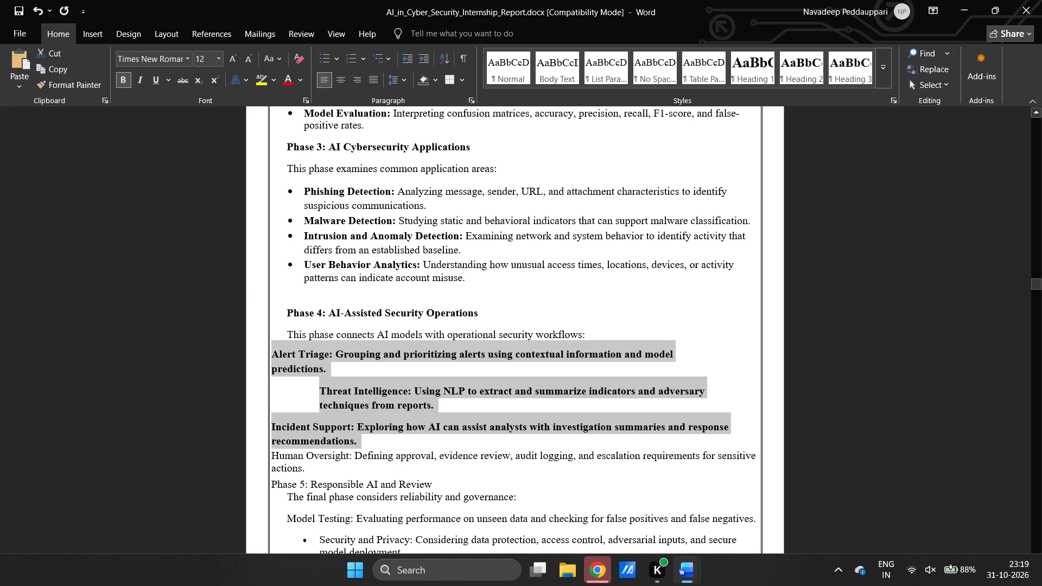
{"action": "key", "text": "shift+Up"}
{"action": "key", "text": "shift+Right"}
{"action": "key", "text": "shift+Right"}
{"action": "key", "text": "shift+Right"}
{"action": "key", "text": "shift+Right"}
{"action": "key", "text": "shift+Right"}
{"action": "key", "text": "shift+Right"}
{"action": "key", "text": "shift+Right"}
{"action": "key", "text": "shift+Right"}
{"action": "key", "text": "shift+Right"}
{"action": "key", "text": "shift+Right"}
{"action": "key", "text": "shift+Right"}
{"action": "key", "text": "shift+Right"}
{"action": "key", "text": "shift+Right"}
{"action": "key", "text": "shift+Right"}
{"action": "key", "text": "shift+Right"}
{"action": "key", "text": "shift+Right"}
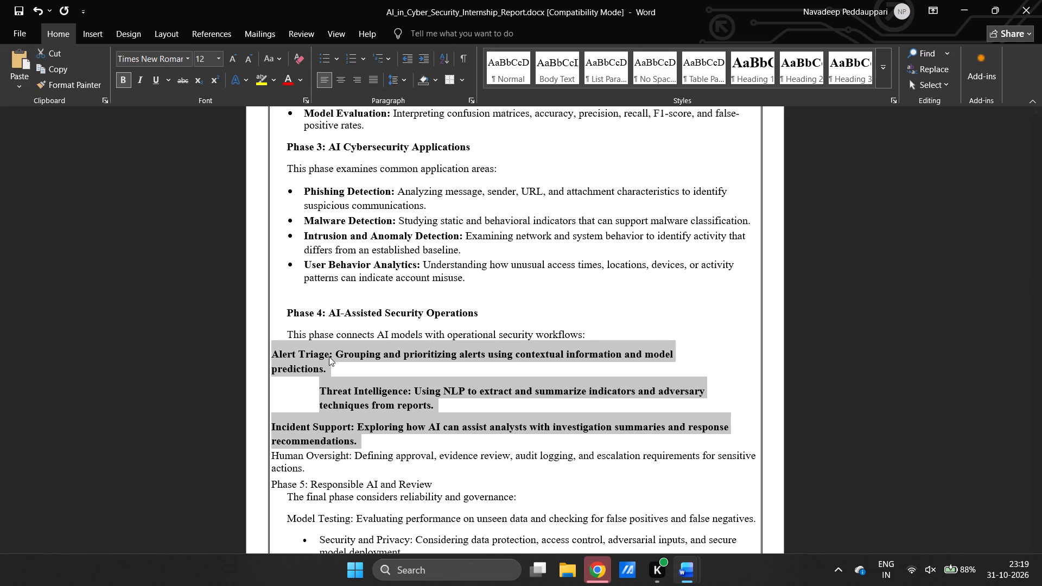
{"action": "left_click", "coordinate": [336, 59]}
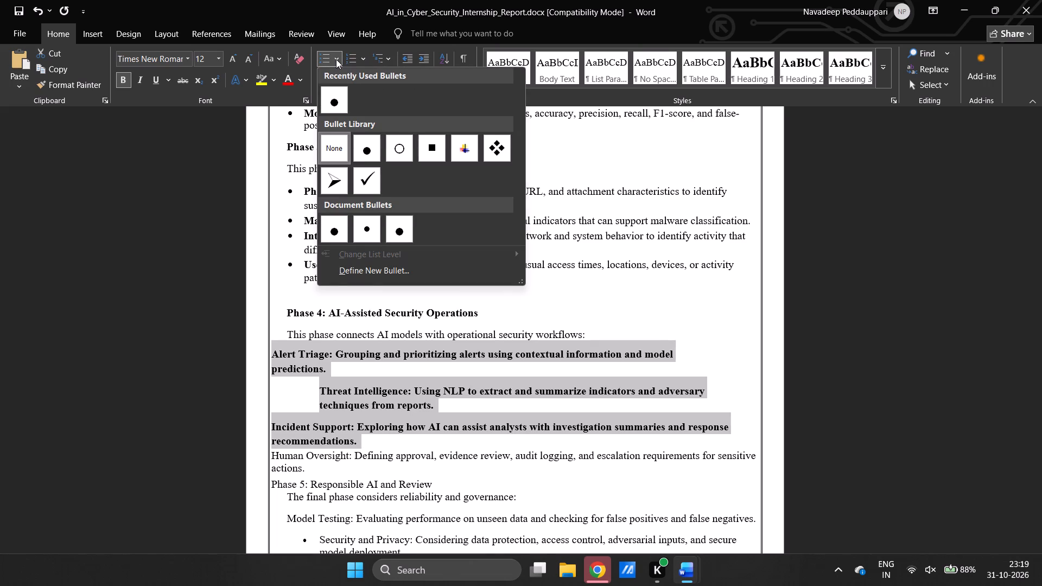
{"action": "left_click", "coordinate": [364, 146]}
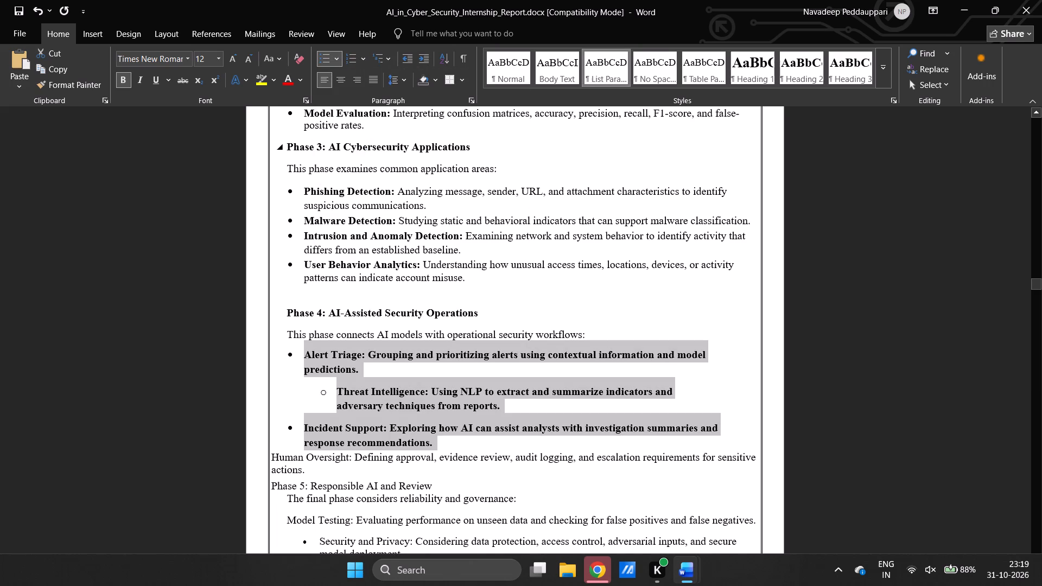
Turn the Threat Intelligence sub-bullet into a solid round bullet at the same level as Alert Triage.
{"action": "left_click", "coordinate": [336, 392]}
{"action": "key", "text": "BackSpace"}
{"action": "key", "text": "BackSpace"}
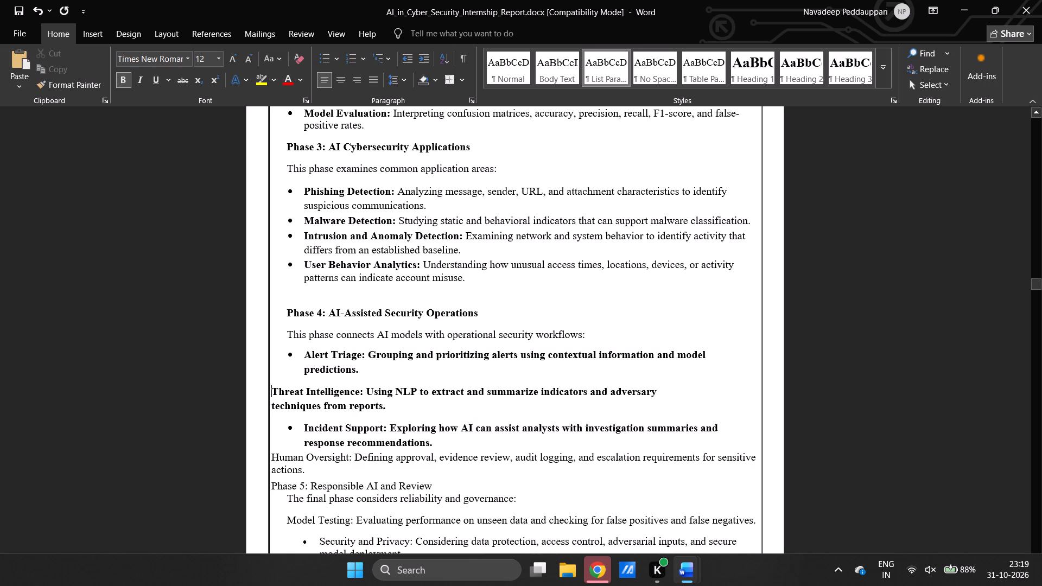
{"action": "key", "text": "BackSpace"}
{"action": "key", "text": "Return"}
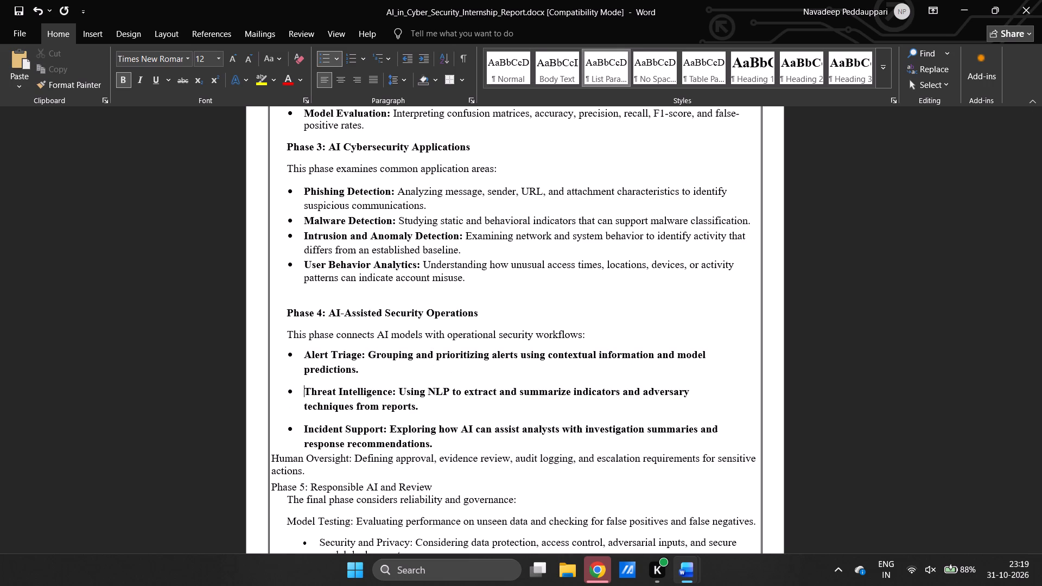
Remove the space before the Threat Intelligence and Incident Support bullets.
{"action": "scroll", "coordinate": [364, 404], "scroll_direction": "down", "scroll_amount": 1}
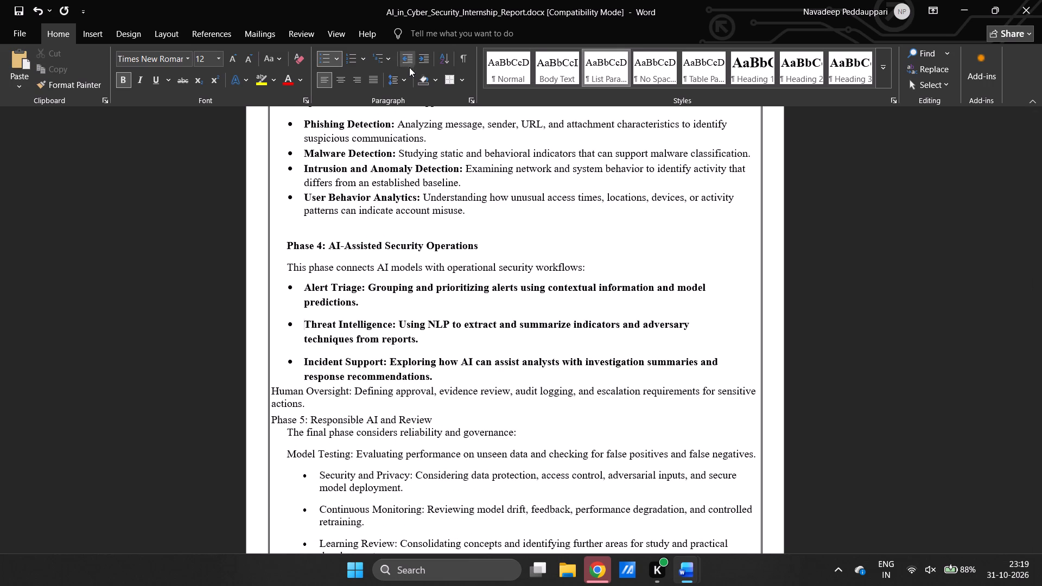
{"action": "left_click", "coordinate": [405, 81]}
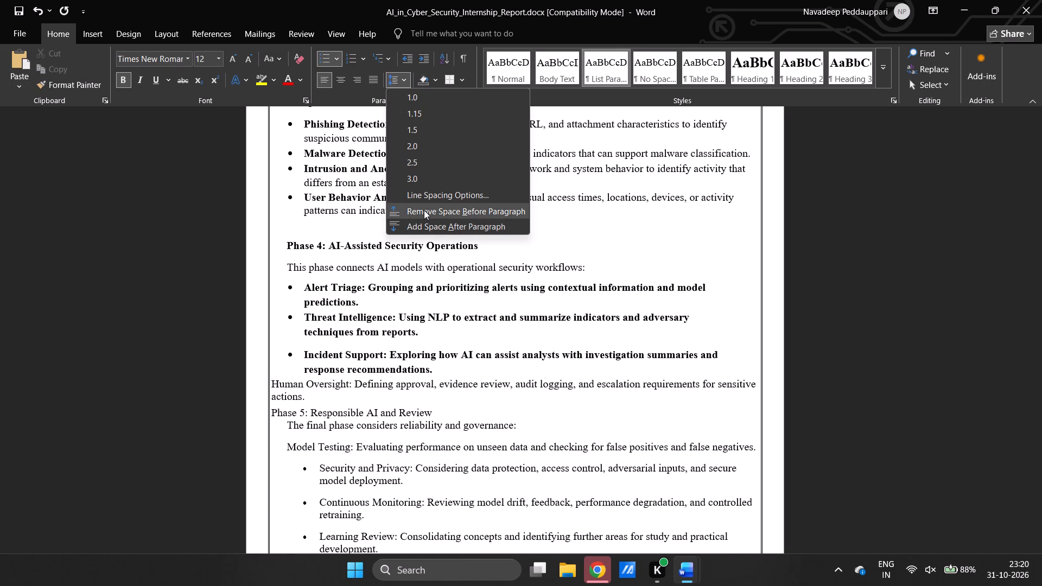
{"action": "left_click", "coordinate": [424, 210]}
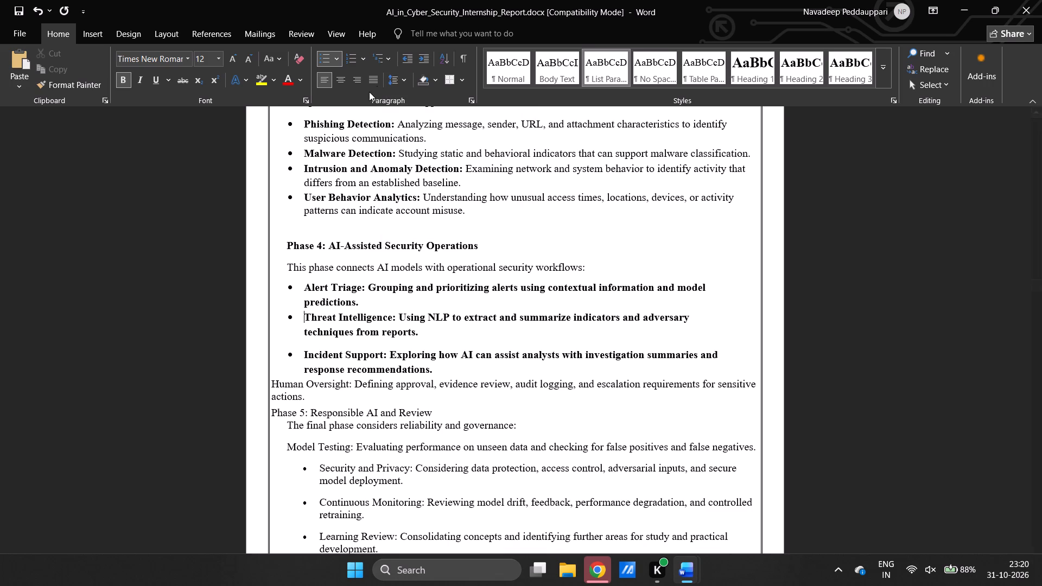
{"action": "left_click", "coordinate": [395, 78]}
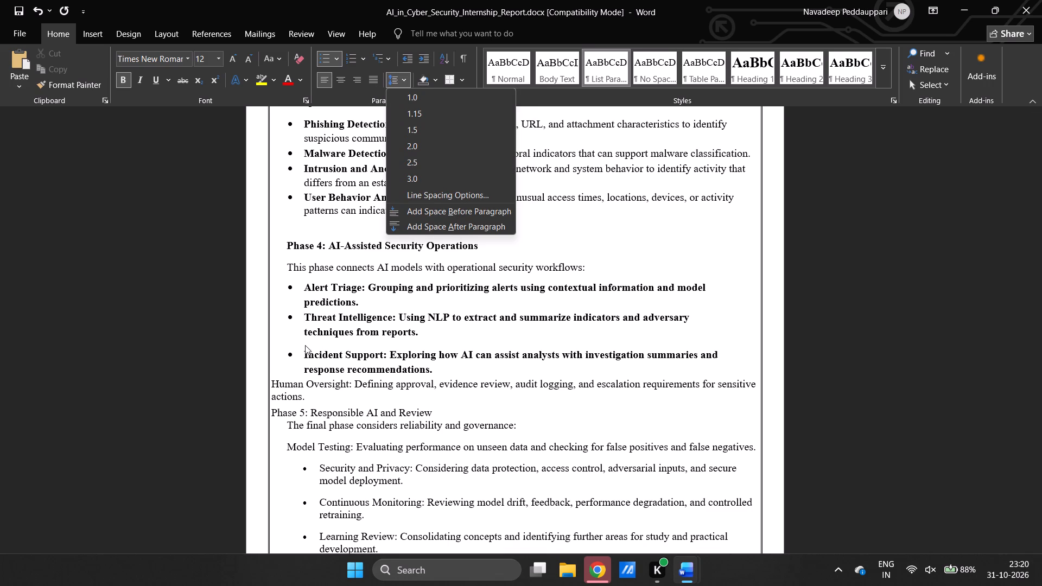
{"action": "left_click", "coordinate": [304, 349]}
{"action": "left_click", "coordinate": [304, 349]}
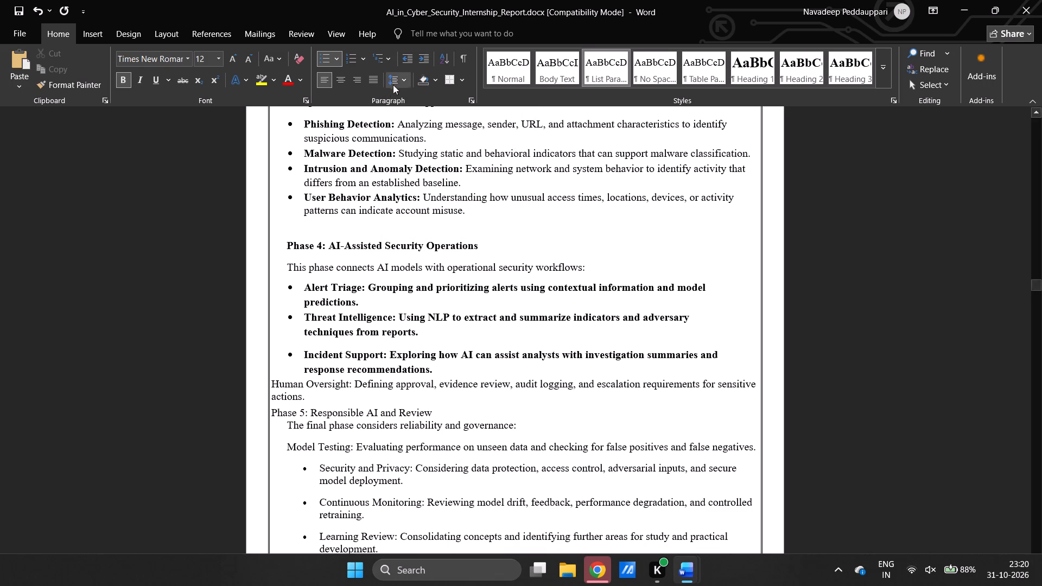
{"action": "left_click", "coordinate": [399, 74]}
{"action": "left_click", "coordinate": [419, 212]}
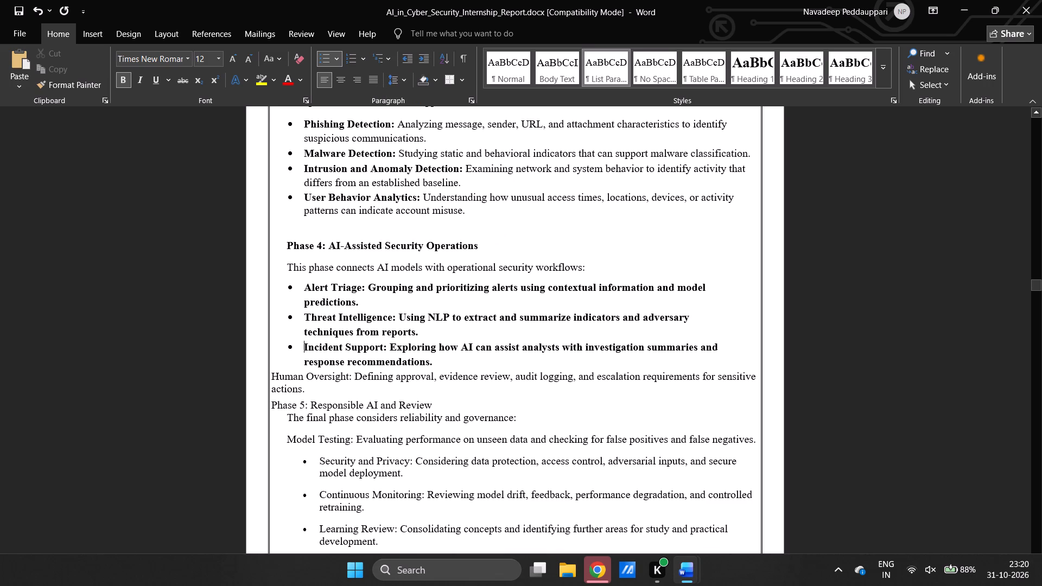
Copy the regular text formatting of the Phase 4 intro sentence onto the descriptions after Alert Triage, Threat Intelligence and Incident Support.
{"action": "double_click", "coordinate": [352, 265]}
{"action": "key", "text": "ctrl+alt+c"}
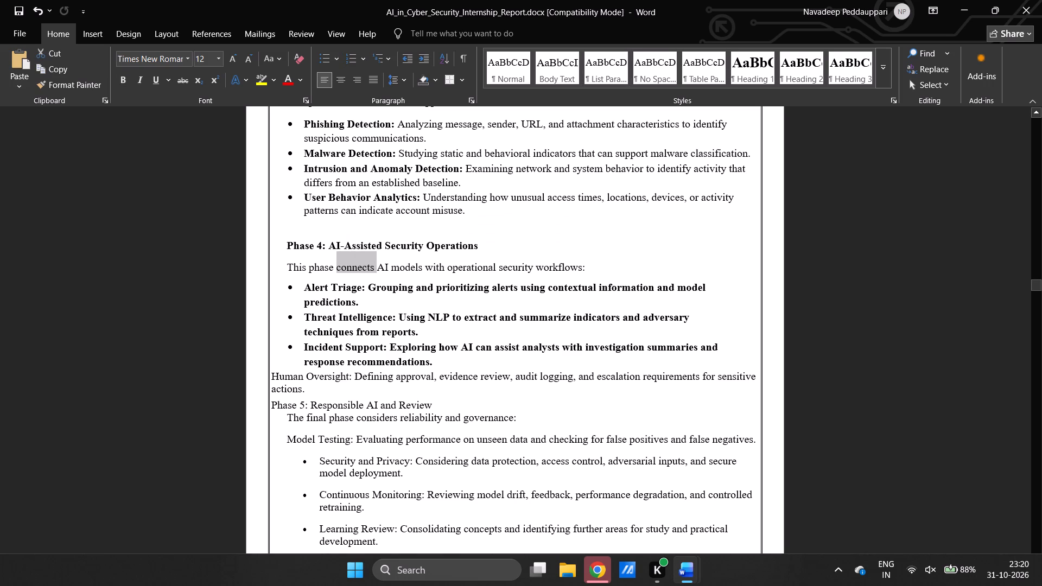
{"action": "left_click_drag", "start_coordinate": [372, 287], "coordinate": [377, 308]}
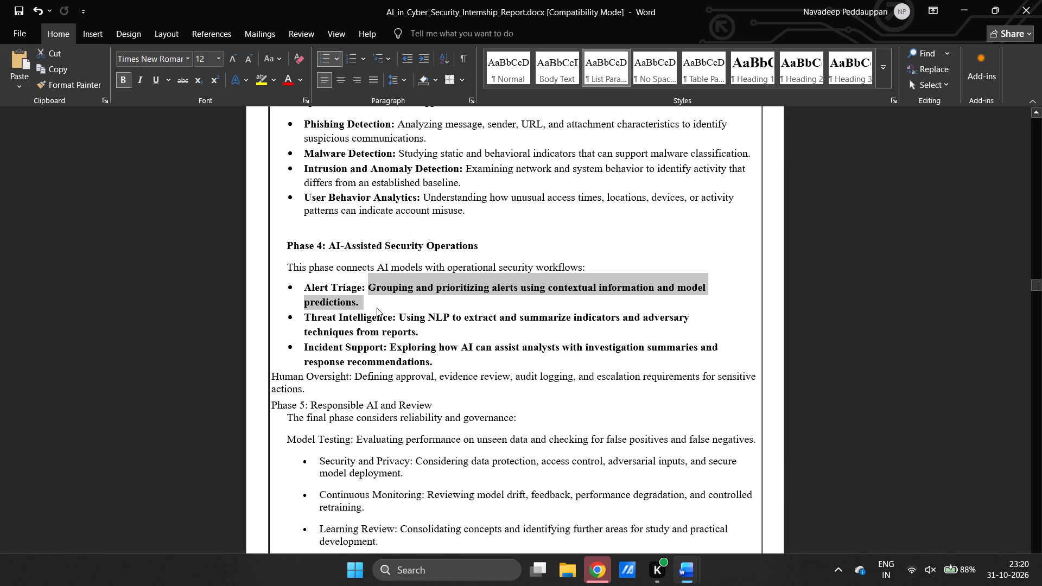
{"action": "key", "text": "ctrl+alt+v"}
{"action": "left_click_drag", "start_coordinate": [401, 316], "coordinate": [411, 323]}
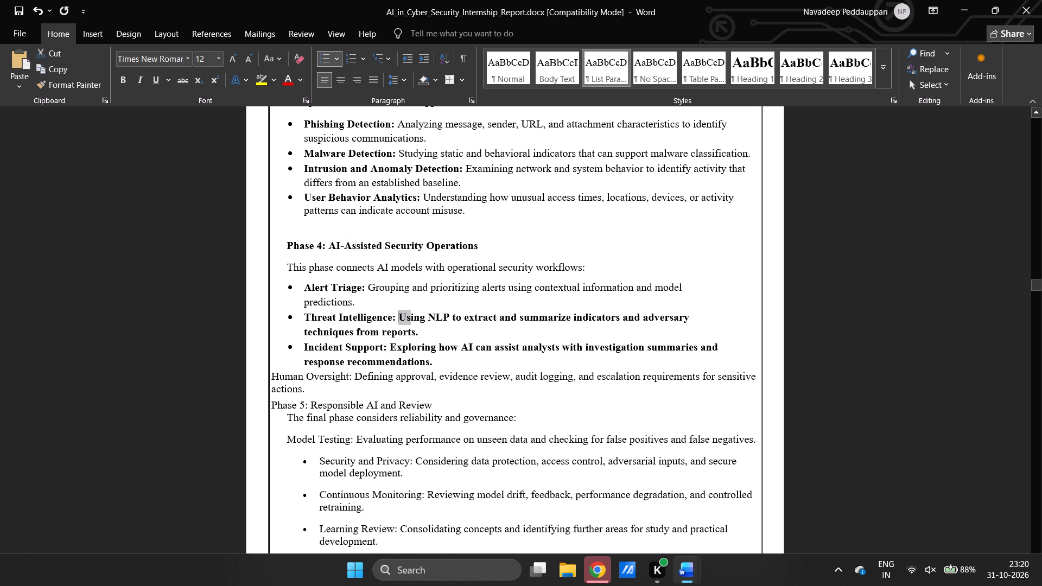
{"action": "left_click_drag", "start_coordinate": [411, 323], "coordinate": [423, 331]}
{"action": "key", "text": "ctrl+alt+v"}
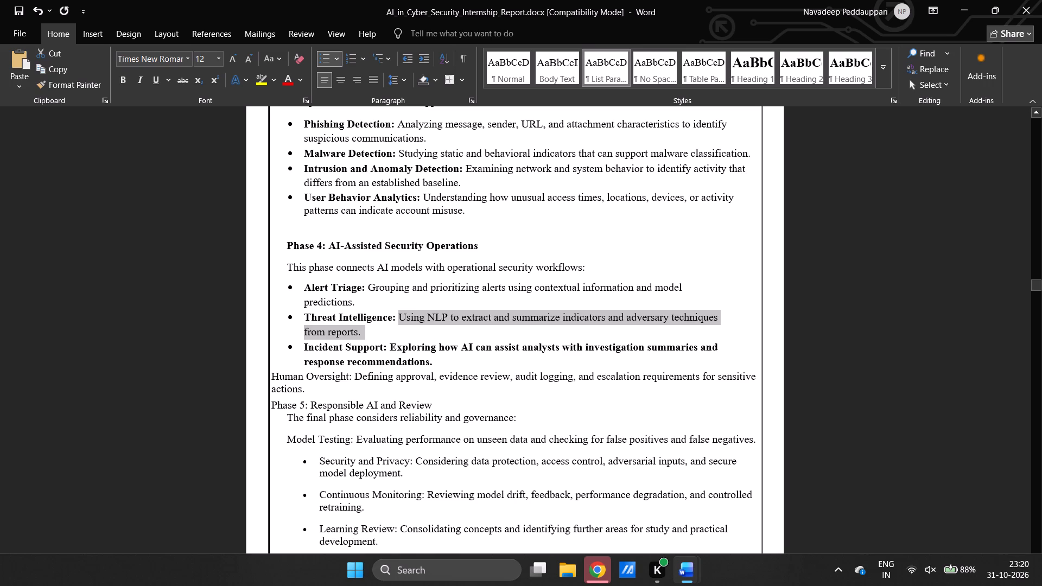
{"action": "left_click_drag", "start_coordinate": [395, 346], "coordinate": [435, 361]}
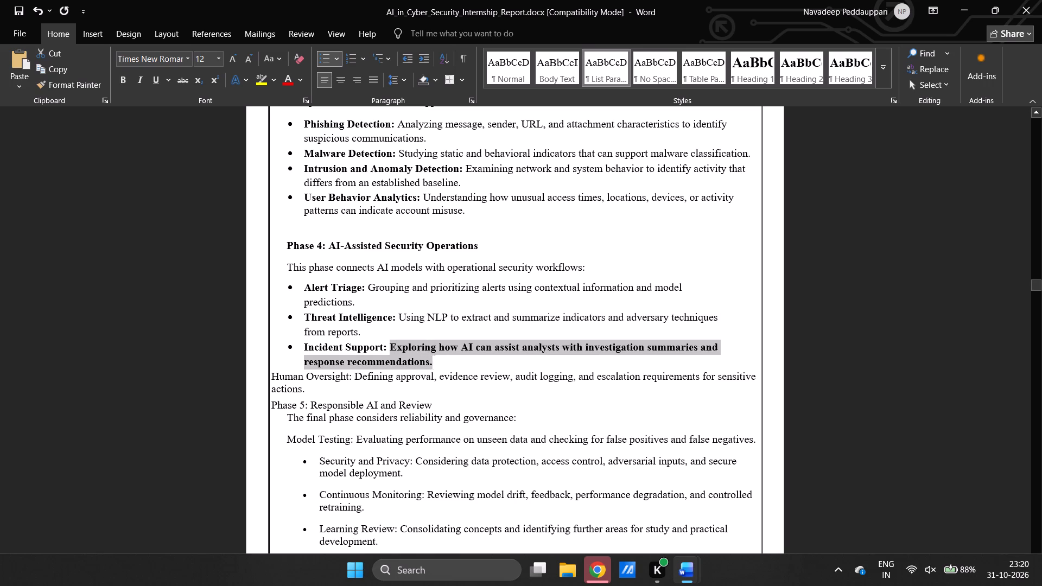
{"action": "left_click_drag", "start_coordinate": [435, 361], "coordinate": [438, 361]}
{"action": "key", "text": "ctrl+alt+v"}
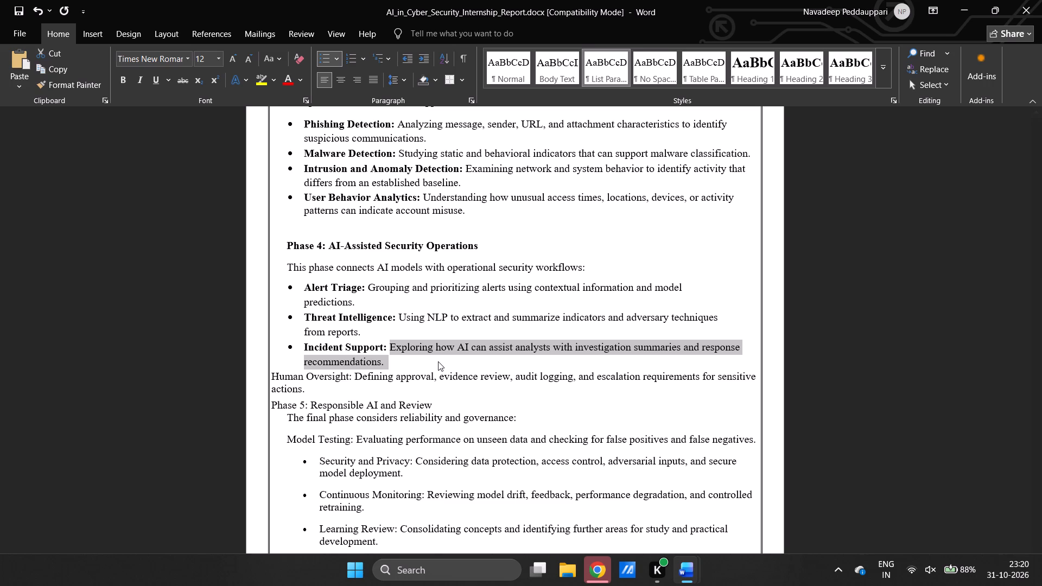
Turn the Human Oversight paragraph into a solid round bullet in the same list as Incident Support.
{"action": "scroll", "coordinate": [438, 361], "scroll_direction": "down", "scroll_amount": 2}
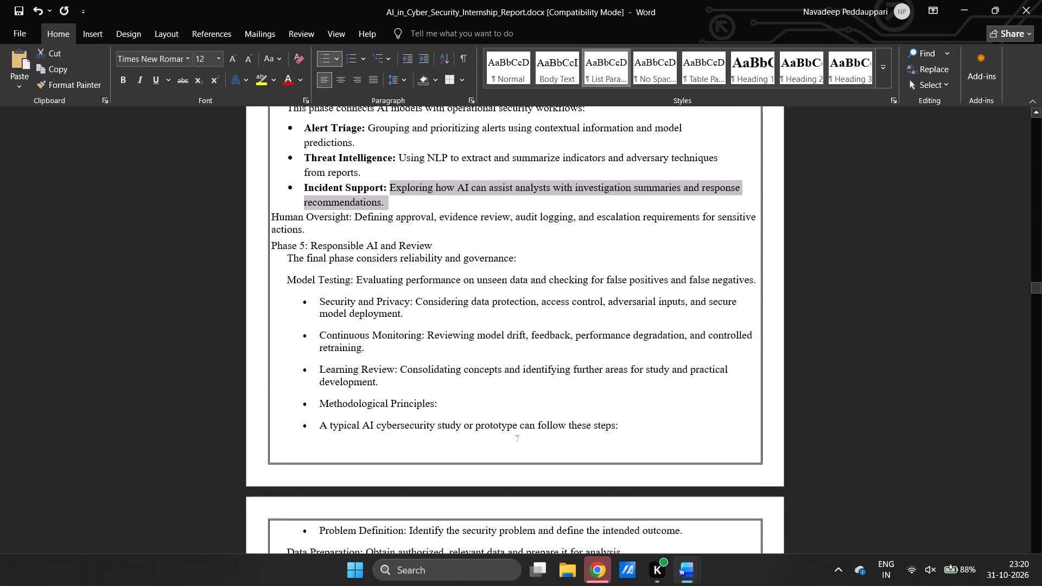
{"action": "left_click", "coordinate": [271, 218]}
{"action": "key", "text": "Return"}
{"action": "key", "text": "BackSpace"}
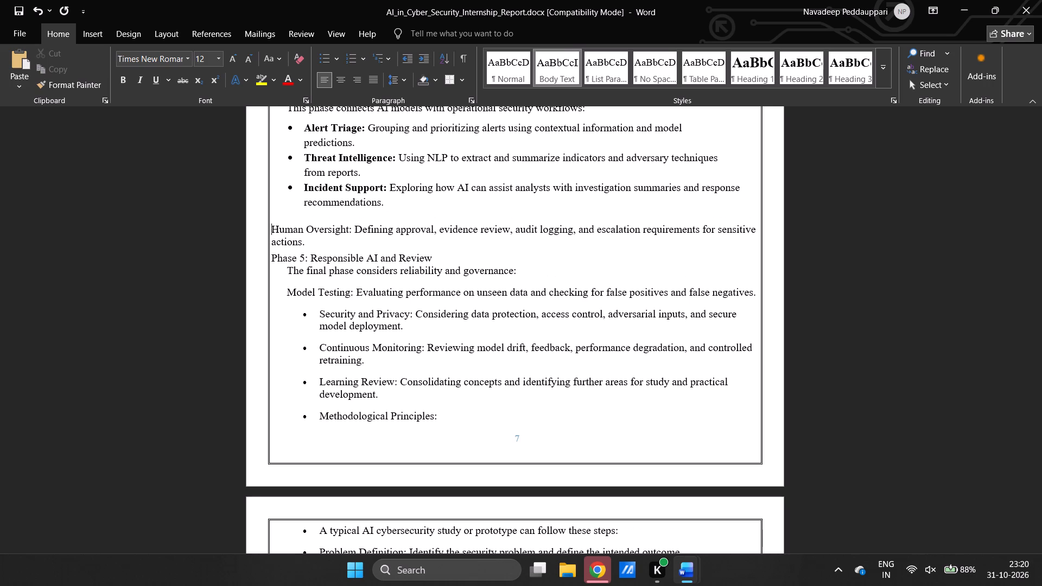
{"action": "key", "text": "BackSpace"}
{"action": "key", "text": "Return"}
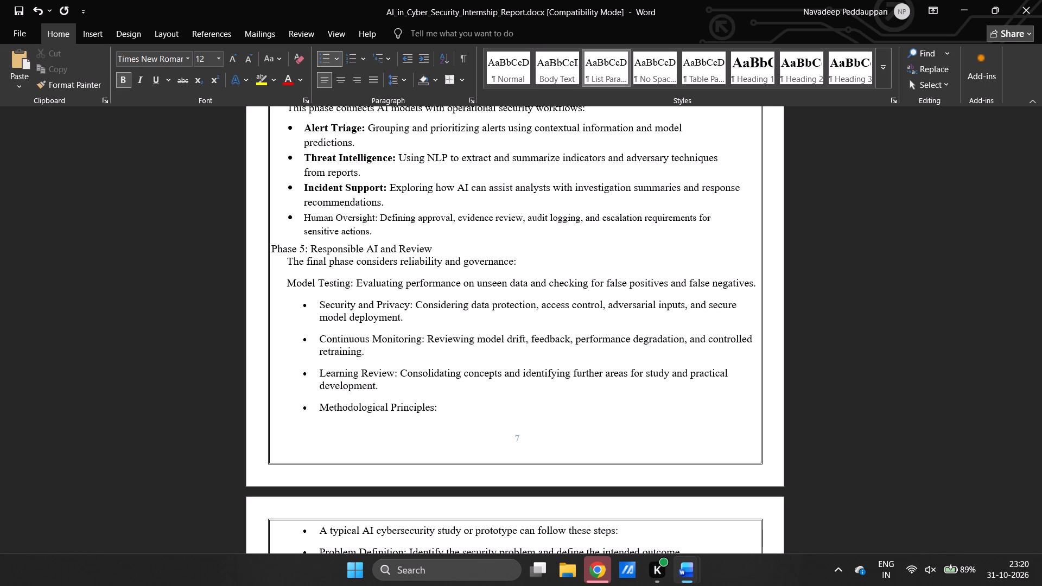
Copy the bold formatting of the Incident Support label onto the "Human Oversight:" label.
{"action": "left_click", "coordinate": [329, 187]}
{"action": "left_click", "coordinate": [329, 187]}
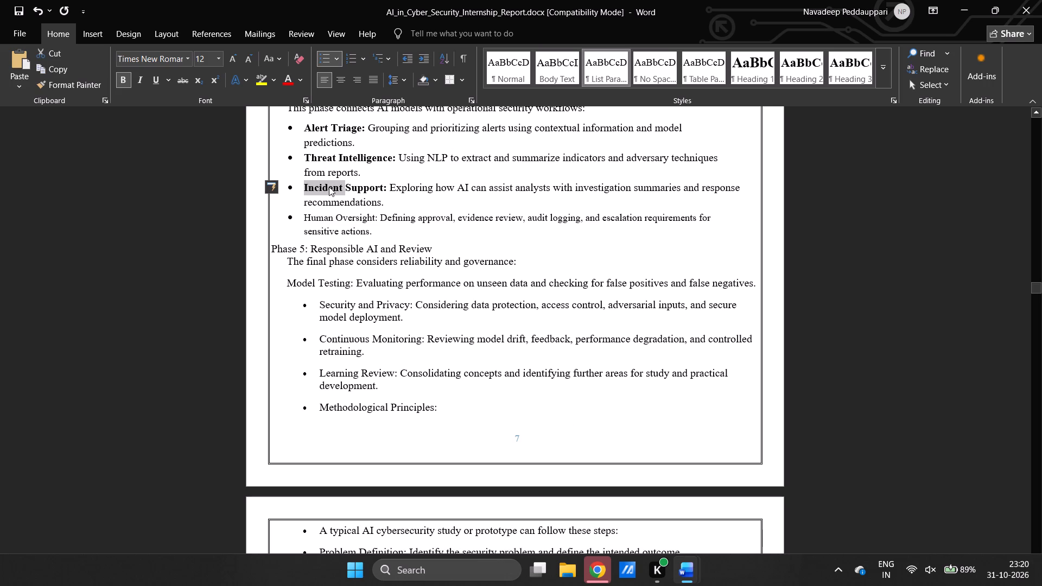
{"action": "key", "text": "ctrl+alt+c"}
{"action": "left_click_drag", "start_coordinate": [305, 215], "coordinate": [379, 220]}
{"action": "key", "text": "ctrl+alt+v"}
Format the "Phase 5: Responsible AI and Review" heading to match the bold, indented "Phase 3: AI Cybersecurity Applications" heading.
{"action": "scroll", "coordinate": [379, 220], "scroll_direction": "down", "scroll_amount": 1}
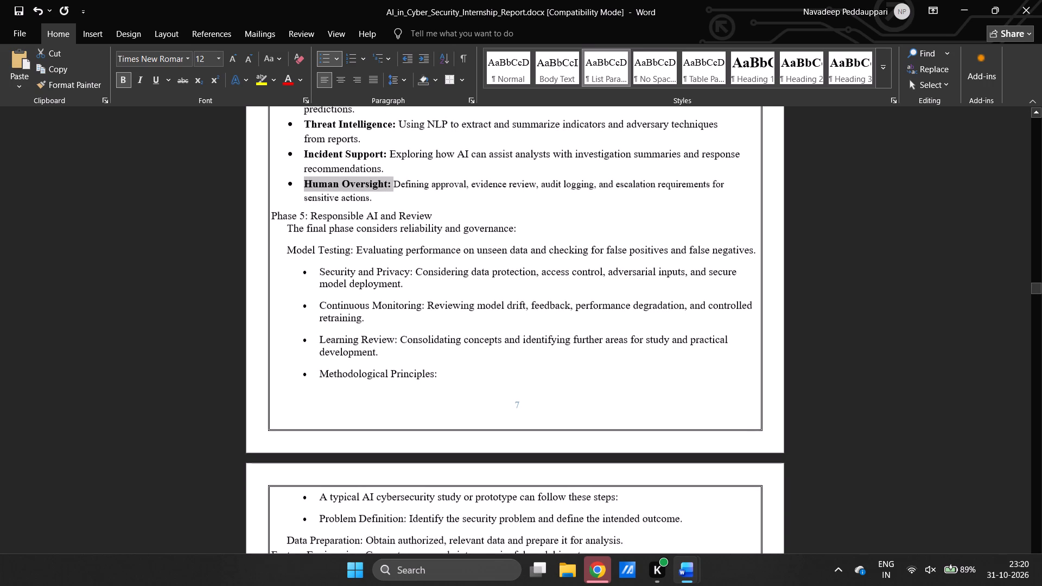
{"action": "triple_click", "coordinate": [287, 214]}
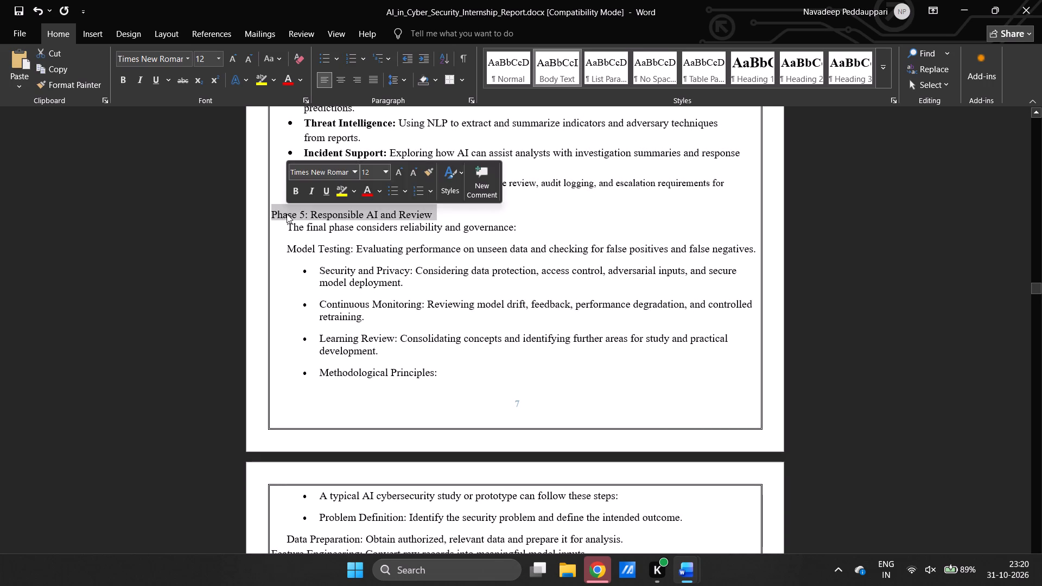
{"action": "key", "text": "ctrl+alt+v"}
{"action": "scroll", "coordinate": [287, 214], "scroll_direction": "up", "scroll_amount": 2}
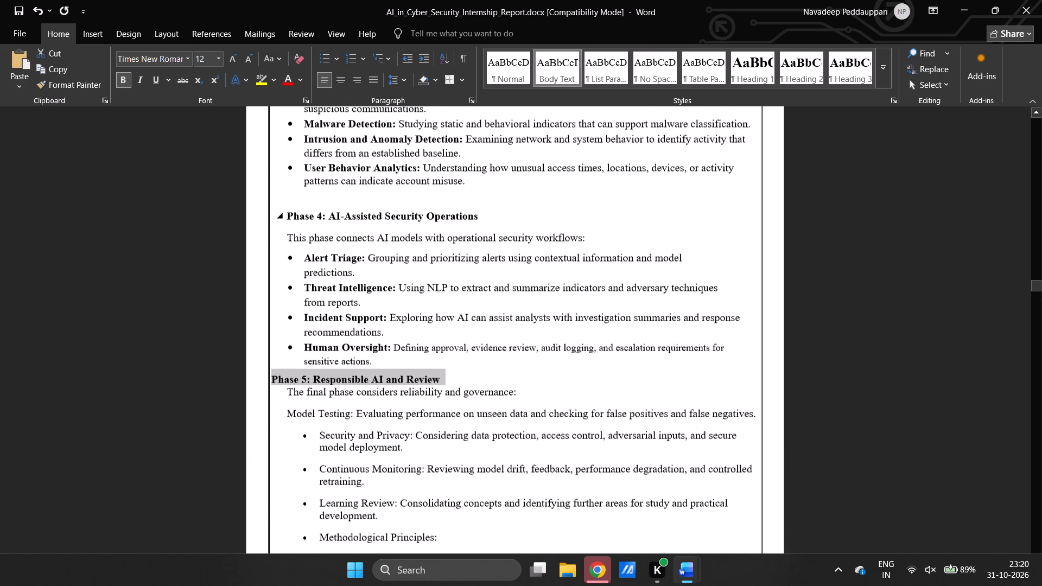
{"action": "scroll", "coordinate": [287, 214], "scroll_direction": "up", "scroll_amount": 2}
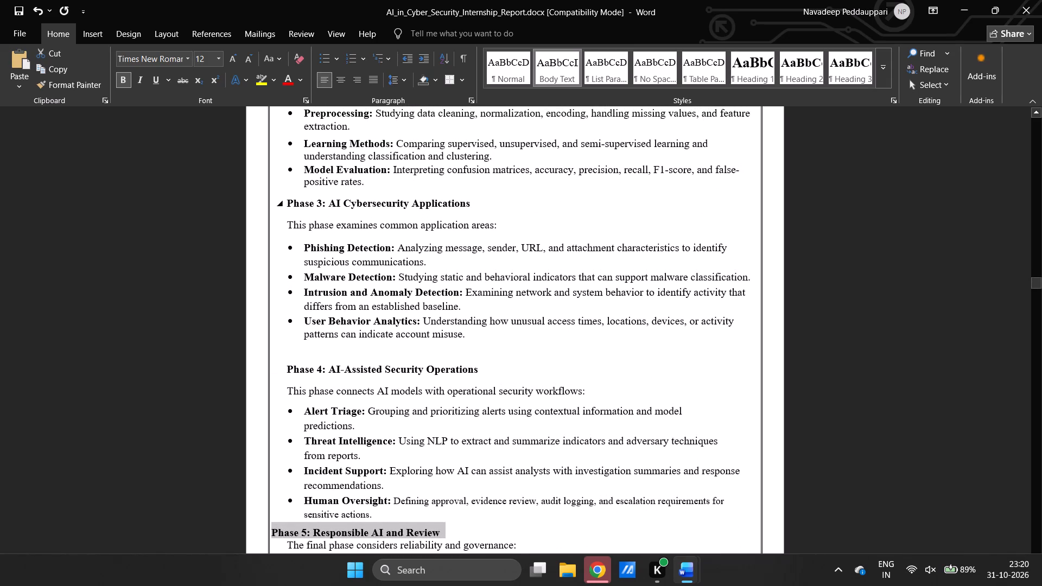
{"action": "triple_click", "coordinate": [293, 200]}
{"action": "key", "text": "ctrl+alt+c"}
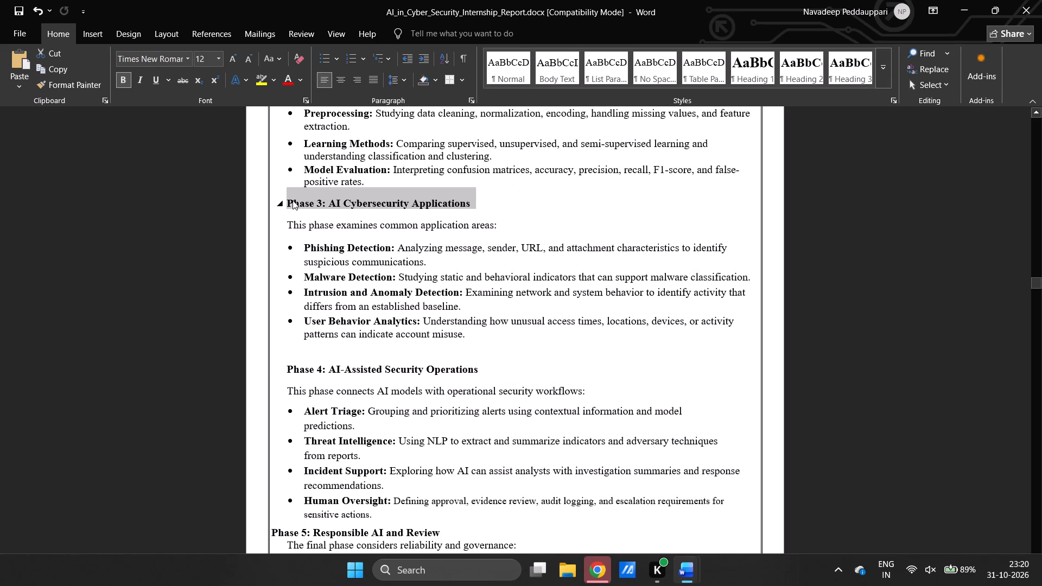
{"action": "scroll", "coordinate": [293, 200], "scroll_direction": "down", "scroll_amount": 3}
{"action": "triple_click", "coordinate": [298, 241]}
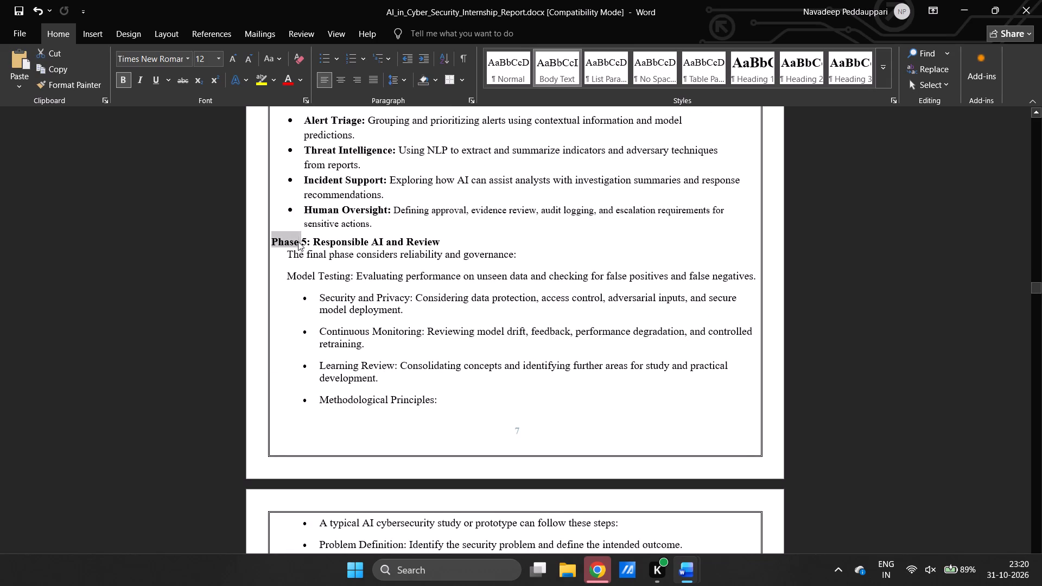
{"action": "key", "text": "ctrl+alt+v"}
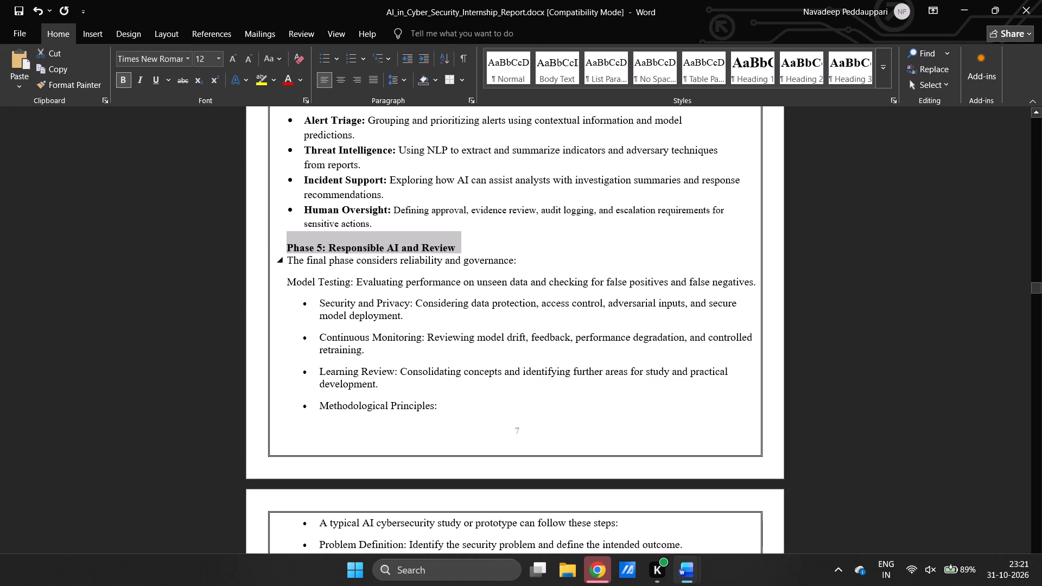
Add space before the paragraph "The final phase considers reliability and governance:".
{"action": "left_click", "coordinate": [289, 258]}
{"action": "left_click", "coordinate": [406, 79]}
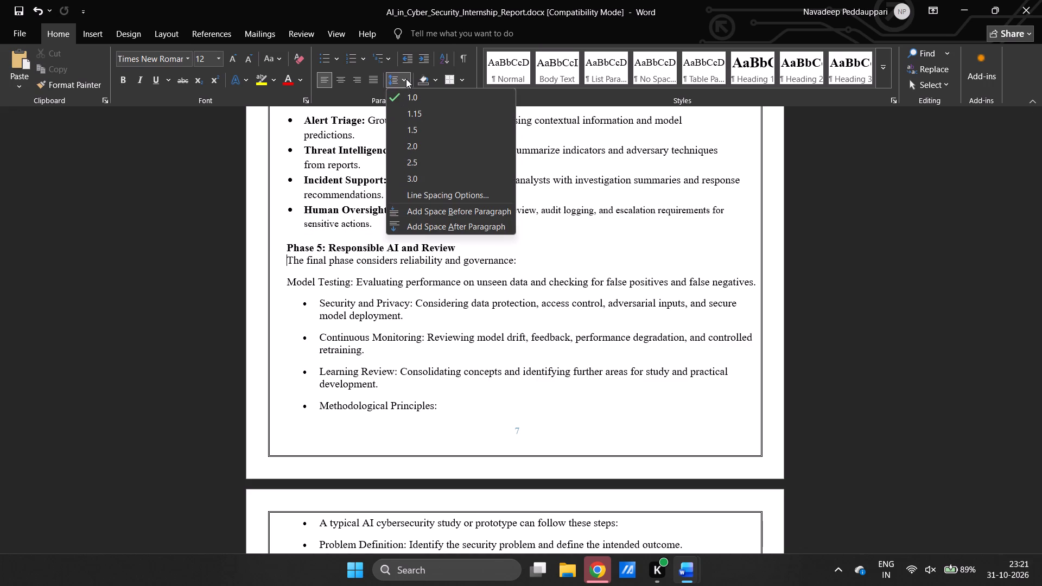
{"action": "left_click", "coordinate": [417, 212]}
Examine the layout of the Phase 5 items and the methodology and requirements text that follows them.
{"action": "scroll", "coordinate": [417, 212], "scroll_direction": "up", "scroll_amount": 2}
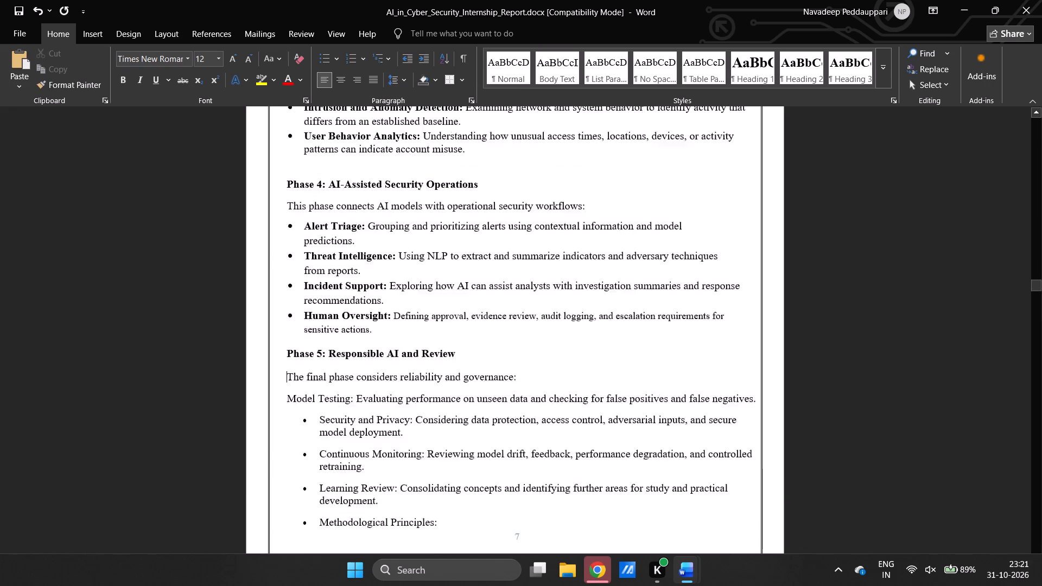
{"action": "scroll", "coordinate": [417, 212], "scroll_direction": "down", "scroll_amount": 3}
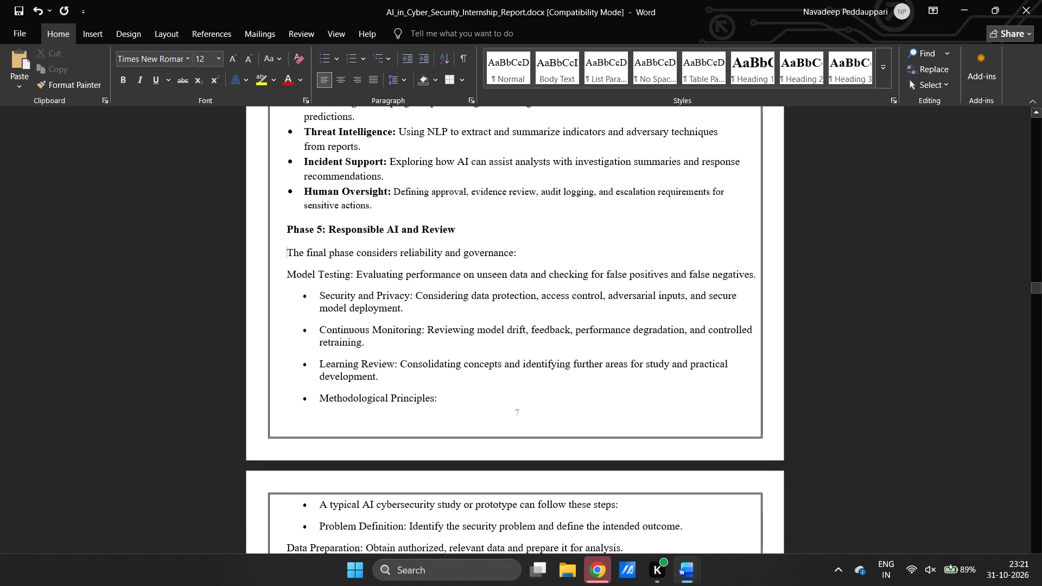
{"action": "scroll", "coordinate": [417, 212], "scroll_direction": "down", "scroll_amount": 3}
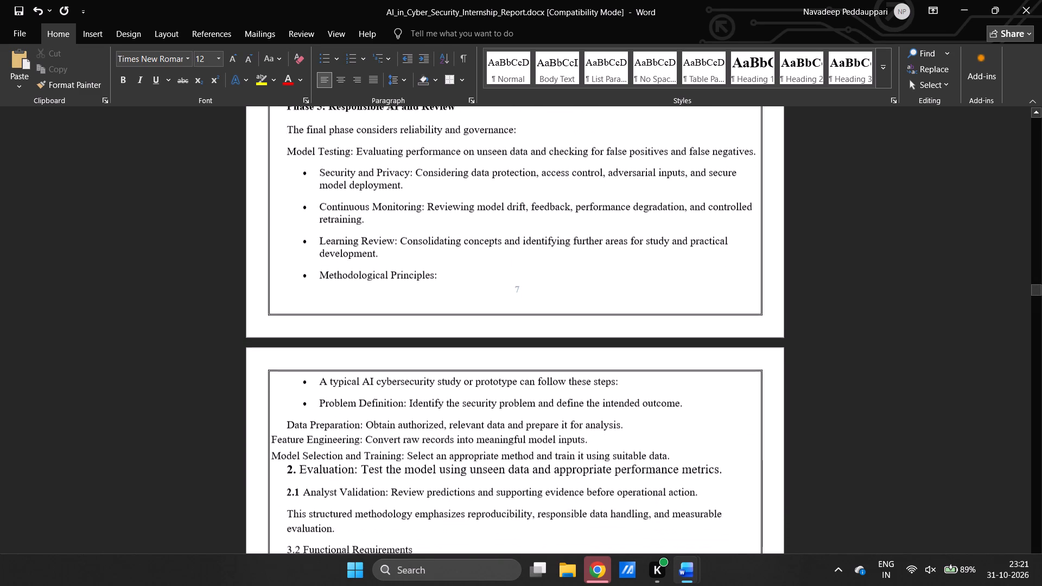
{"action": "scroll", "coordinate": [417, 212], "scroll_direction": "down", "scroll_amount": 2}
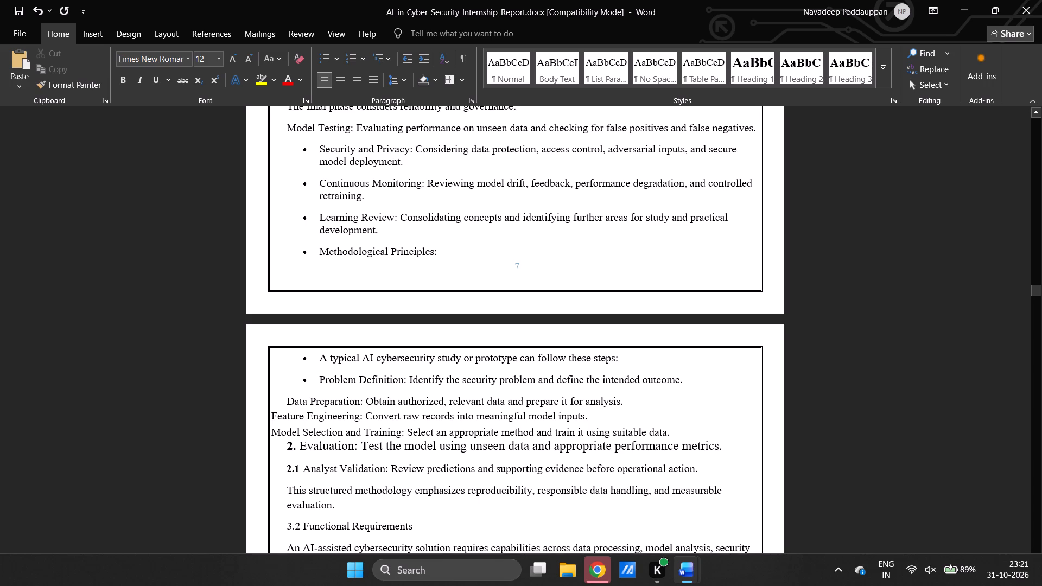
{"action": "scroll", "coordinate": [414, 341], "scroll_direction": "down", "scroll_amount": 1}
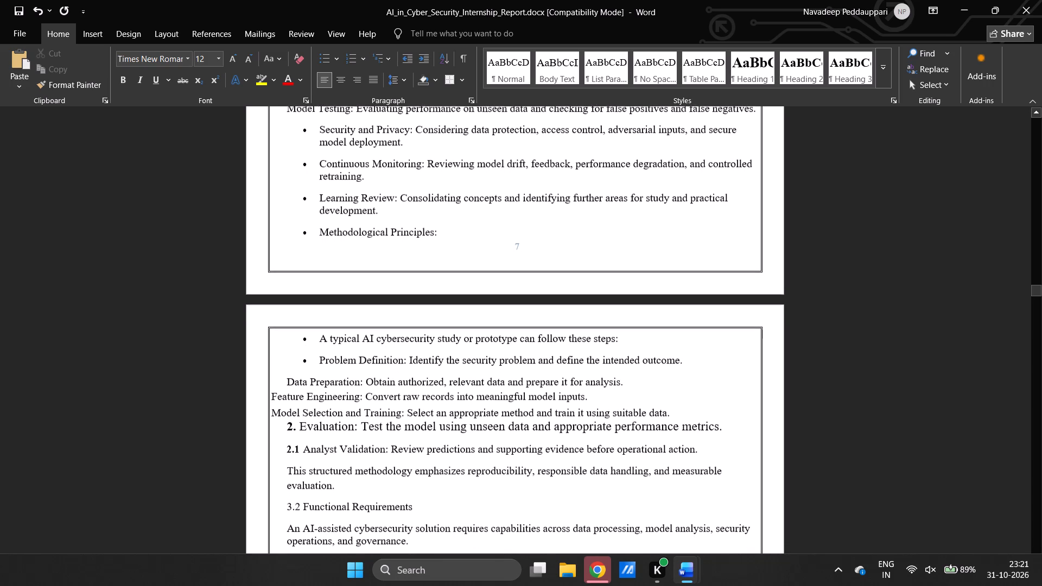
{"action": "scroll", "coordinate": [414, 341], "scroll_direction": "down", "scroll_amount": 1}
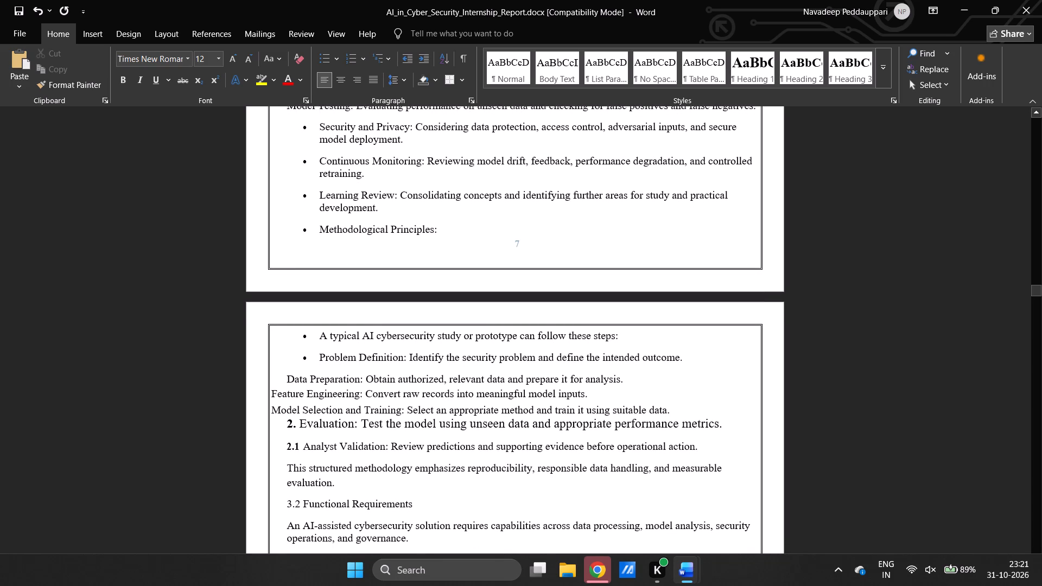
{"action": "scroll", "coordinate": [414, 341], "scroll_direction": "up", "scroll_amount": 4}
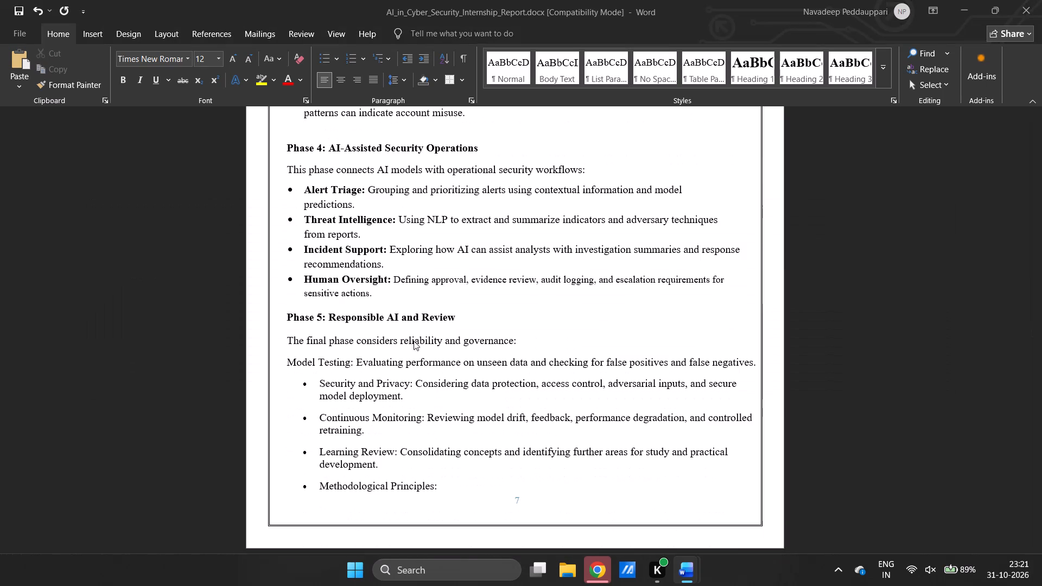
Apply solid round bullets to the Phase 5 paragraphs from Model Testing through Learning Review.
{"action": "scroll", "coordinate": [410, 352], "scroll_direction": "down", "scroll_amount": 1}
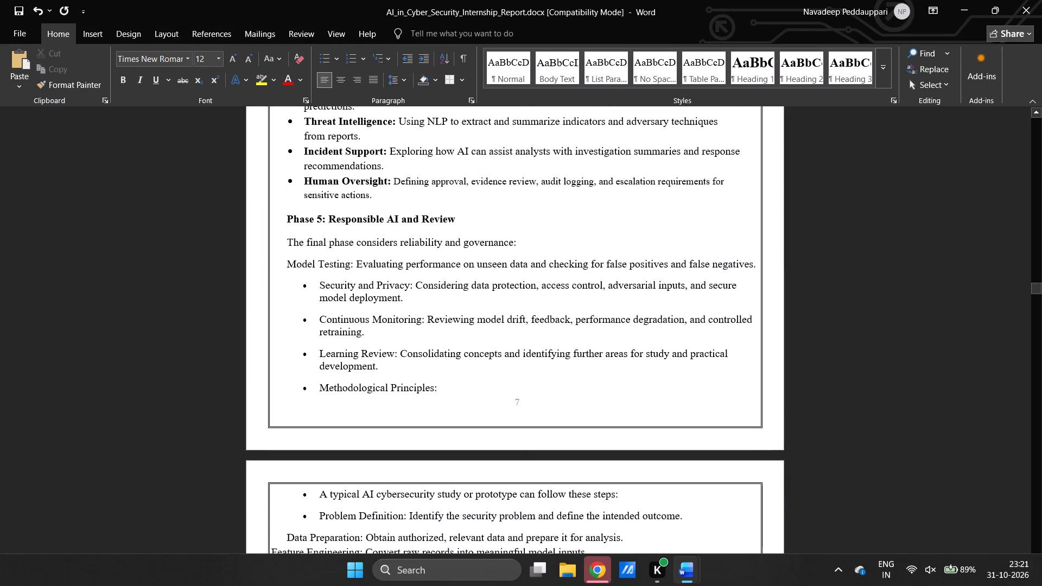
{"action": "left_click_drag", "start_coordinate": [288, 269], "coordinate": [380, 364]}
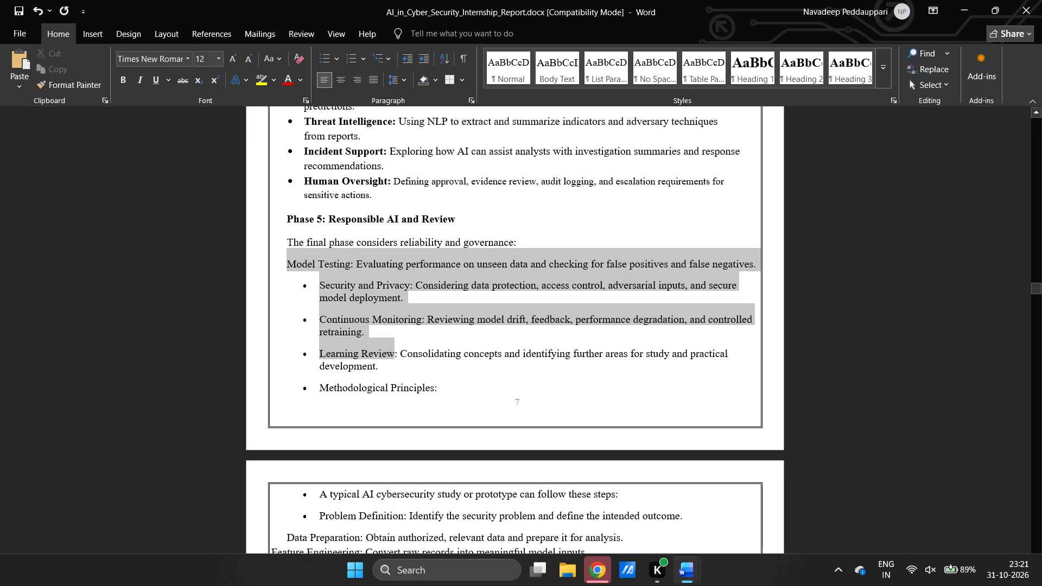
{"action": "left_click_drag", "start_coordinate": [380, 364], "coordinate": [383, 370]}
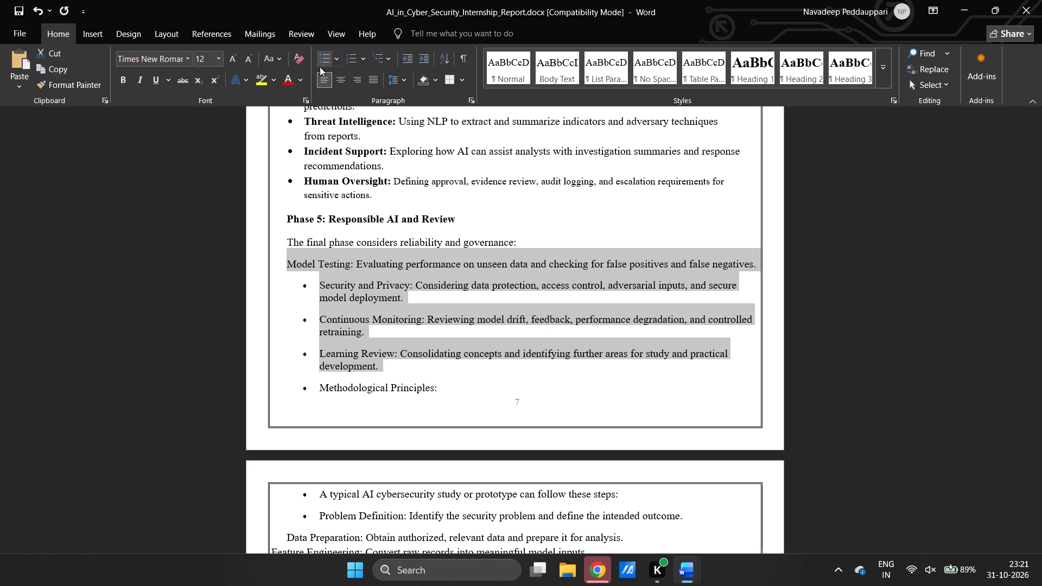
{"action": "left_click", "coordinate": [338, 61]}
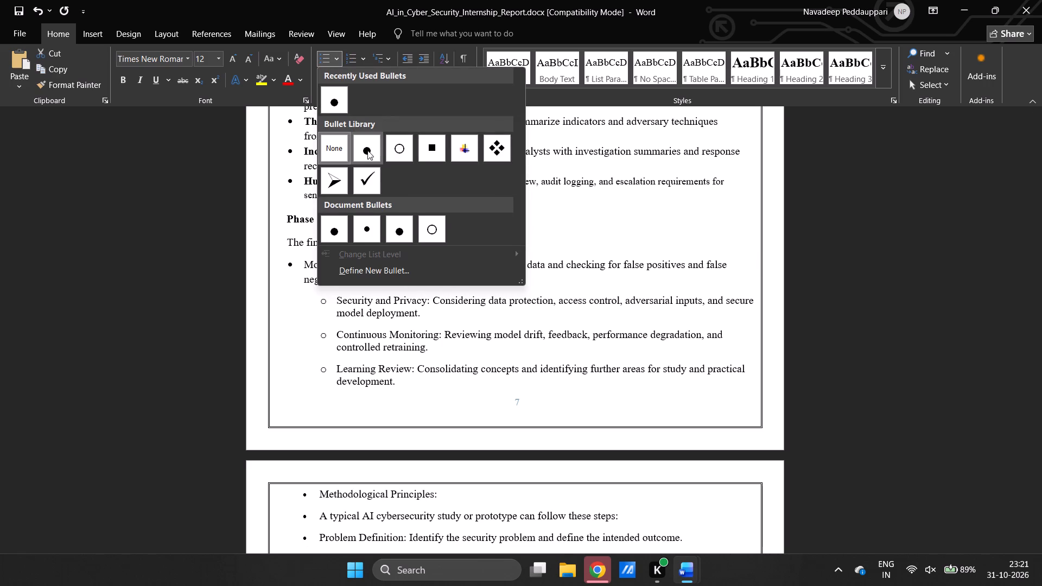
{"action": "left_click", "coordinate": [367, 150]}
Convert the Security and Privacy, Continuous Monitoring and Learning Review sub-bullets into solid first-level bullets aligned with the Model Testing bullet.
{"action": "left_click", "coordinate": [333, 297]}
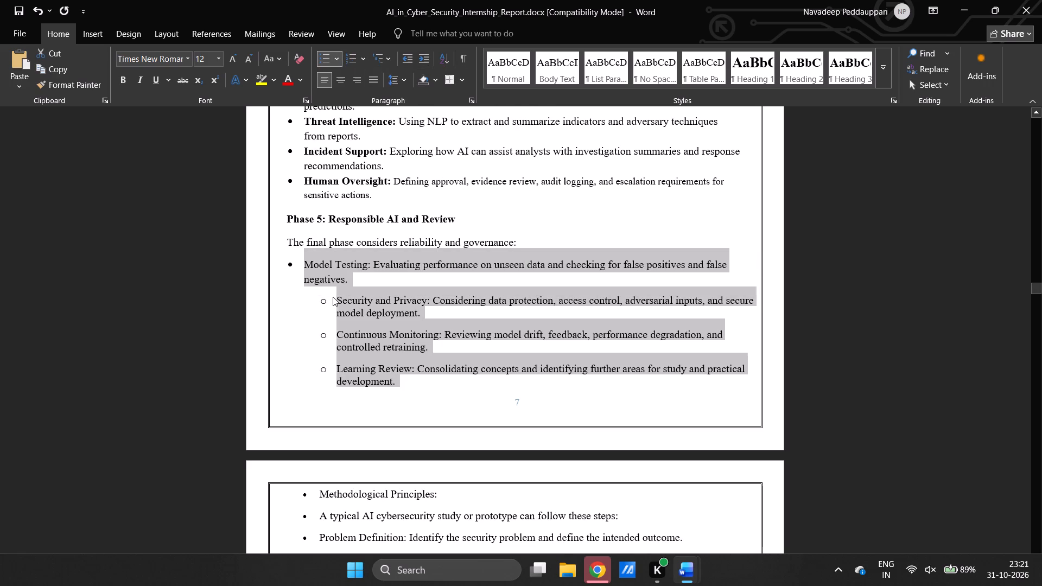
{"action": "key", "text": "BackSpace"}
{"action": "key", "text": "BackSpace"}
{"action": "key", "text": "BackSpace"}
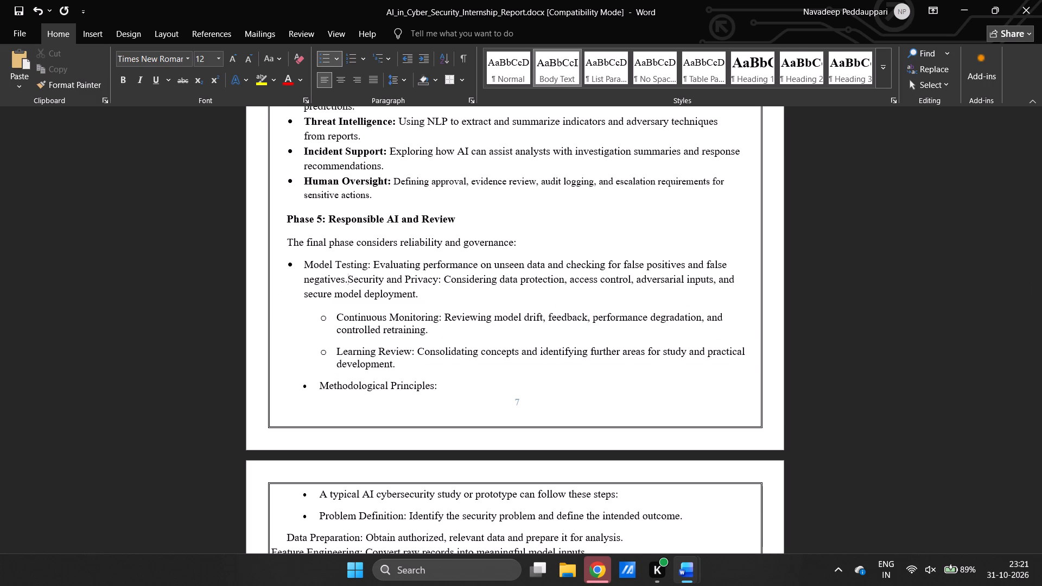
{"action": "key", "text": "Return"}
{"action": "key", "text": "Down"}
{"action": "key", "text": "Down"}
{"action": "key", "text": "BackSpace"}
{"action": "key", "text": "BackSpace"}
{"action": "key", "text": "BackSpace"}
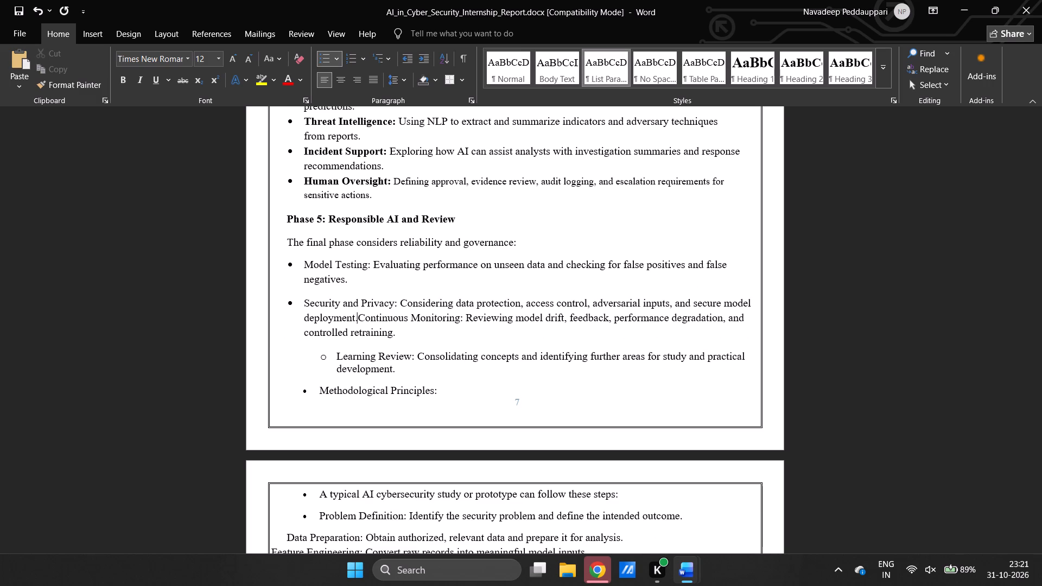
{"action": "key", "text": "Return"}
{"action": "key", "text": "Down"}
{"action": "key", "text": "Down"}
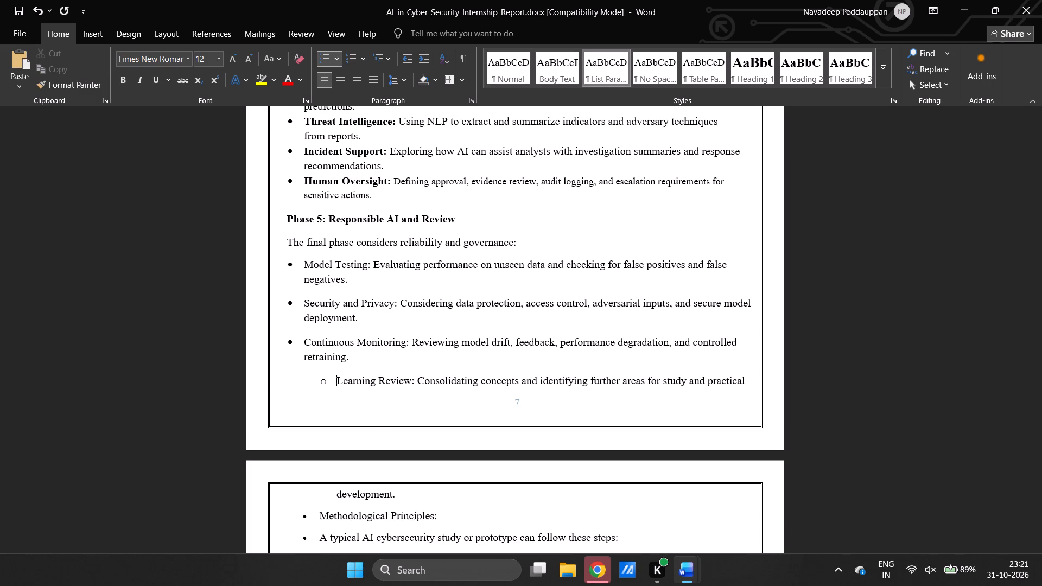
{"action": "key", "text": "BackSpace"}
{"action": "key", "text": "BackSpace"}
{"action": "key", "text": "BackSpace"}
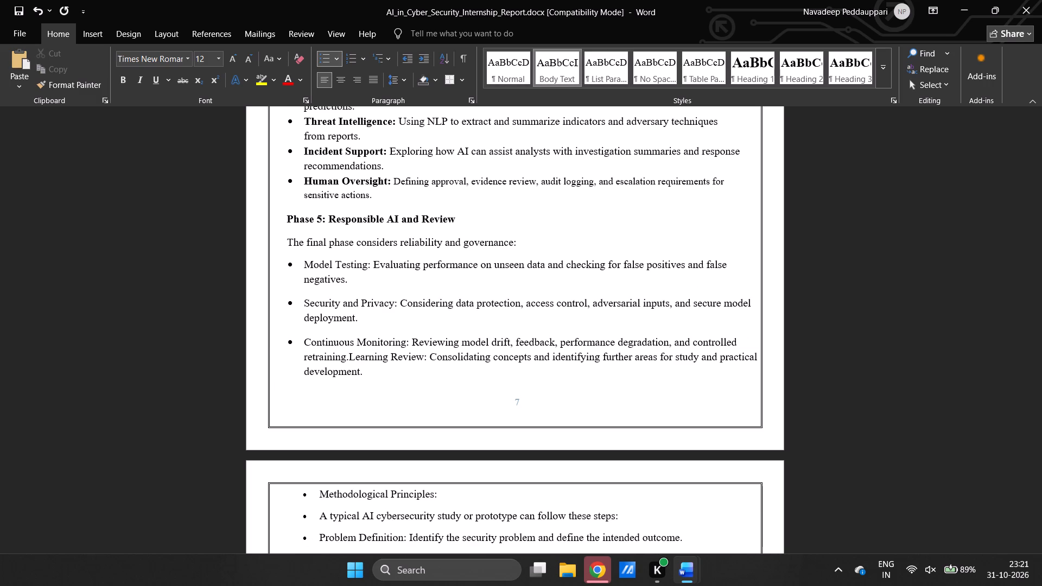
{"action": "key", "text": "Return"}
Remove the space before the Learning Review, Continuous Monitoring and Security and Privacy bullets in Phase 5.
{"action": "scroll", "coordinate": [333, 297], "scroll_direction": "down", "scroll_amount": 1}
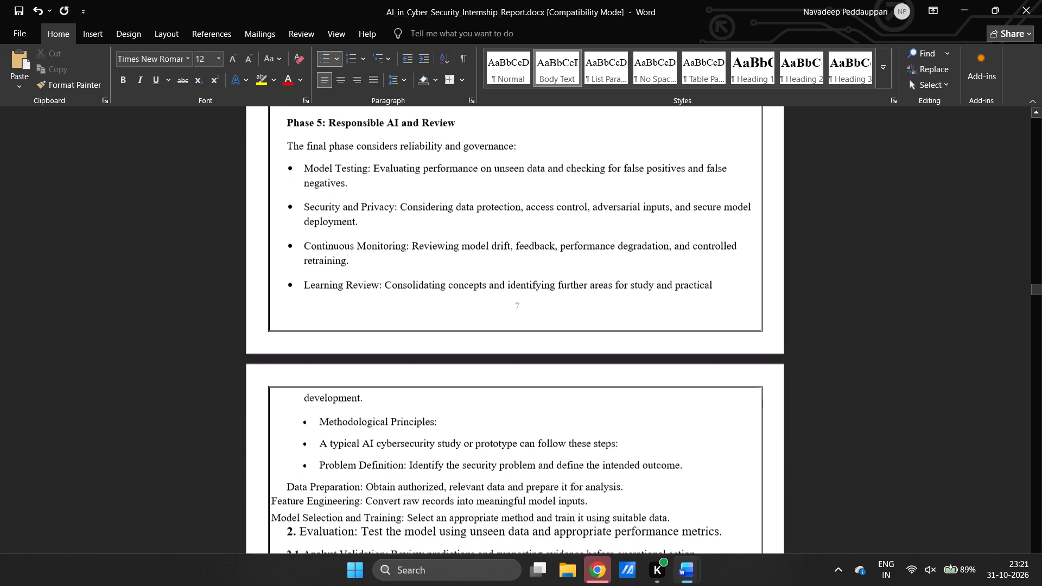
{"action": "scroll", "coordinate": [333, 297], "scroll_direction": "down", "scroll_amount": 2}
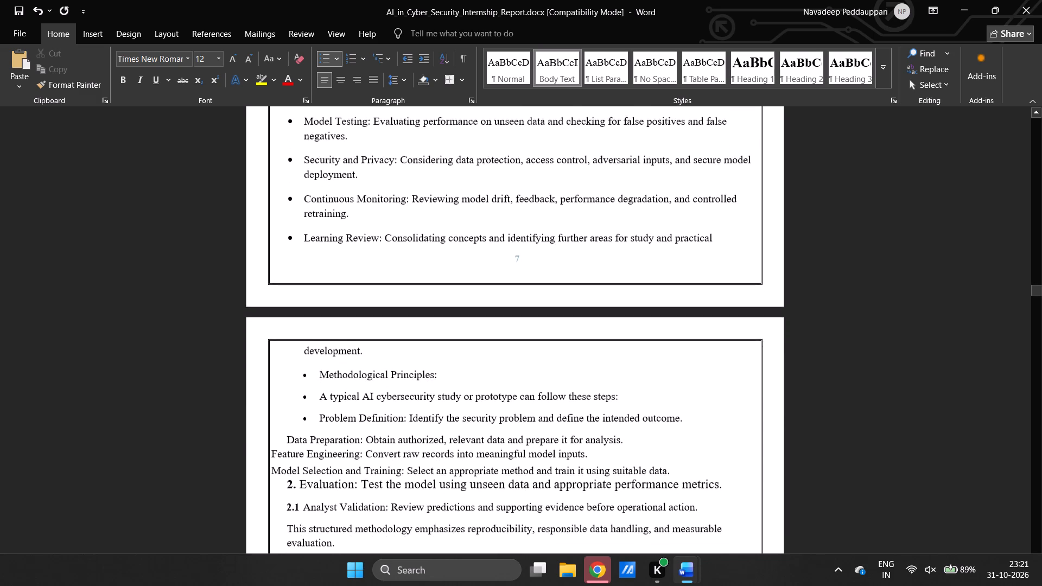
{"action": "scroll", "coordinate": [333, 297], "scroll_direction": "down", "scroll_amount": 1}
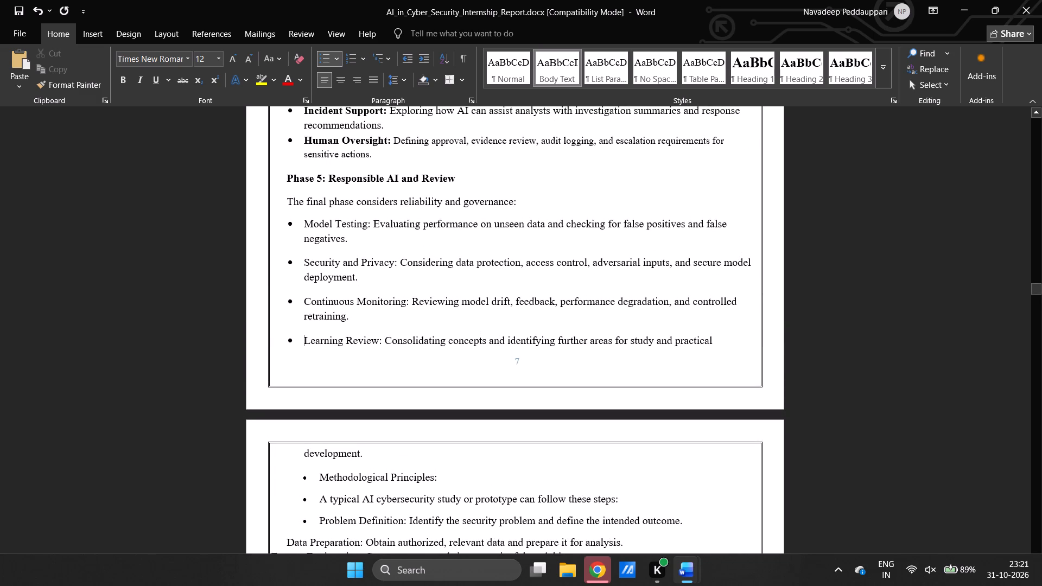
{"action": "left_click", "coordinate": [405, 77]}
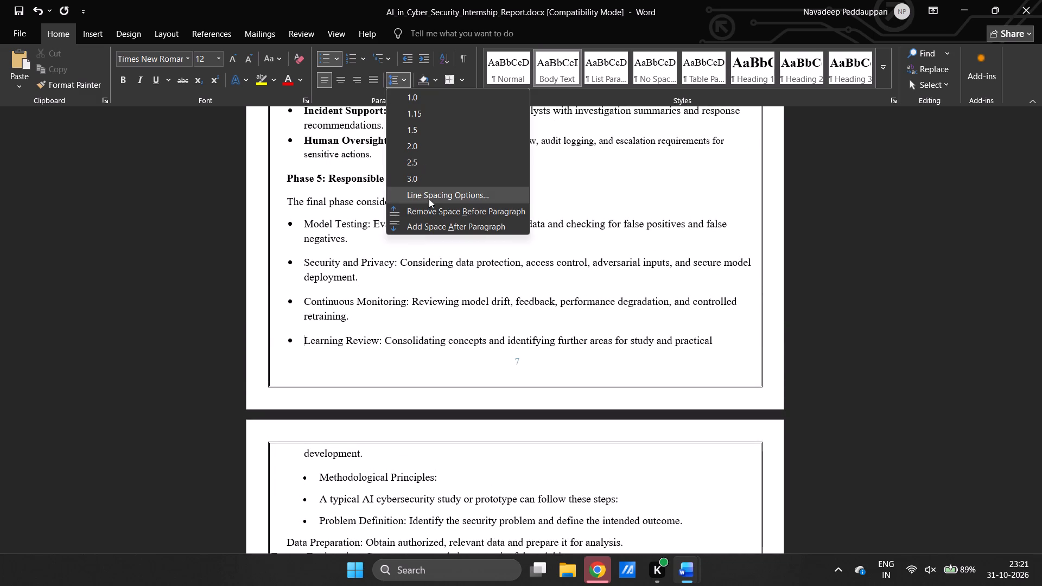
{"action": "left_click", "coordinate": [427, 209]}
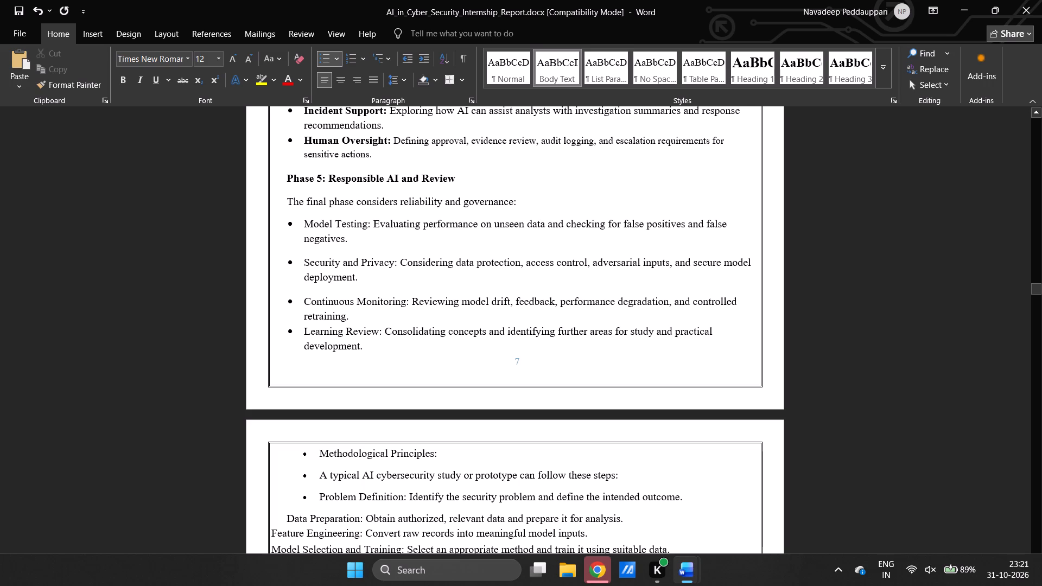
{"action": "left_click", "coordinate": [302, 298]}
{"action": "left_click", "coordinate": [405, 75]}
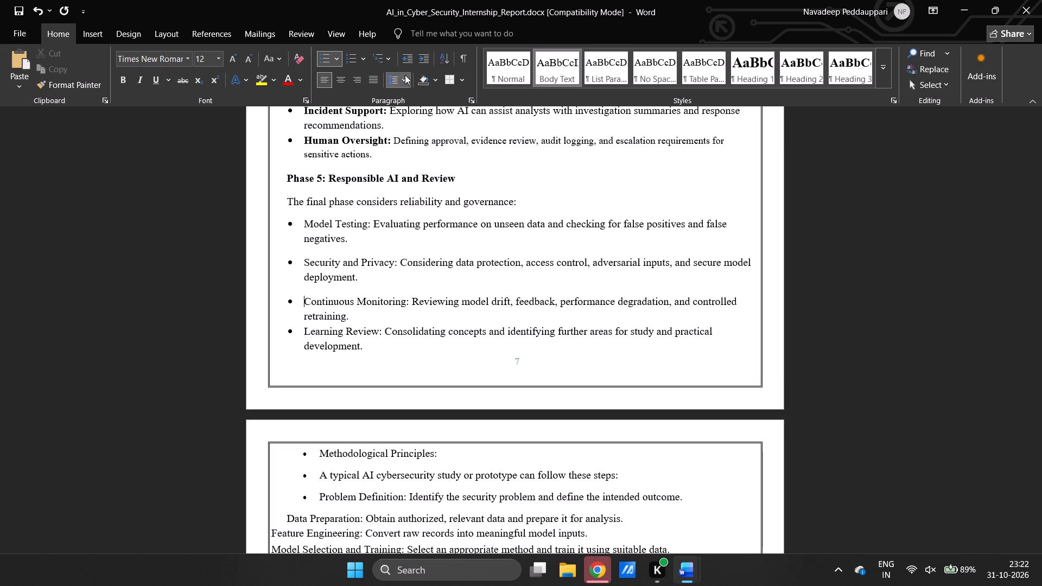
{"action": "left_click", "coordinate": [430, 212]}
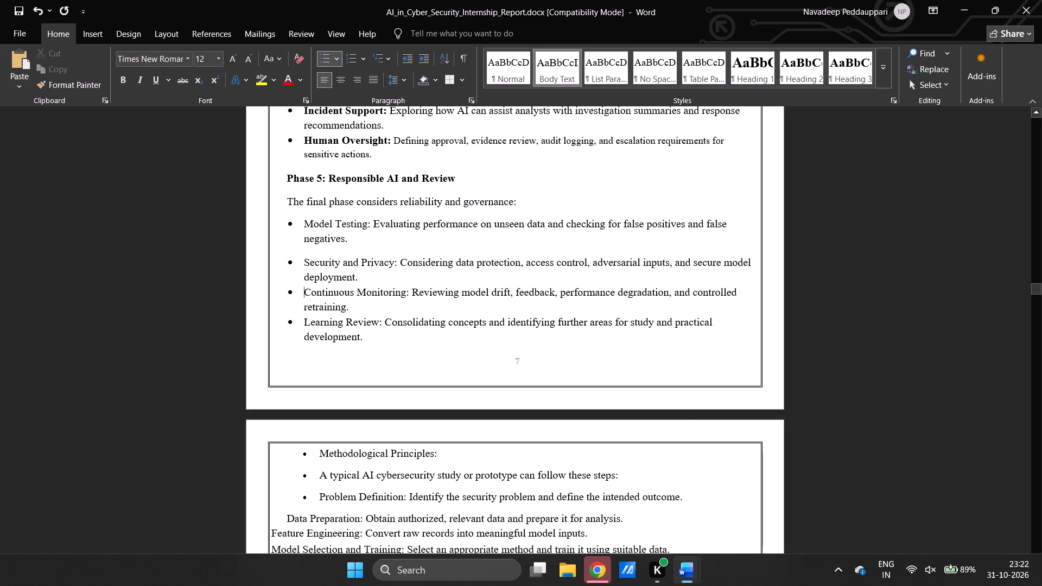
{"action": "left_click", "coordinate": [303, 263]}
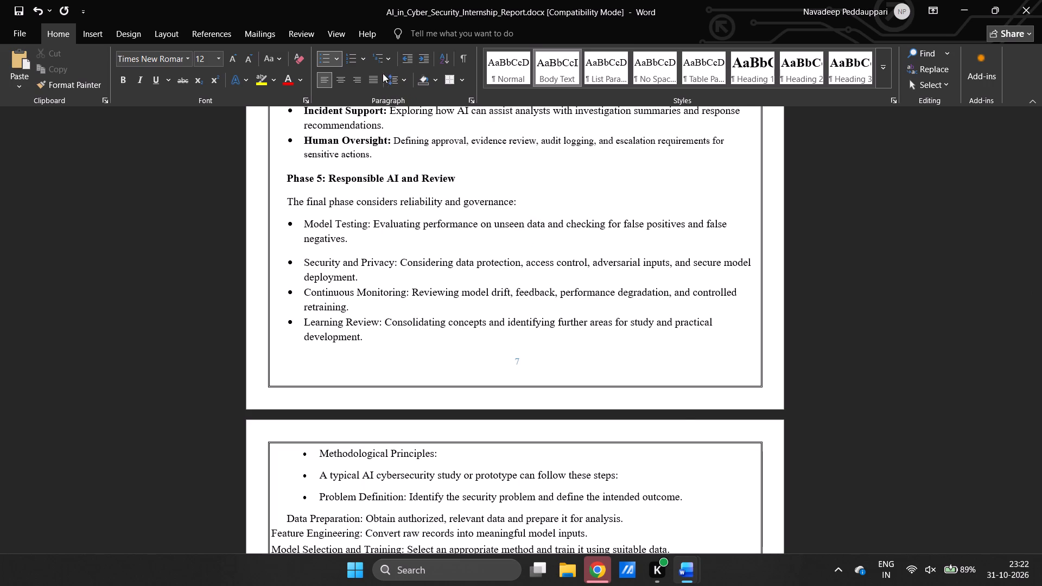
{"action": "left_click", "coordinate": [397, 78]}
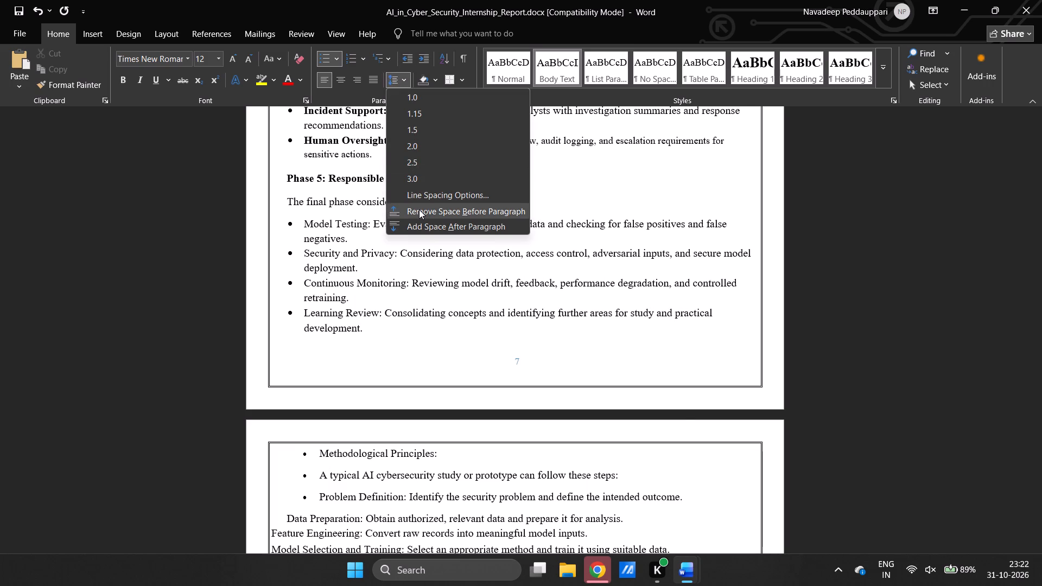
{"action": "left_click", "coordinate": [419, 209]}
Copy the formatting of the reference SOC report's "Methodological Principles:" heading onto the same heading in the AI report.
{"action": "scroll", "coordinate": [416, 294], "scroll_direction": "down", "scroll_amount": 1}
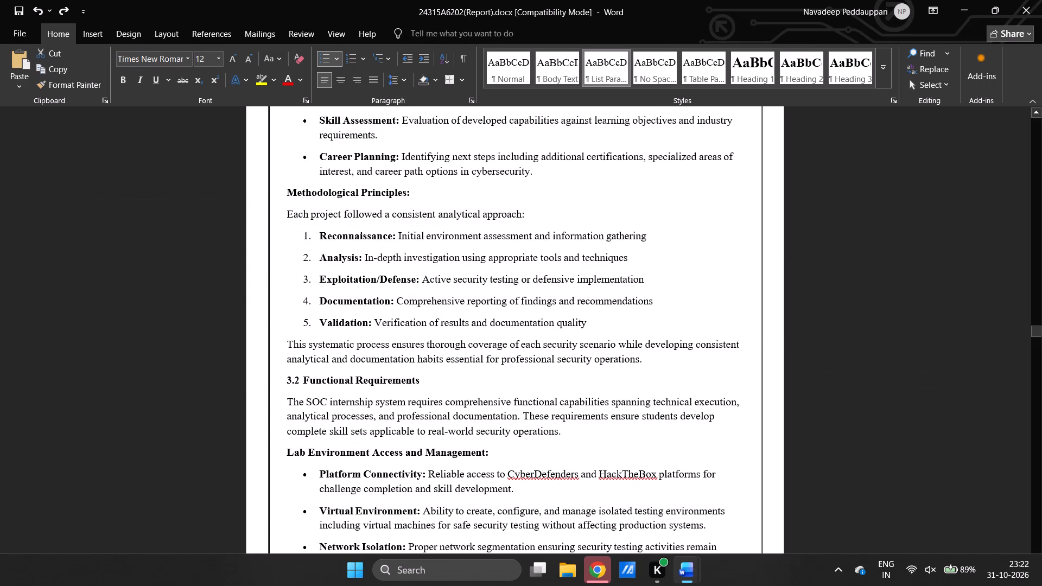
{"action": "double_click", "coordinate": [327, 189]}
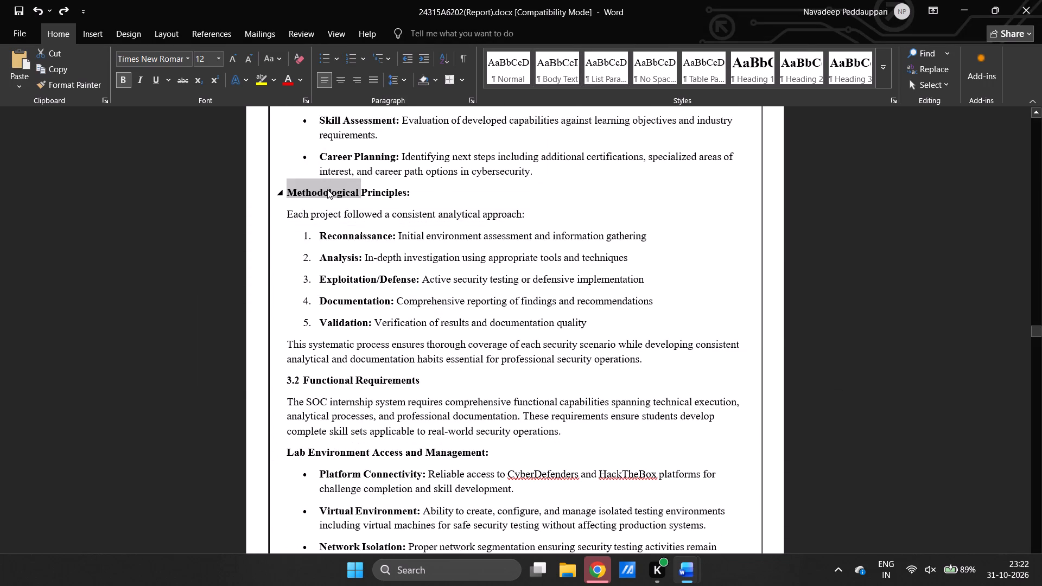
{"action": "key", "text": "ctrl+alt+c"}
{"action": "scroll", "coordinate": [327, 189], "scroll_direction": "right", "scroll_amount": 1}
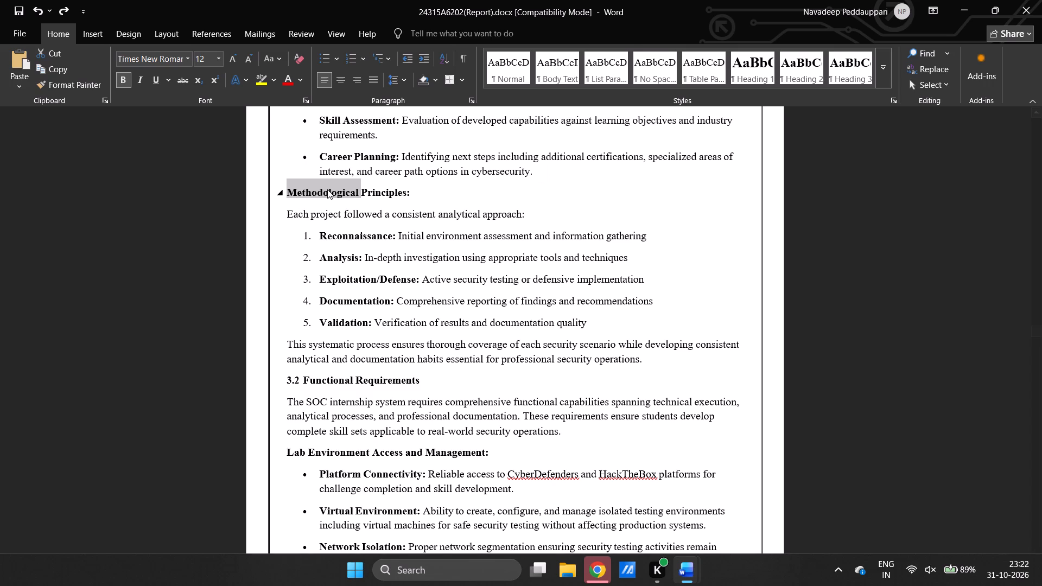
{"action": "scroll", "coordinate": [327, 189], "scroll_direction": "right", "scroll_amount": 1}
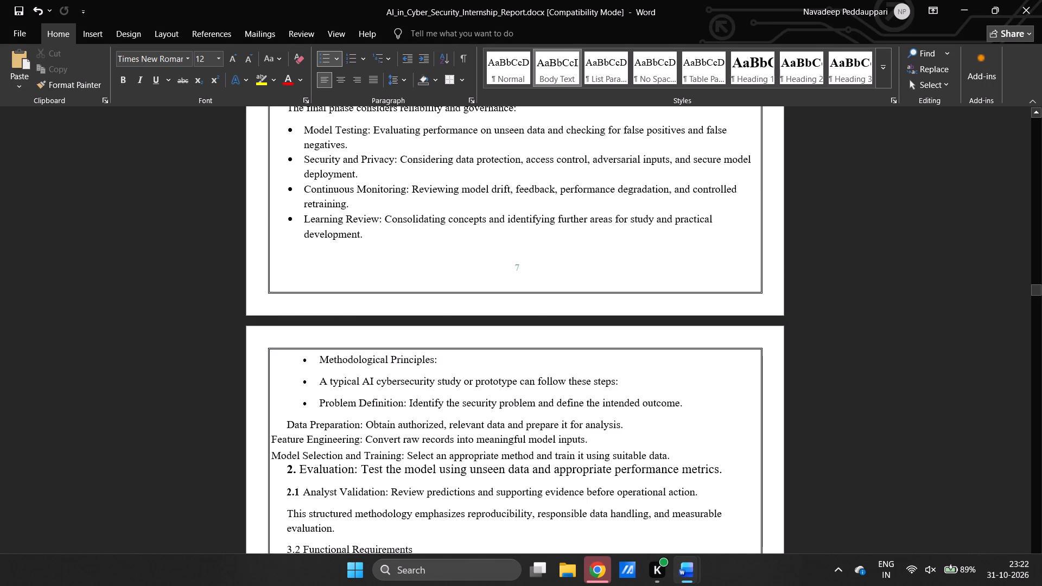
{"action": "triple_click", "coordinate": [338, 366]}
{"action": "triple_click", "coordinate": [335, 361]}
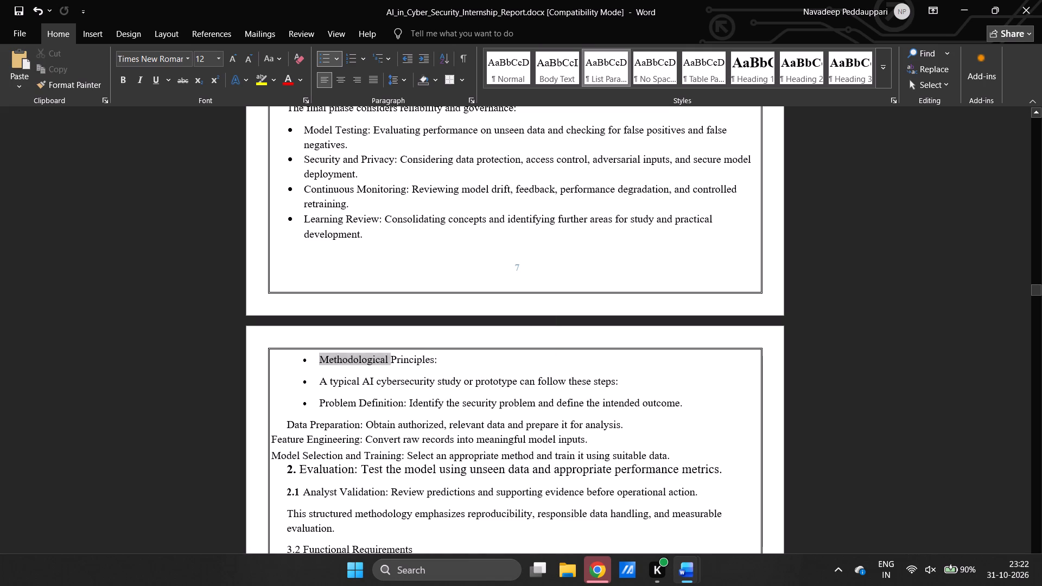
{"action": "key", "text": "ctrl+alt+v"}
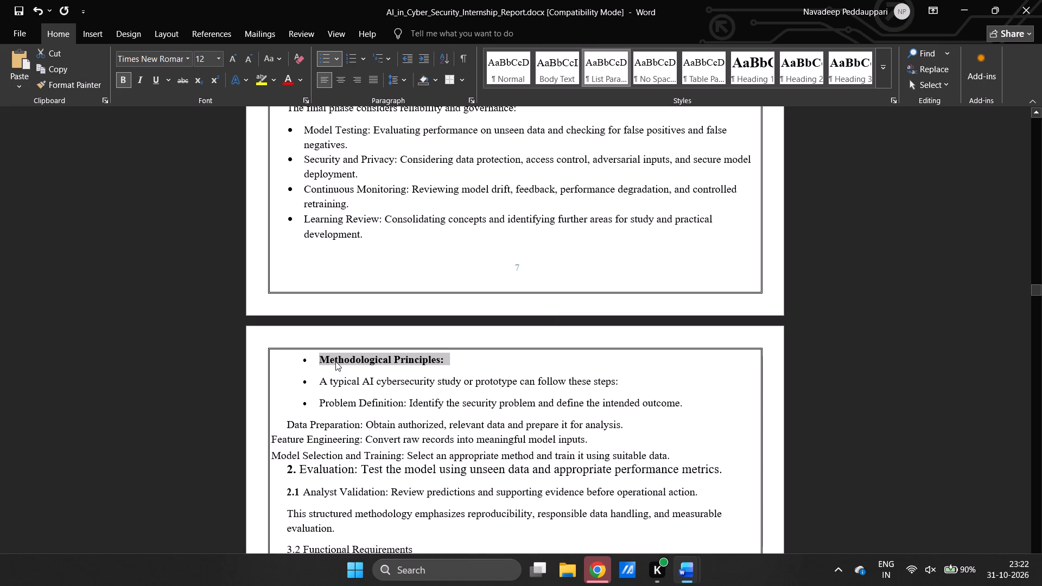
Remove the bullet and the list indentation from the AI report's "Methodological Principles:" heading.
{"action": "left_click", "coordinate": [316, 361]}
{"action": "key", "text": "BackSpace"}
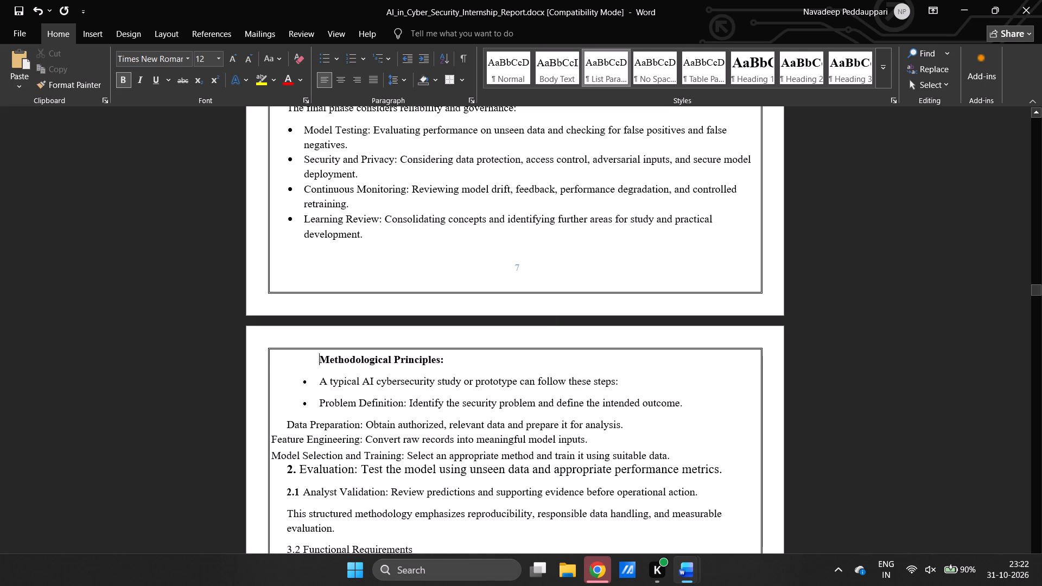
{"action": "key", "text": "BackSpace"}
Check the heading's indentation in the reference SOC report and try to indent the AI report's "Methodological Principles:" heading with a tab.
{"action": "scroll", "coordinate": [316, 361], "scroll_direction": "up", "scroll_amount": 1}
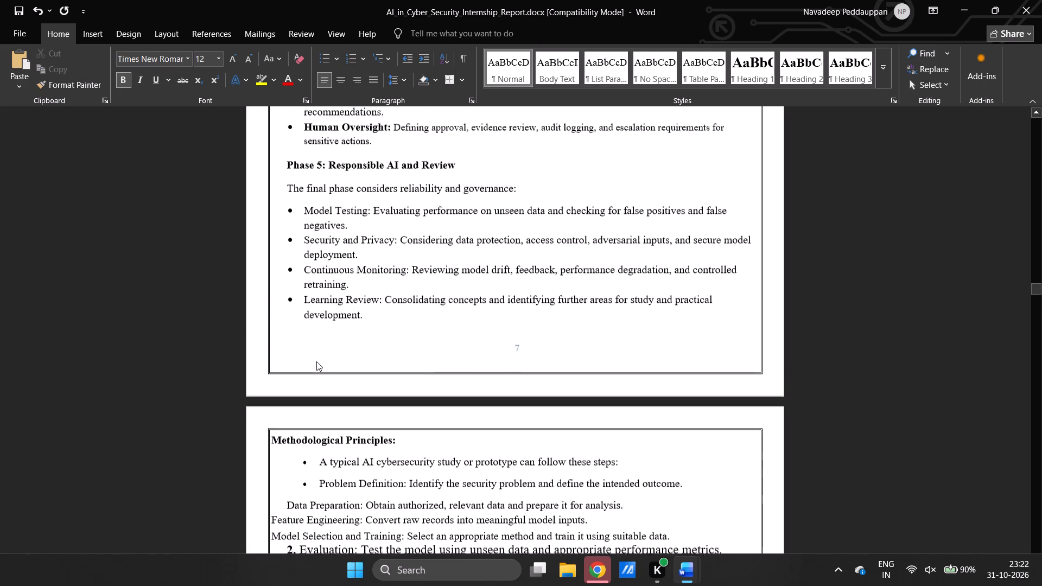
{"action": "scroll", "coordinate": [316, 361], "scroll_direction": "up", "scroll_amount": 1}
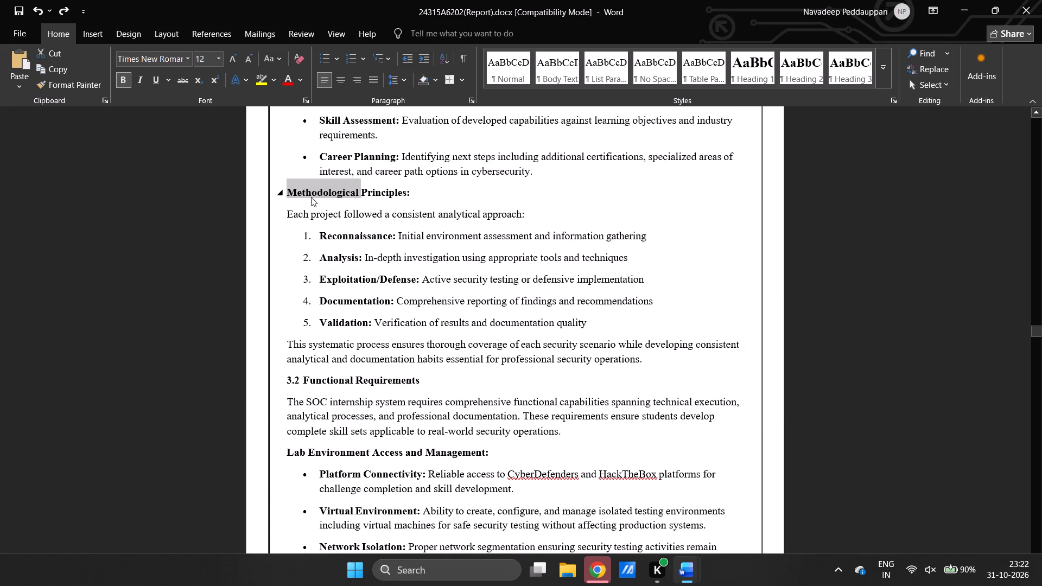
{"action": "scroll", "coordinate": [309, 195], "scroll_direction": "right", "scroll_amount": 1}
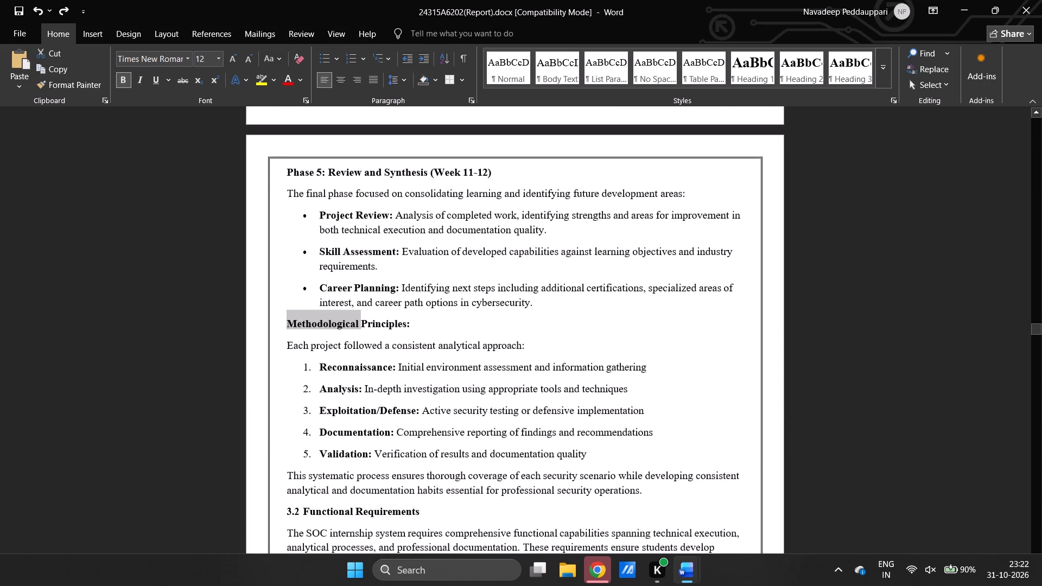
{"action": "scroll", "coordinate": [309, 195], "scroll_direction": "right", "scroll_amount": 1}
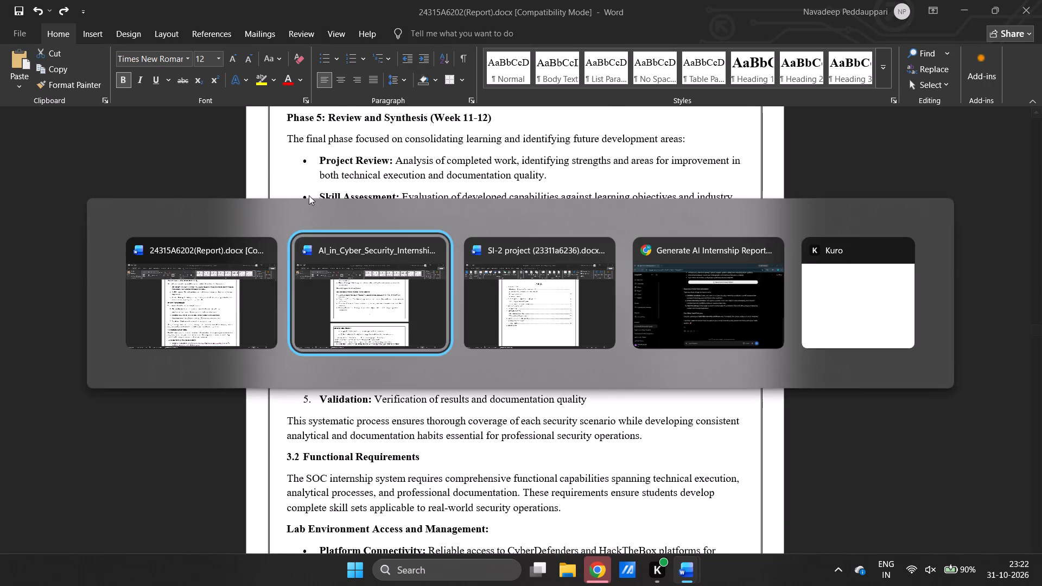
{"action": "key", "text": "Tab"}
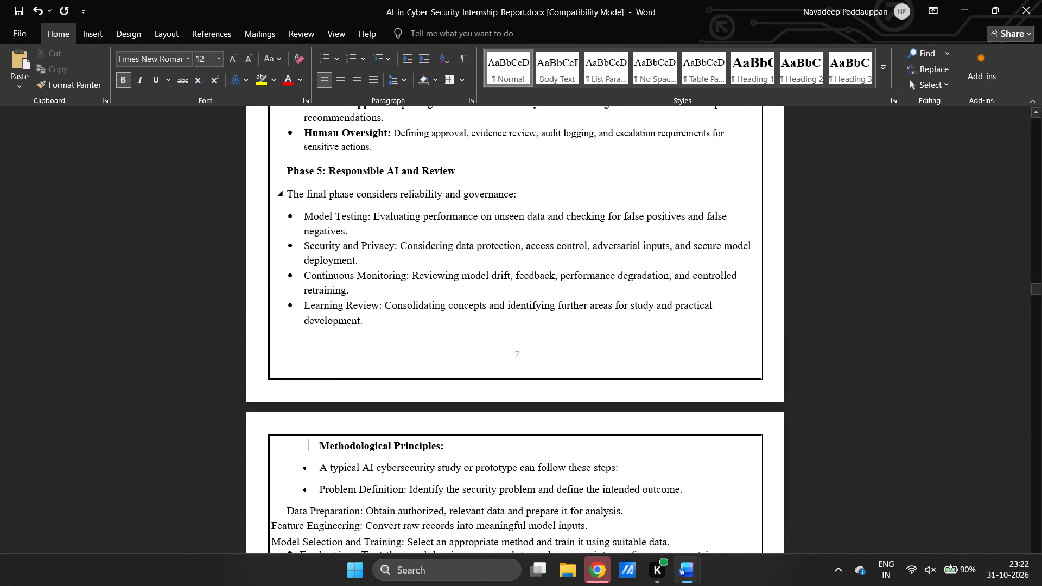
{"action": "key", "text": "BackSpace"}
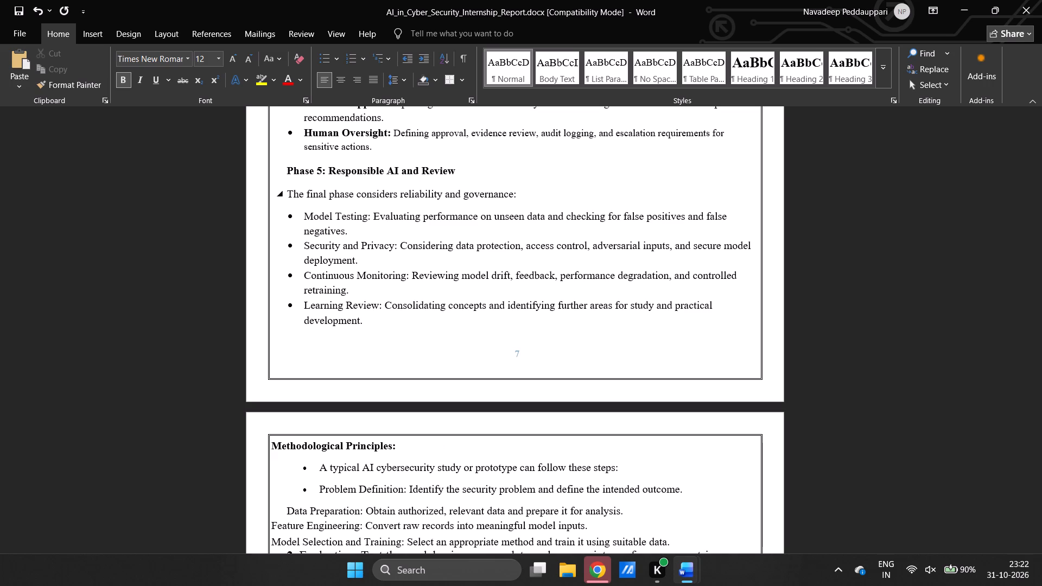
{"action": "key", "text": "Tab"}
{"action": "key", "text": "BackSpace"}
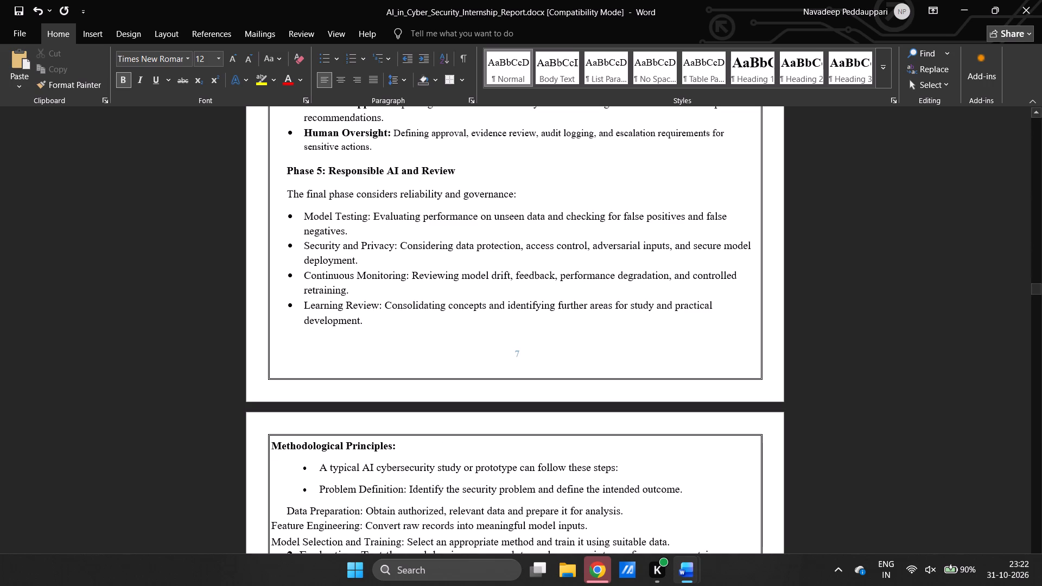
Copy the formatting of the "Phase 5: Responsible AI and Review" heading onto the "Methodological Principles:" heading.
{"action": "triple_click", "coordinate": [300, 165]}
{"action": "left_click", "coordinate": [300, 165]}
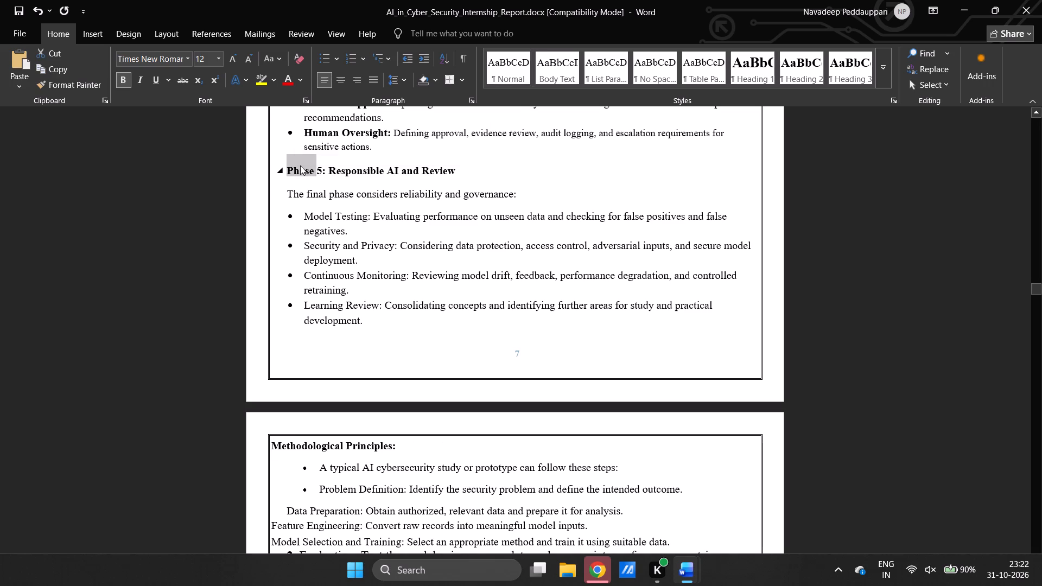
{"action": "triple_click", "coordinate": [300, 165]}
{"action": "key", "text": "ctrl+alt+c"}
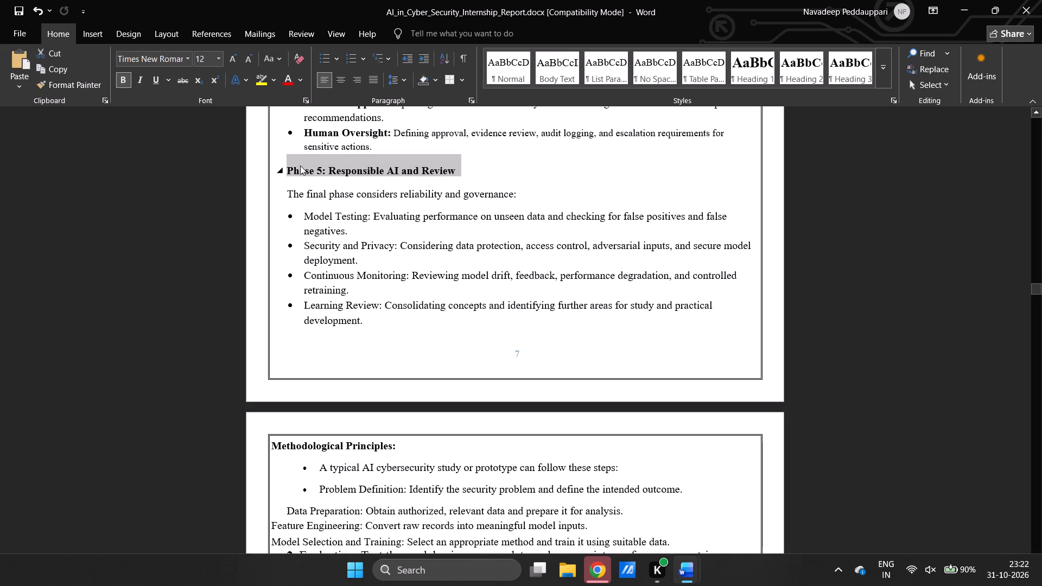
{"action": "triple_click", "coordinate": [297, 446]}
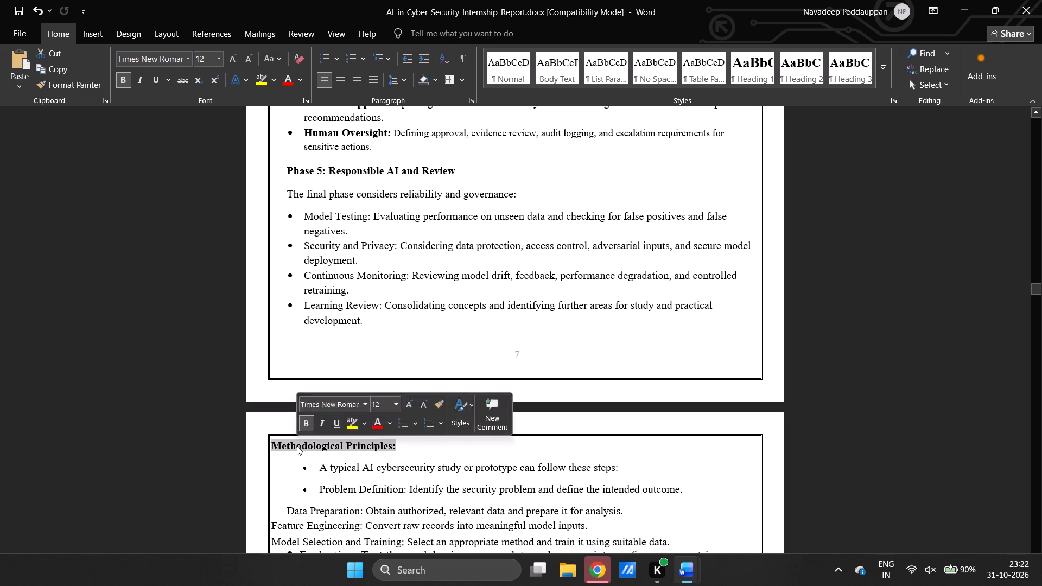
{"action": "key", "text": "ctrl+alt+v"}
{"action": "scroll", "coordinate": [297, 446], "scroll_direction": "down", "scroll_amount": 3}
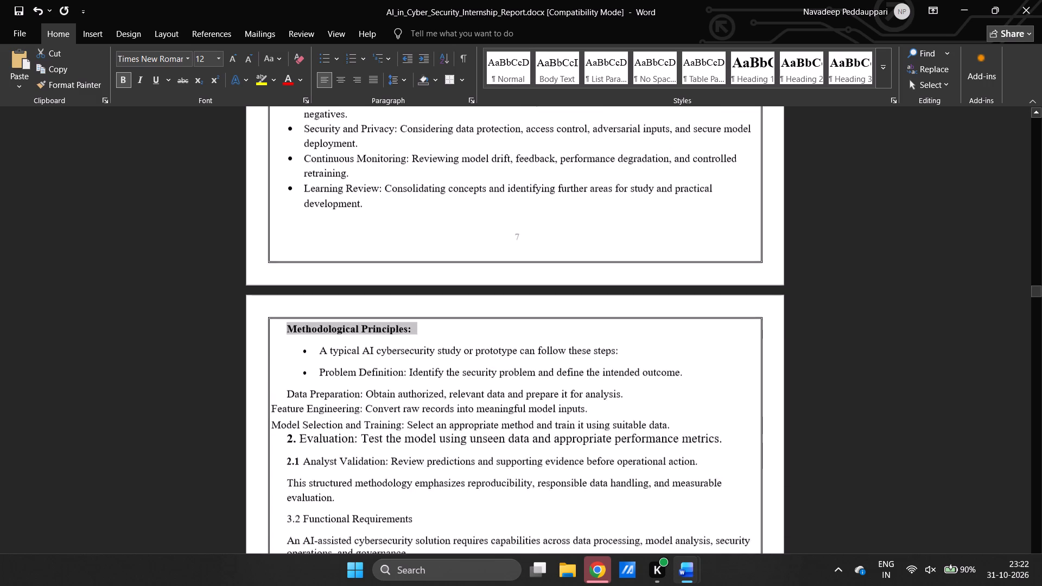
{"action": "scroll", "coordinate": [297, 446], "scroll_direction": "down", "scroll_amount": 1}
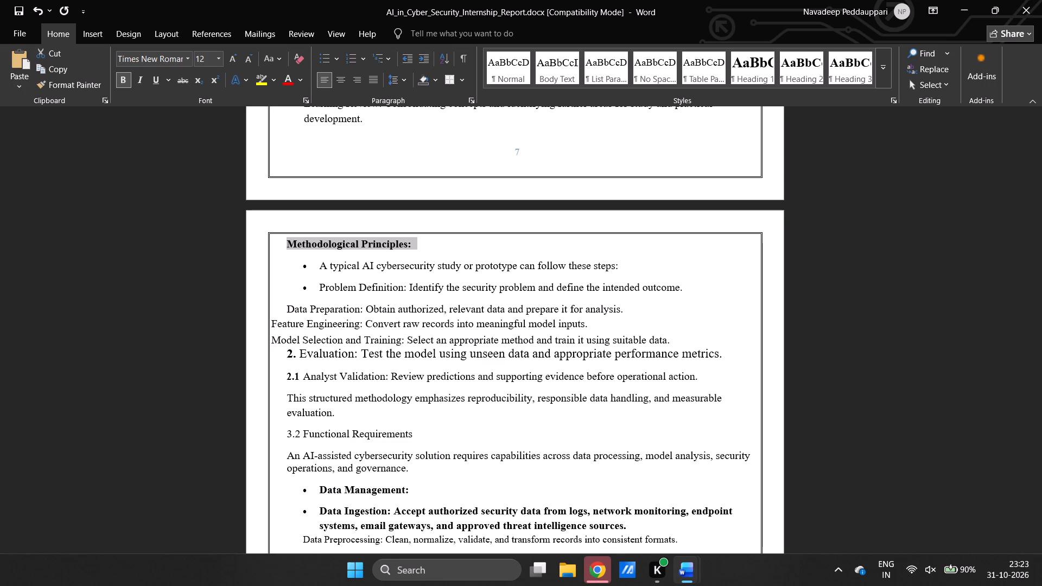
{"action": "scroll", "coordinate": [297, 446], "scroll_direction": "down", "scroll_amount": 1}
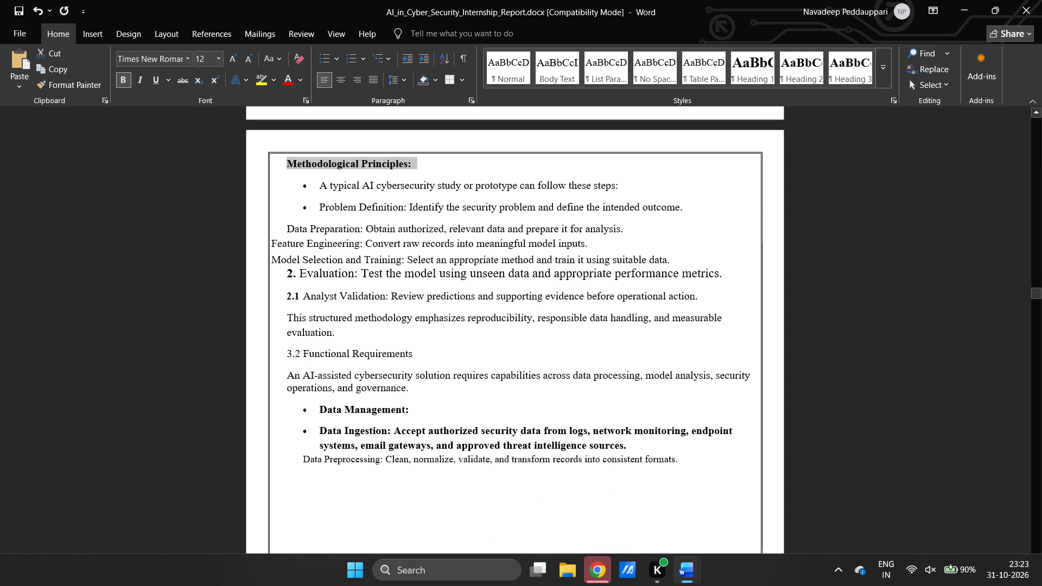
Remove the bullet from the "A typical AI cybersecurity study or prototype can follow these steps:" line and indent it with a tab.
{"action": "left_click", "coordinate": [318, 185]}
{"action": "key", "text": "BackSpace"}
{"action": "key", "text": "BackSpace"}
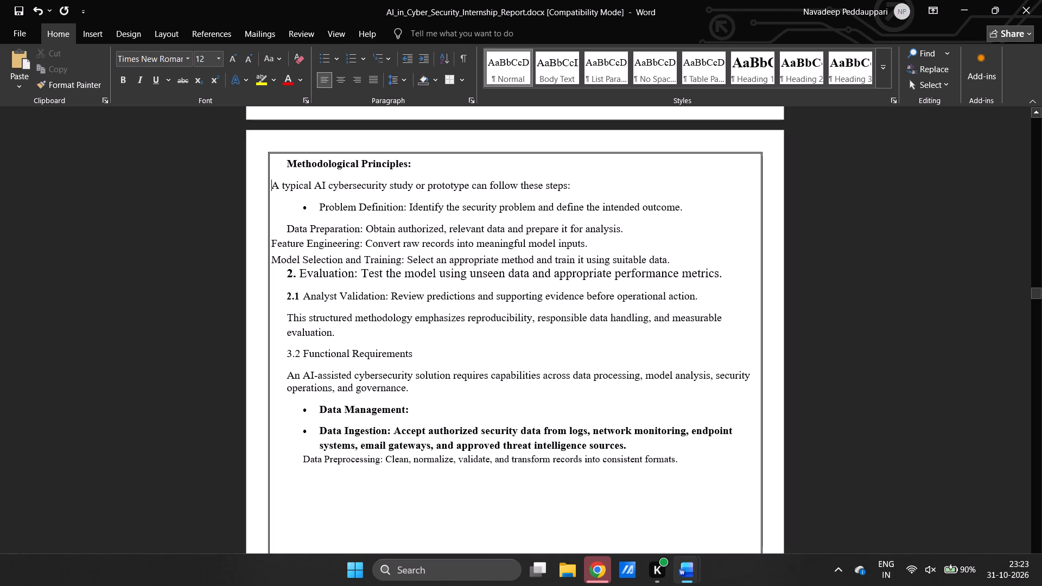
{"action": "key", "text": "Tab"}
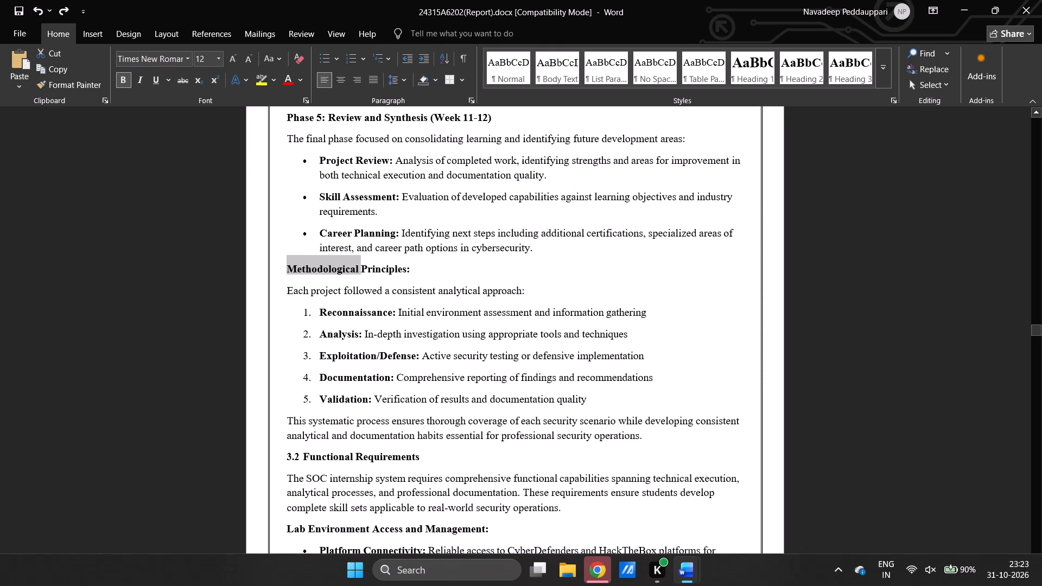
Copy the formatting of the reference SOC report's "Each project followed a consistent analytical approach:" line onto the AI report's "A typical AI cybersecurity study" line.
{"action": "triple_click", "coordinate": [296, 288]}
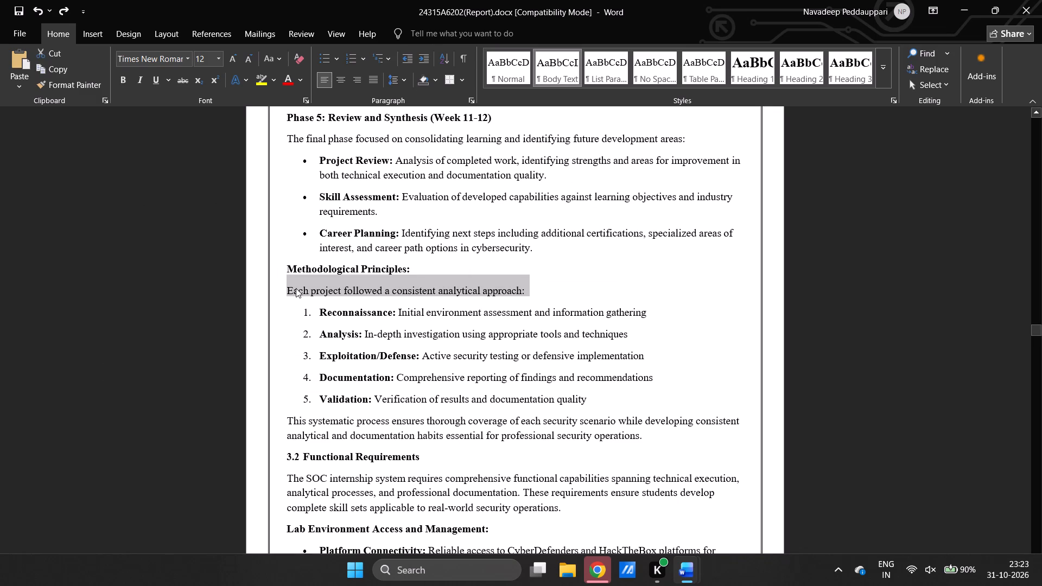
{"action": "key", "text": "ctrl+alt+c"}
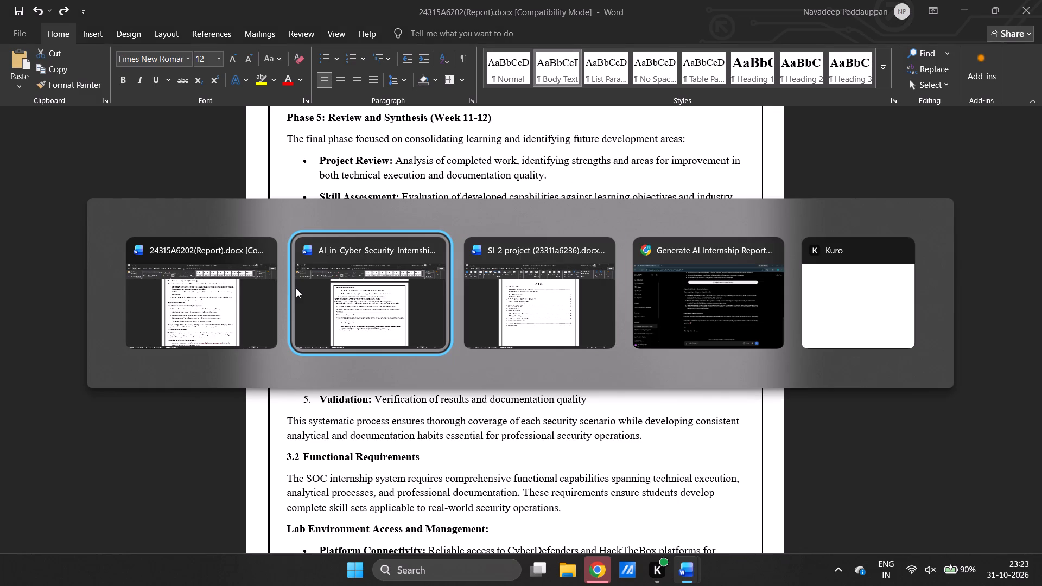
{"action": "triple_click", "coordinate": [328, 186]}
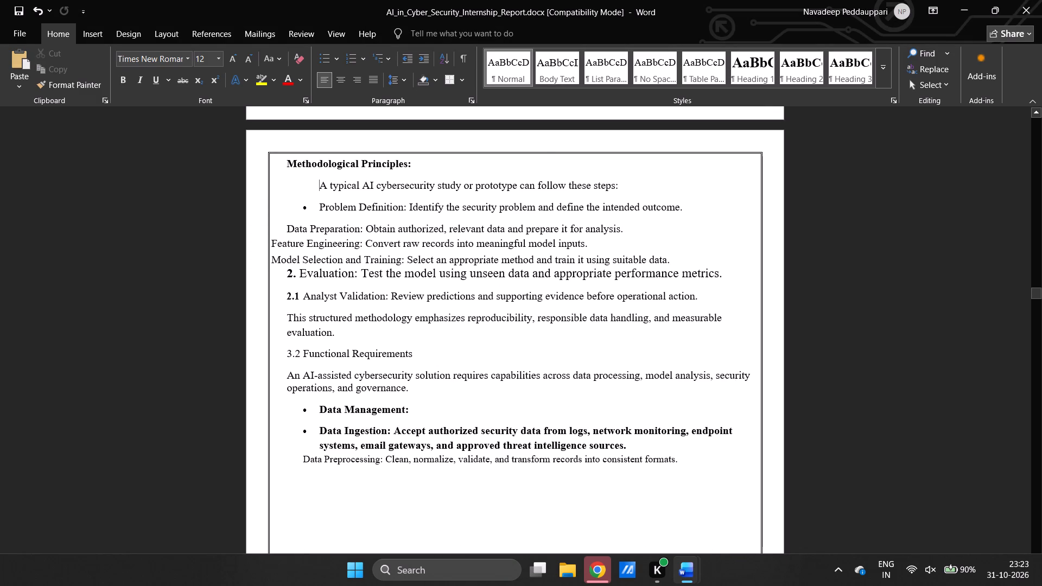
{"action": "key", "text": "ctrl+alt+v"}
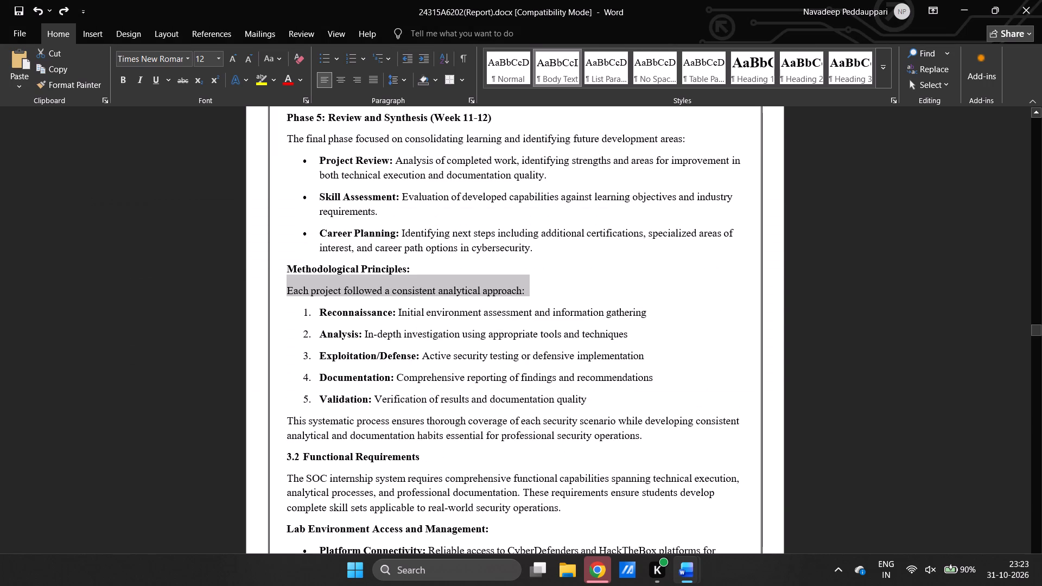
Remove the automatic heading numbers from the "Analyst Validation" and "Evaluation" lines in the AI report.
{"action": "scroll", "coordinate": [316, 209], "scroll_direction": "down", "scroll_amount": 2}
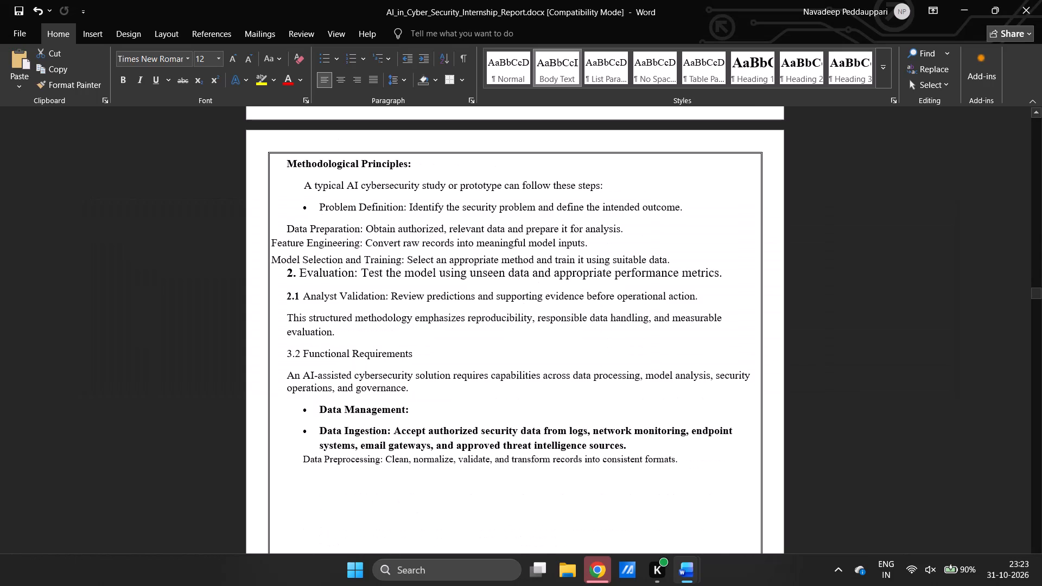
{"action": "left_click", "coordinate": [290, 297]}
{"action": "key", "text": "BackSpace"}
{"action": "key", "text": "Up"}
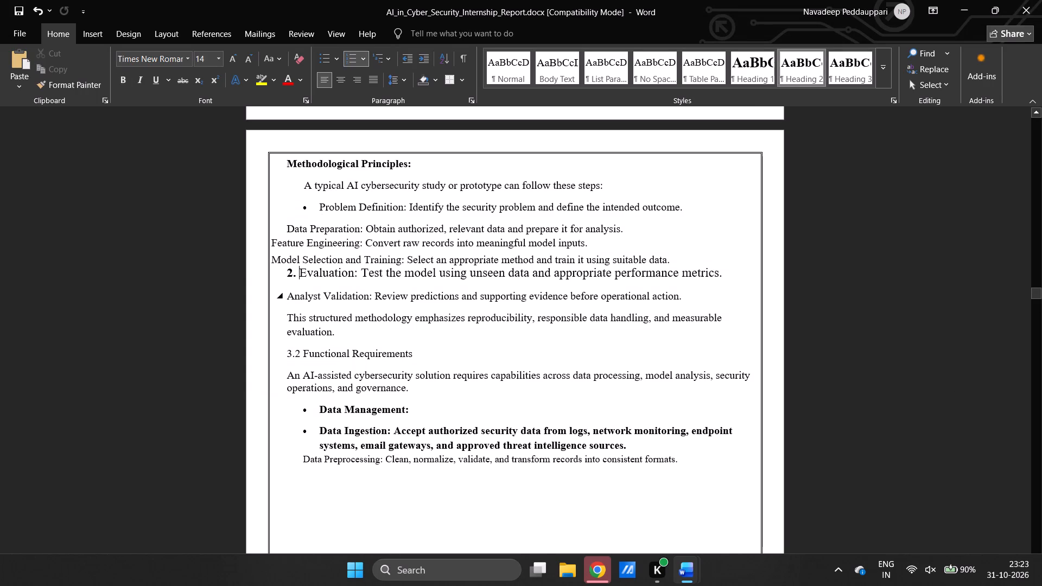
{"action": "key", "text": "Up"}
{"action": "key", "text": "Down"}
{"action": "key", "text": "Left"}
{"action": "key", "text": "BackSpace"}
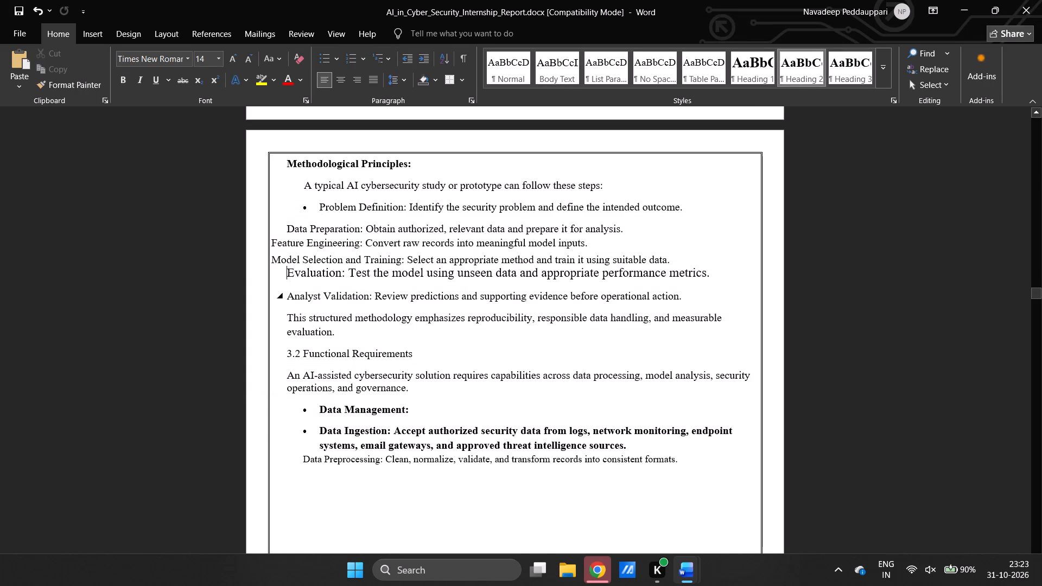
Remove the bullet and list indentation from the "Problem Definition" line.
{"action": "left_click", "coordinate": [317, 207]}
{"action": "key", "text": "BackSpace"}
{"action": "key", "text": "BackSpace"}
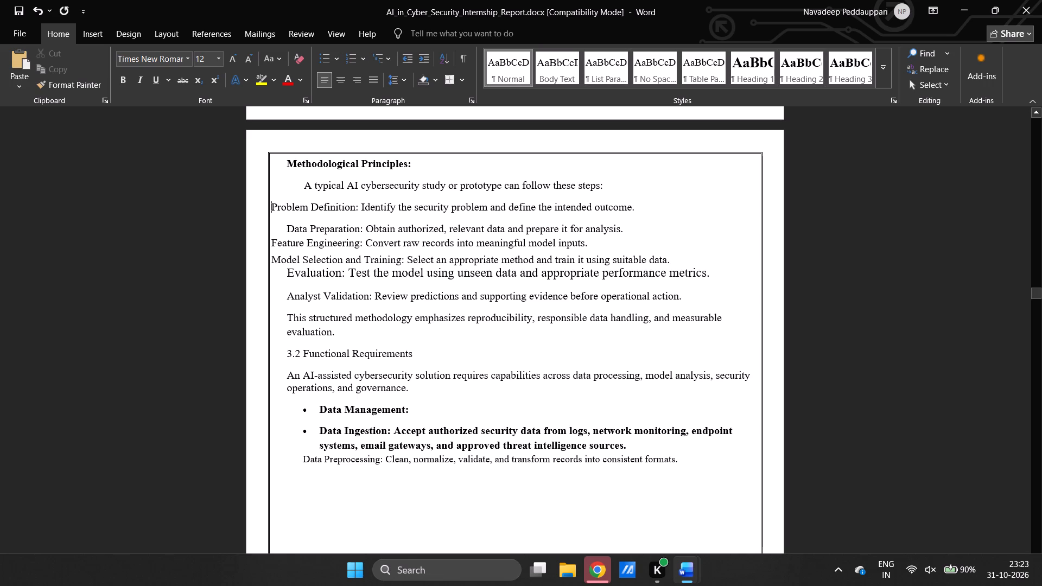
Open the line spacing choices for the paragraphs from "Problem Definition" through "This structured methodology emphasizes reproducibility".
{"action": "left_click_drag", "start_coordinate": [270, 207], "coordinate": [343, 313]}
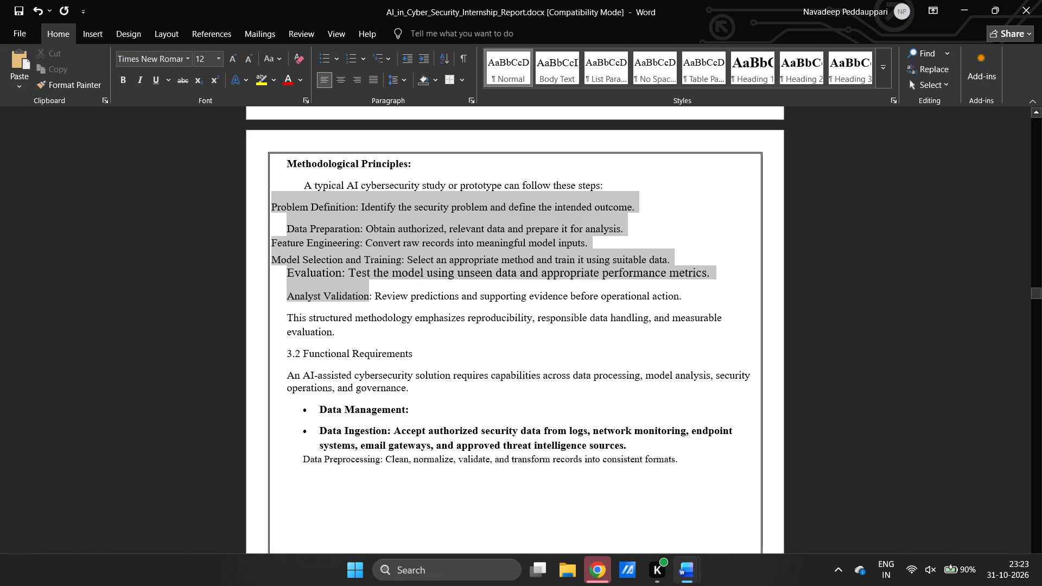
{"action": "left_click_drag", "start_coordinate": [343, 313], "coordinate": [344, 334]}
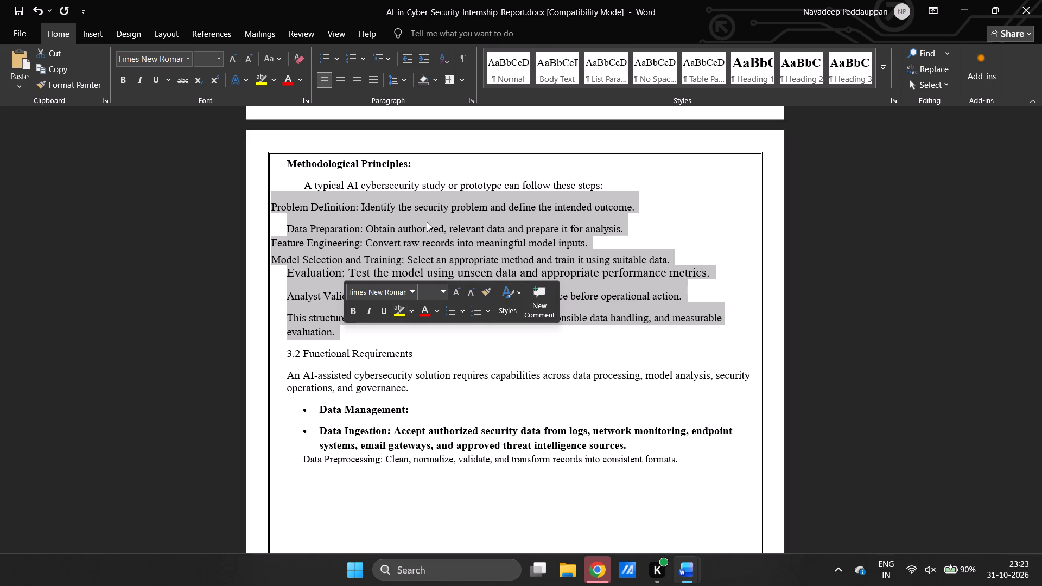
{"action": "left_click", "coordinate": [403, 84]}
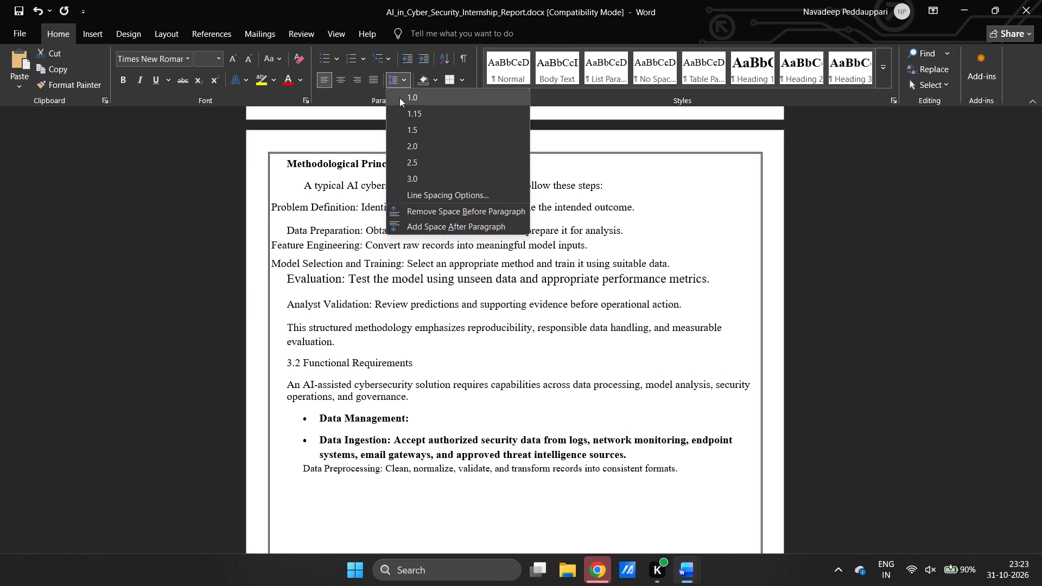
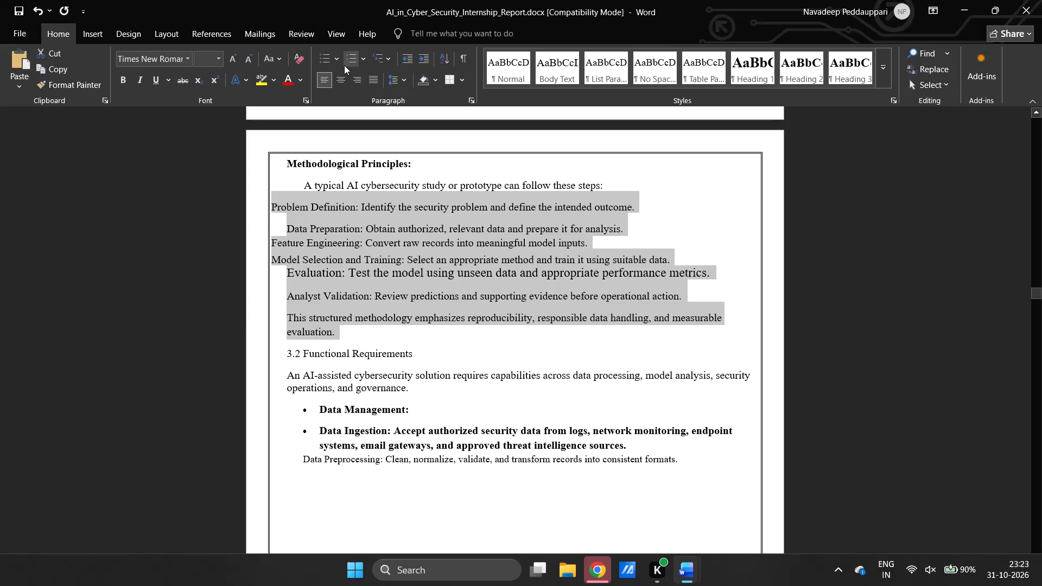
Apply round bullets to the paragraphs from "Problem Definition" through "This structured methodology emphasizes reproducibility".
{"action": "left_click", "coordinate": [336, 57]}
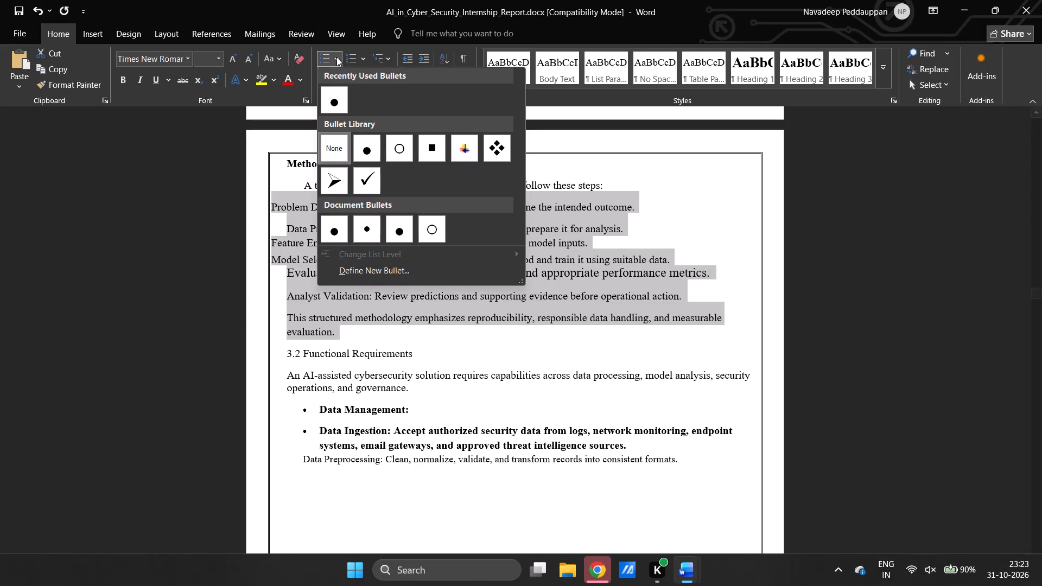
{"action": "left_click", "coordinate": [364, 150]}
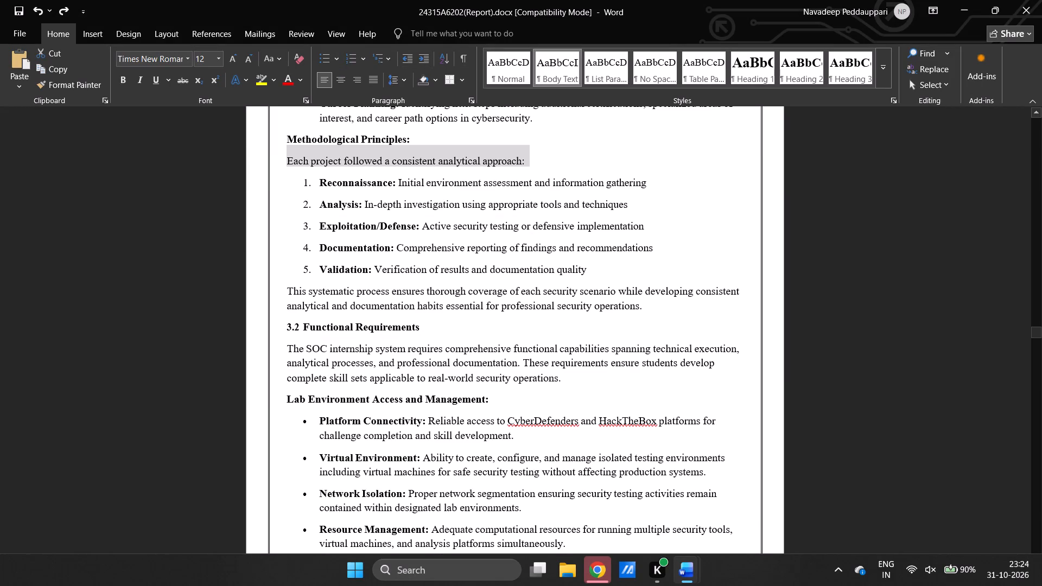
Copy the formatting of the SOC report's "Each project followed a consistent analytical approach:" line onto the selected bulleted paragraphs in the AI report.
{"action": "key", "text": "ctrl+alt+c"}
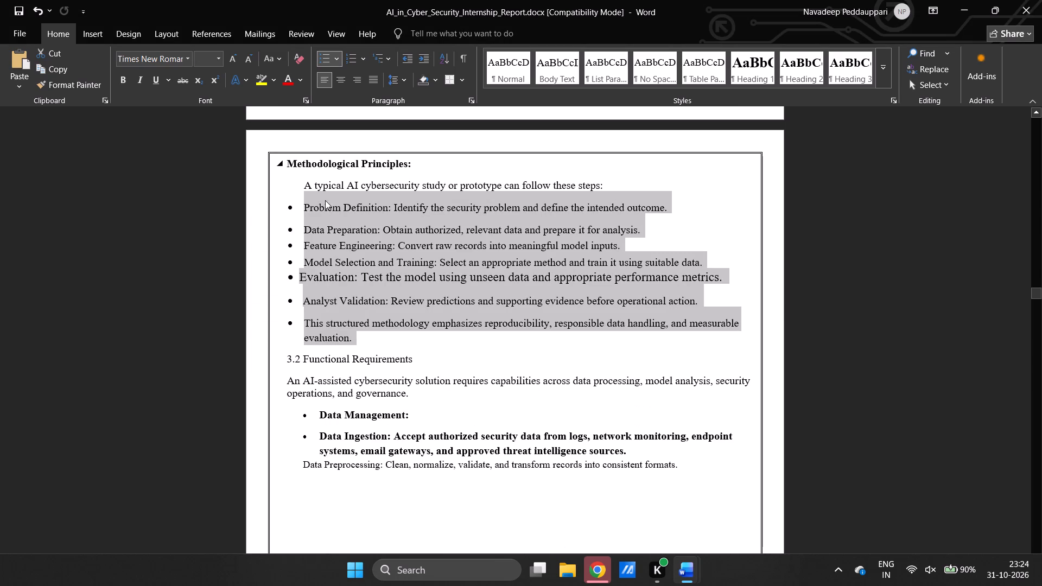
{"action": "key", "text": "ctrl+alt+v"}
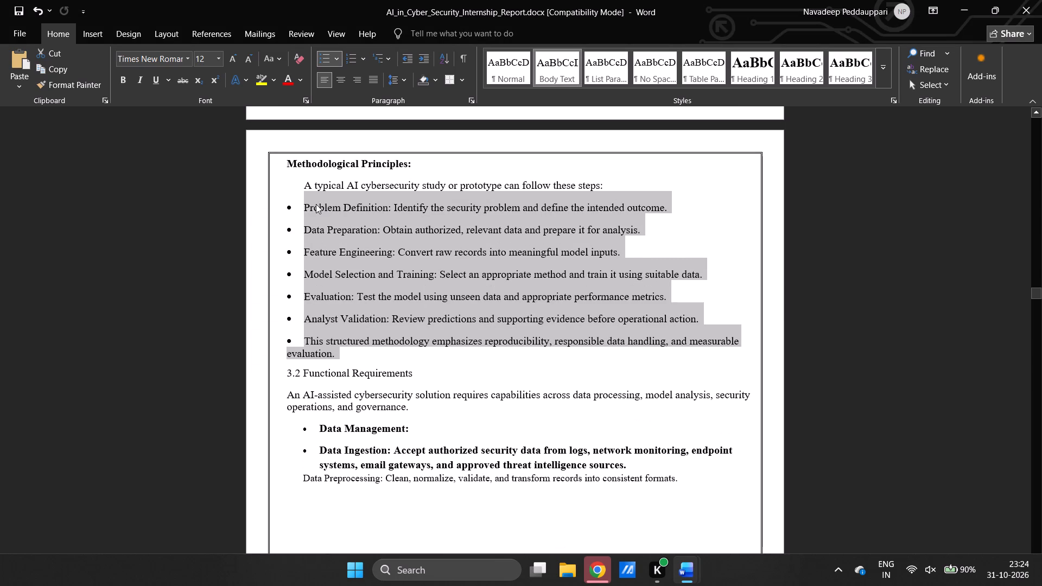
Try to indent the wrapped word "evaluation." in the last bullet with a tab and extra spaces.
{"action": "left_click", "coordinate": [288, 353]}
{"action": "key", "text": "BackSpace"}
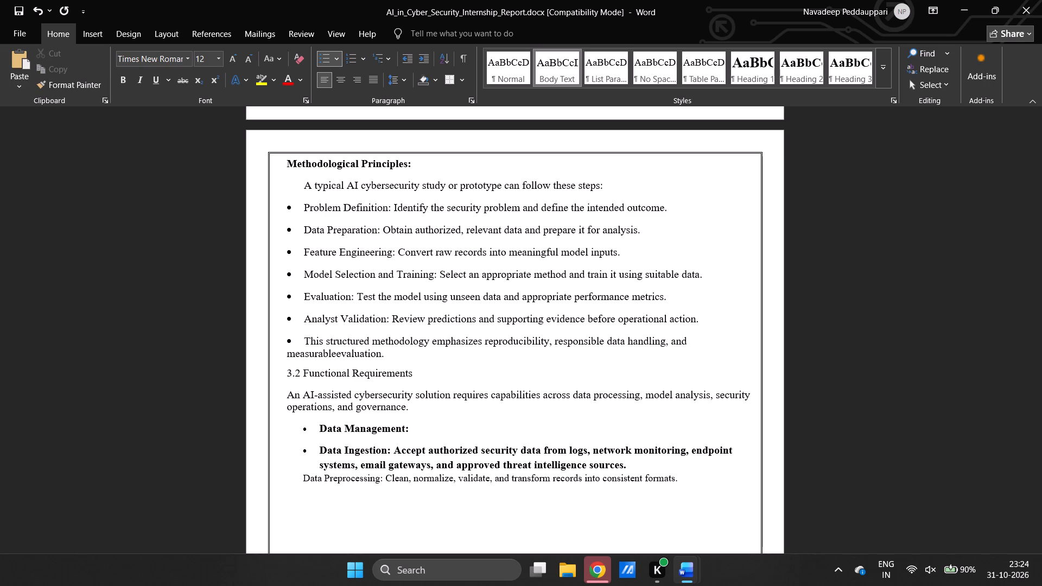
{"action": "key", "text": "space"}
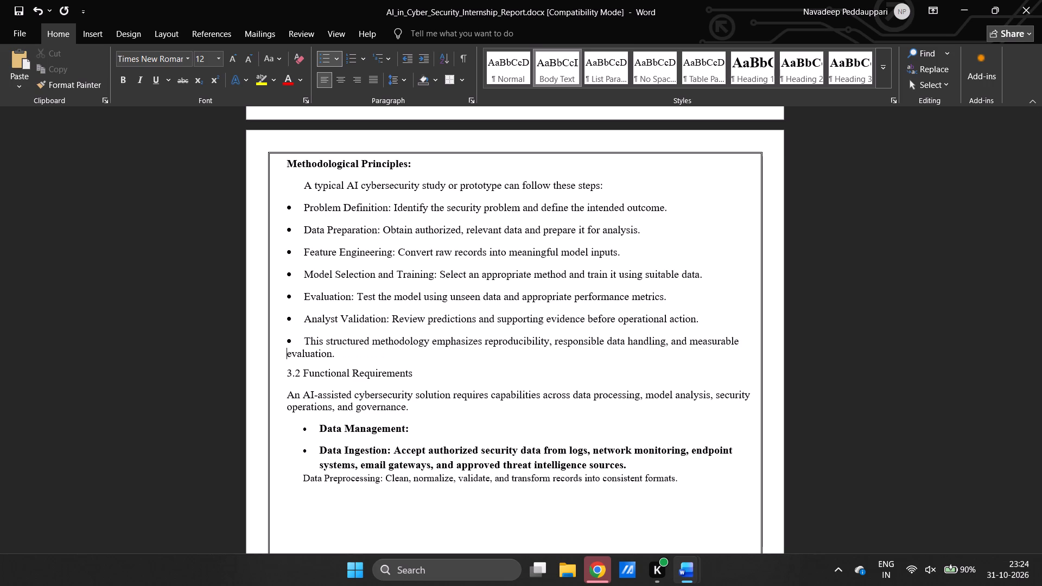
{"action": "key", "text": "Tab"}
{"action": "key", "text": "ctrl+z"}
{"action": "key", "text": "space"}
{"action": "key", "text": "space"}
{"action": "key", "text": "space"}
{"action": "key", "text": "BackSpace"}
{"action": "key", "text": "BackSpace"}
Delete the wrapped word "evaluation." and the paragraph break after it from the "This structured methodology" bullet.
{"action": "key", "text": "Right"}
{"action": "key", "text": "Right"}
{"action": "key", "text": "Right"}
{"action": "key", "text": "Right"}
{"action": "key", "text": "Right"}
{"action": "key", "text": "Right"}
{"action": "key", "text": "Right"}
{"action": "key", "text": "Right"}
{"action": "key", "text": "Right"}
{"action": "key", "text": "Right"}
{"action": "key", "text": "Right"}
{"action": "key", "text": "Right"}
{"action": "key", "text": "Up"}
{"action": "key", "text": "Delete"}
{"action": "key", "text": "Delete"}
{"action": "key", "text": "Delete"}
{"action": "key", "text": "Delete"}
{"action": "key", "text": "Delete"}
{"action": "key", "text": "Delete"}
{"action": "key", "text": "Delete"}
{"action": "key", "text": "Delete"}
{"action": "key", "text": "Delete"}
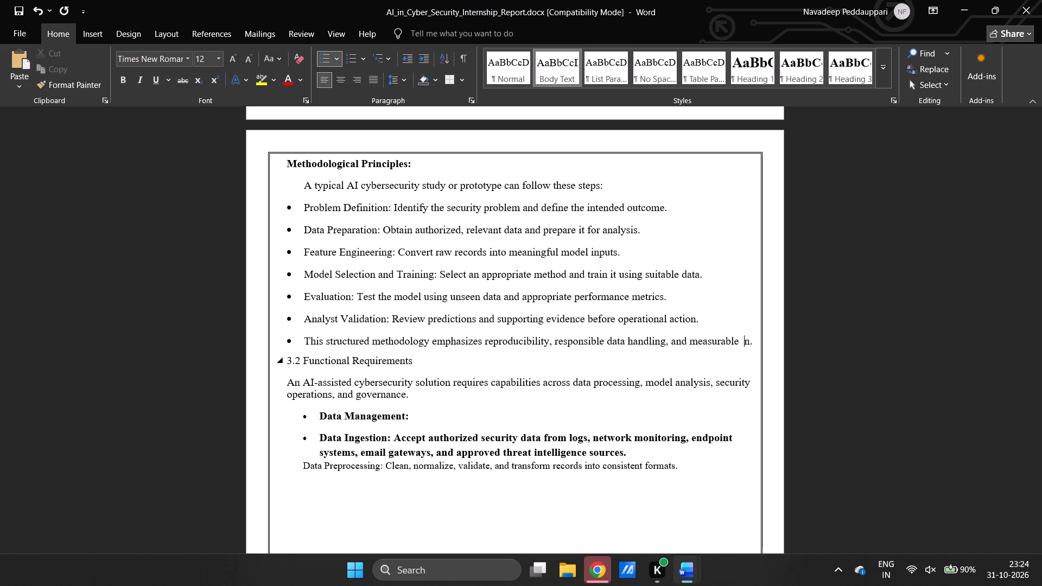
{"action": "key", "text": "Delete"}
{"action": "key", "text": "Delete"}
{"action": "key", "text": "Delete"}
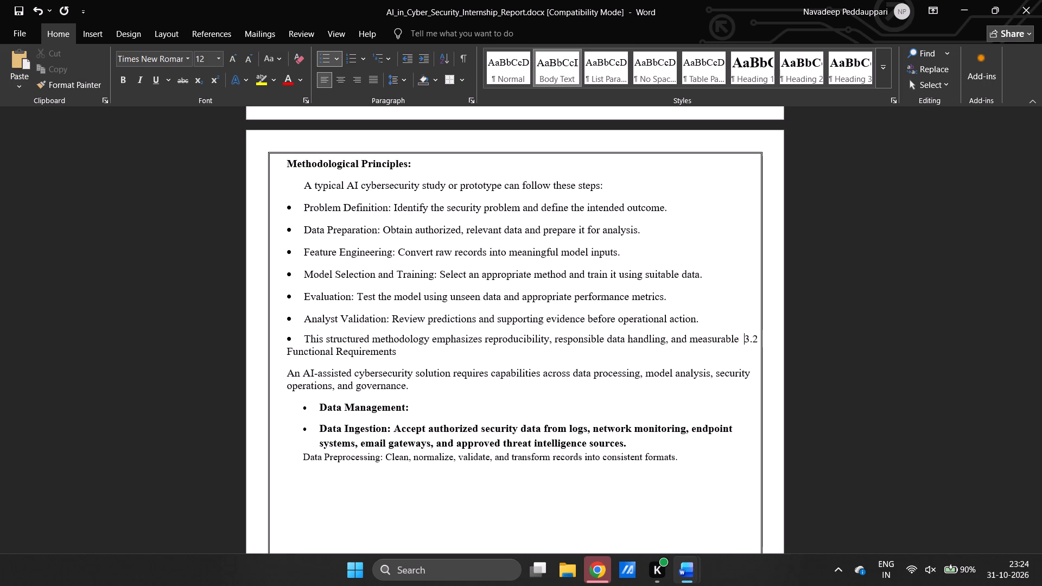
Put "3.2 Functional Requirements" back on its own unbulleted line with a blank line above it.
{"action": "key", "text": "Return"}
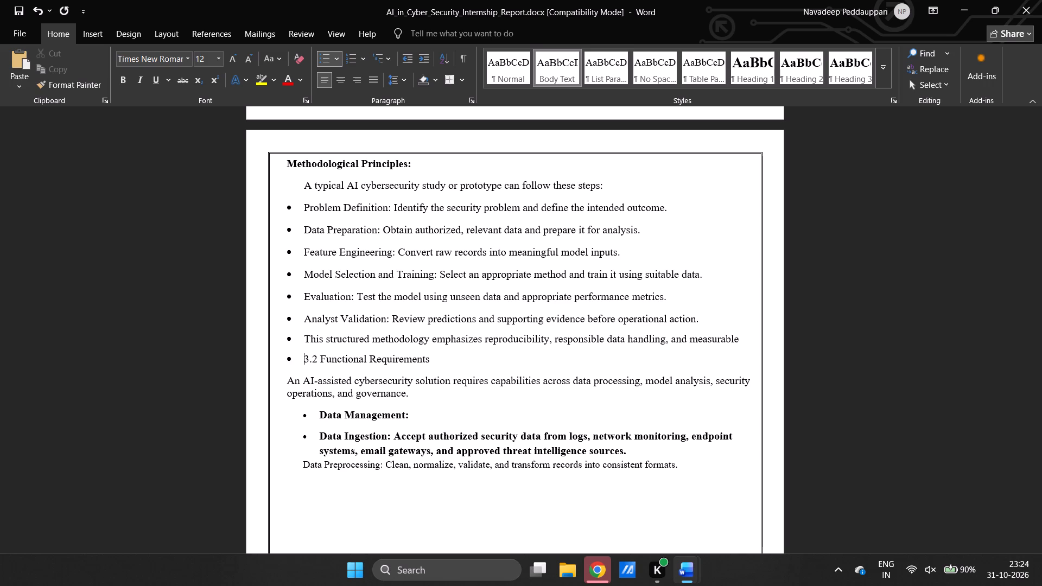
{"action": "key", "text": "BackSpace"}
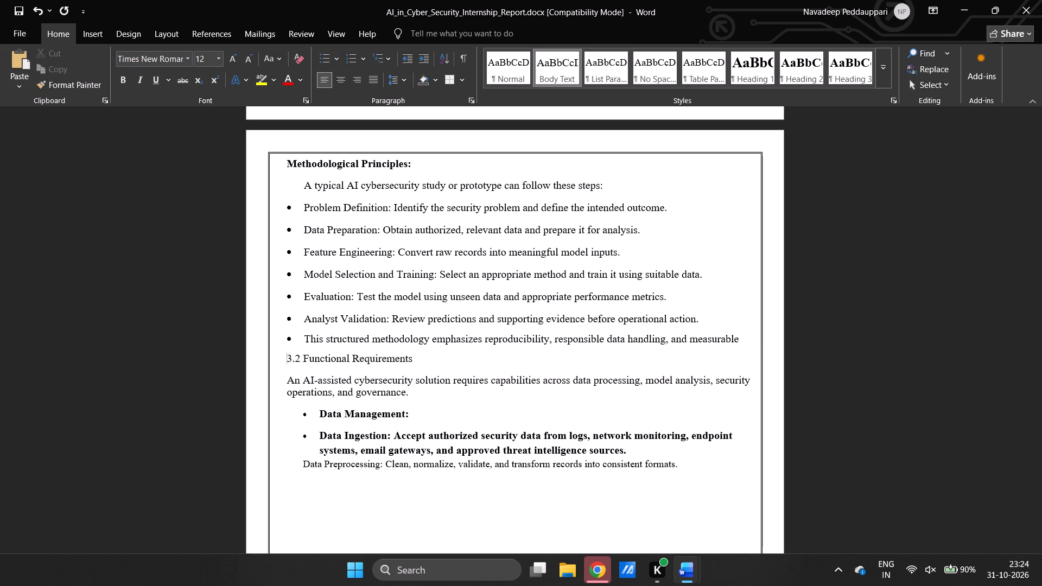
{"action": "key", "text": "Return"}
{"action": "key", "text": "Up"}
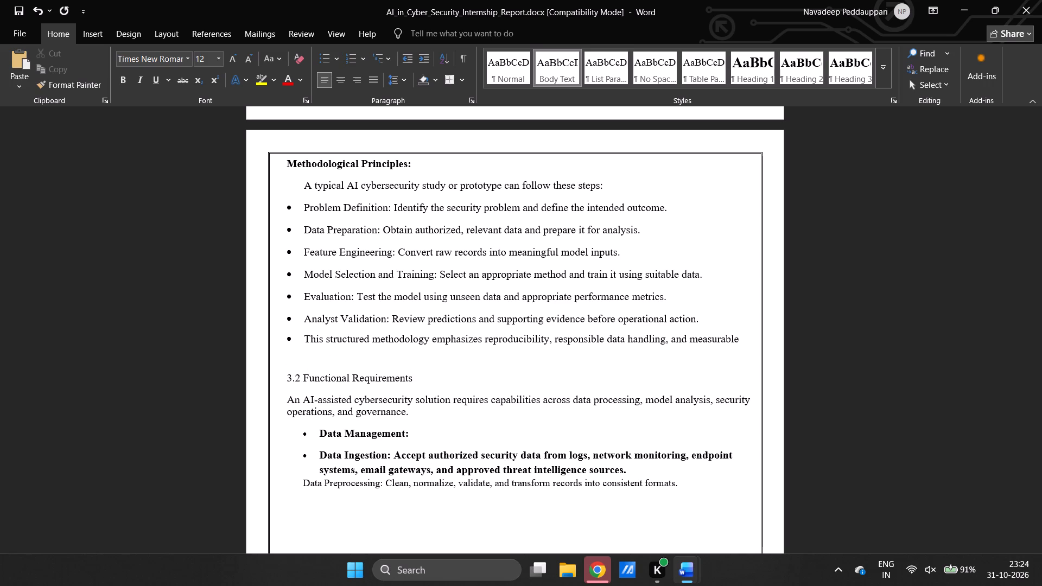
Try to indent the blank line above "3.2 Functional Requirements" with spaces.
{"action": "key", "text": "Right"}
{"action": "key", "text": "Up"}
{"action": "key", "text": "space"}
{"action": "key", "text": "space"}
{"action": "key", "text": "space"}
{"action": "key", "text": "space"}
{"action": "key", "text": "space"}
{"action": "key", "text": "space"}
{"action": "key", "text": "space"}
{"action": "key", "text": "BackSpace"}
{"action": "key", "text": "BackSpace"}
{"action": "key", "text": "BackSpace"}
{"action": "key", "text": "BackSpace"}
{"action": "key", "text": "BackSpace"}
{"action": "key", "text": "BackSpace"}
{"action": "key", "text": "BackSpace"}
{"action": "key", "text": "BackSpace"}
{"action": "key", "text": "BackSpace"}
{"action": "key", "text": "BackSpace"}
End the "This structured methodology" bullet with a period directly after "measurable".
{"action": "left_click", "coordinate": [746, 342]}
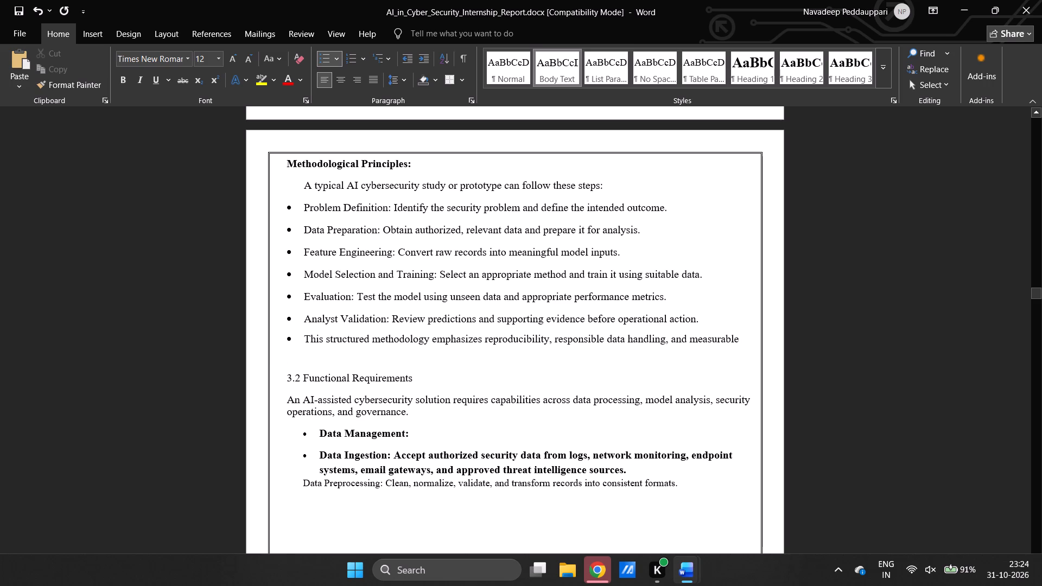
{"action": "key", "text": "BackSpace"}
{"action": "key", "text": "BackSpace"}
{"action": "key", "text": "period"}
Remove the first-line indent from the "A typical AI cybersecurity study" line.
{"action": "left_click", "coordinate": [305, 183]}
{"action": "key", "text": "BackSpace"}
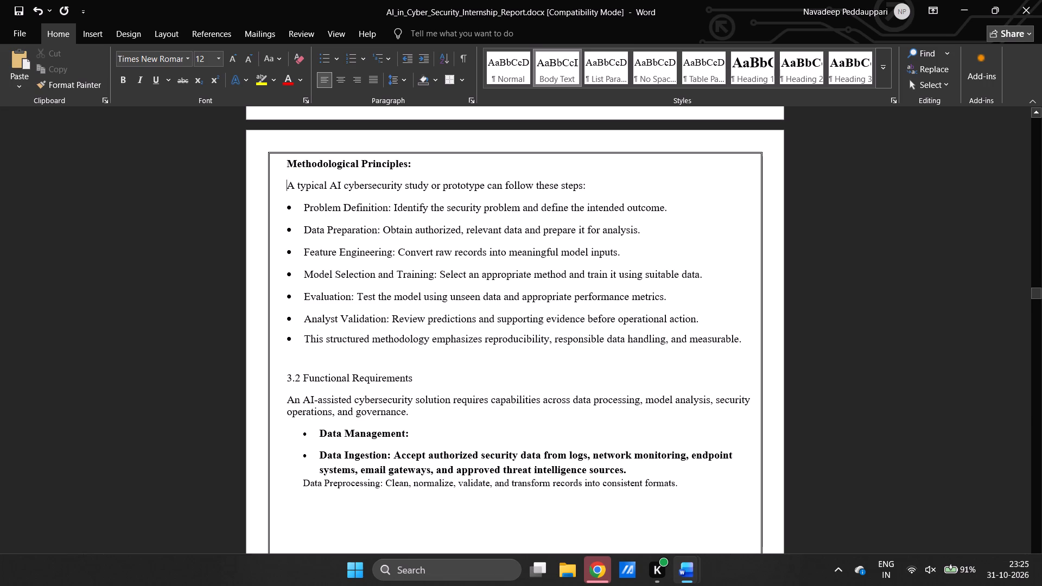
Copy the bold formatting of the "Methodological Principles:" heading onto the "Problem Definition:", "Data Preparation:" and "Feature Engineering:" labels.
{"action": "double_click", "coordinate": [312, 164]}
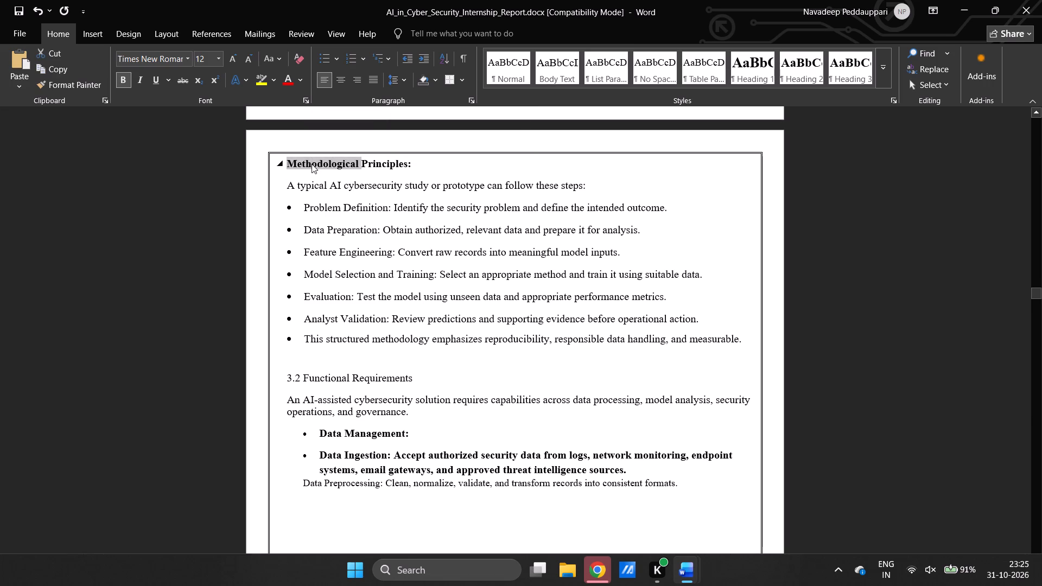
{"action": "key", "text": "ctrl+alt+c"}
{"action": "left_click_drag", "start_coordinate": [303, 207], "coordinate": [392, 213]}
{"action": "key", "text": "ctrl+alt+v"}
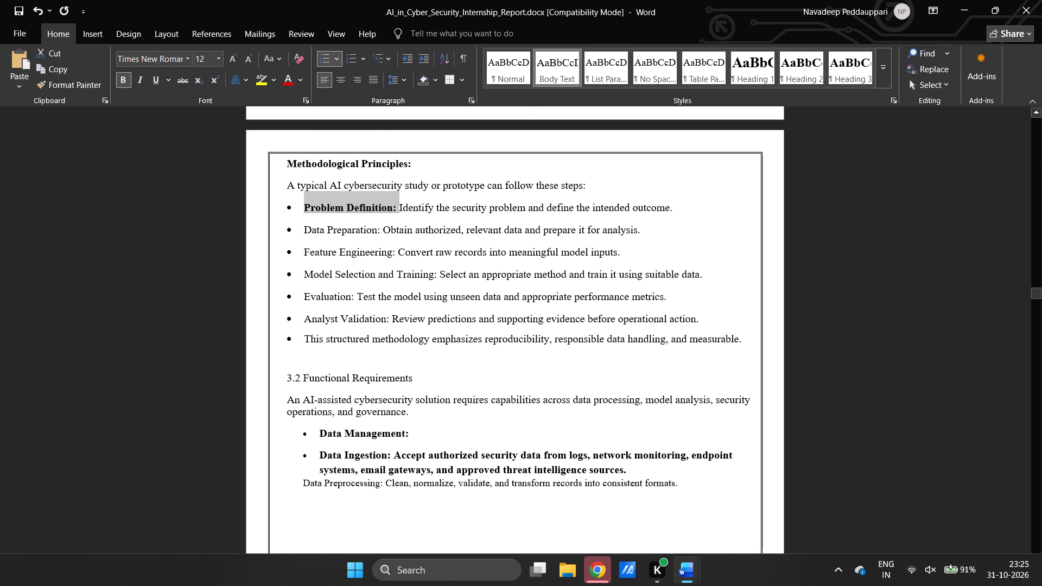
{"action": "left_click_drag", "start_coordinate": [303, 229], "coordinate": [379, 234]}
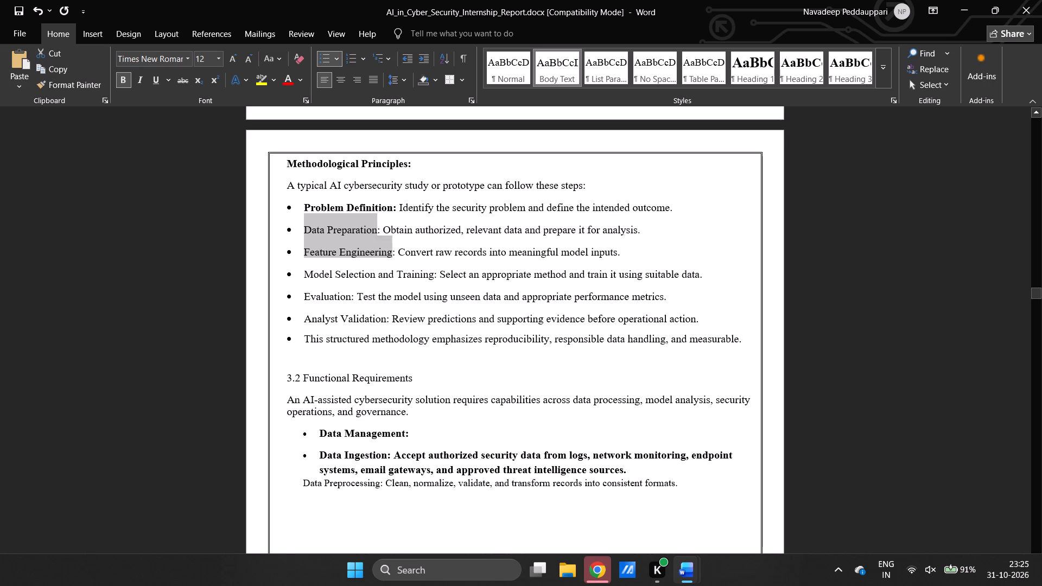
{"action": "left_click_drag", "start_coordinate": [379, 234], "coordinate": [383, 233]}
{"action": "key", "text": "ctrl+alt+v"}
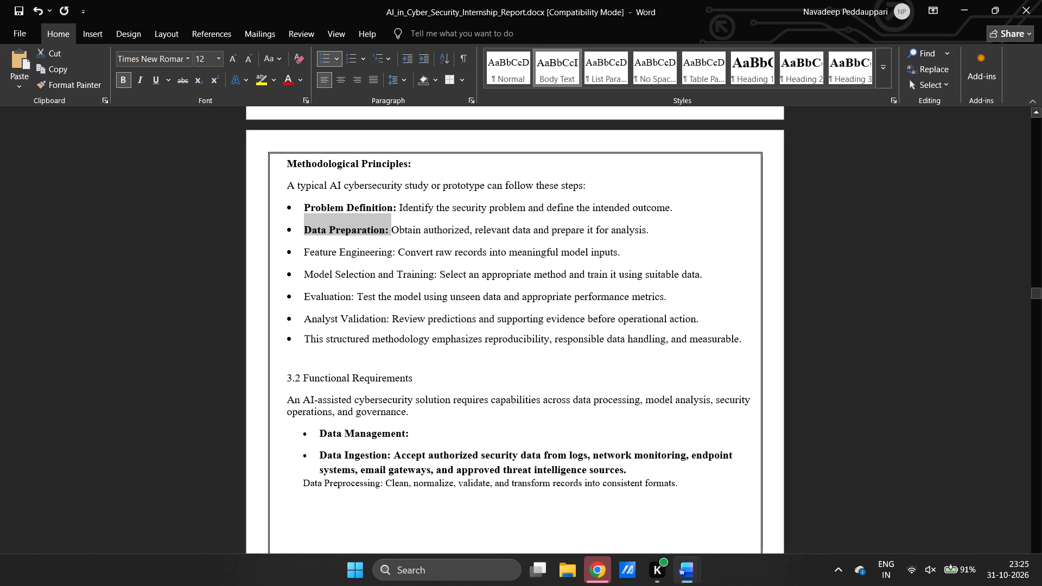
{"action": "left_click_drag", "start_coordinate": [305, 251], "coordinate": [397, 256]}
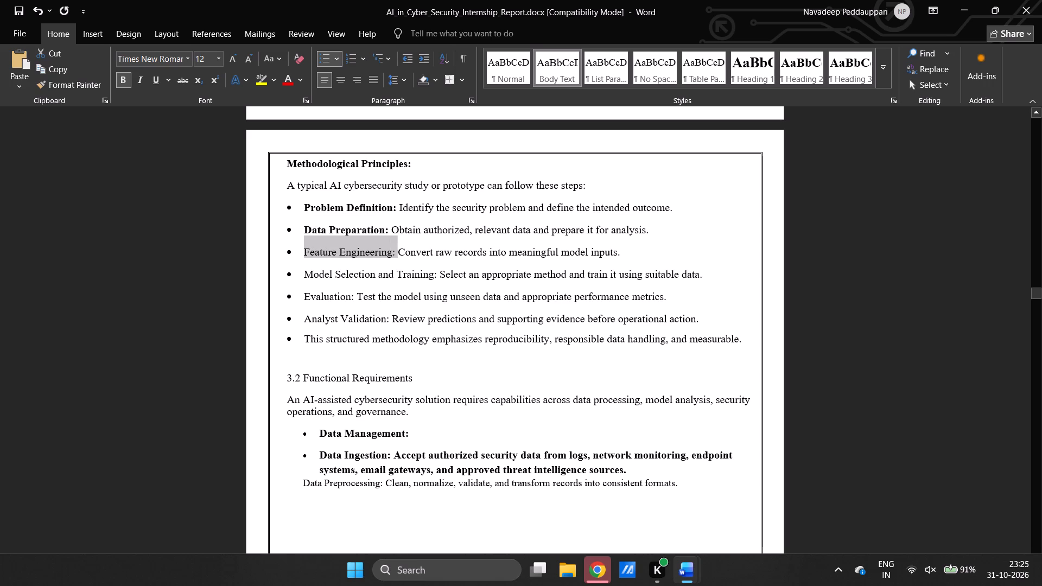
{"action": "left_click_drag", "start_coordinate": [397, 256], "coordinate": [398, 256]}
{"action": "key", "text": "ctrl+alt+v"}
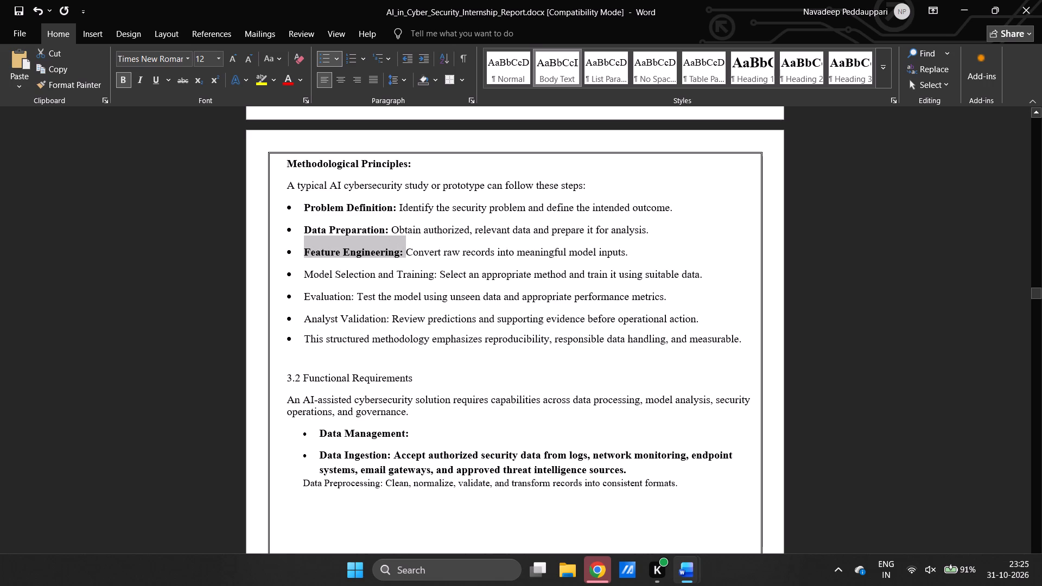
Apply the same copied bold formatting to the "Model Selection and Training:", "Evaluation:" and "Analyst Validation:" labels.
{"action": "left_click_drag", "start_coordinate": [307, 273], "coordinate": [437, 278]}
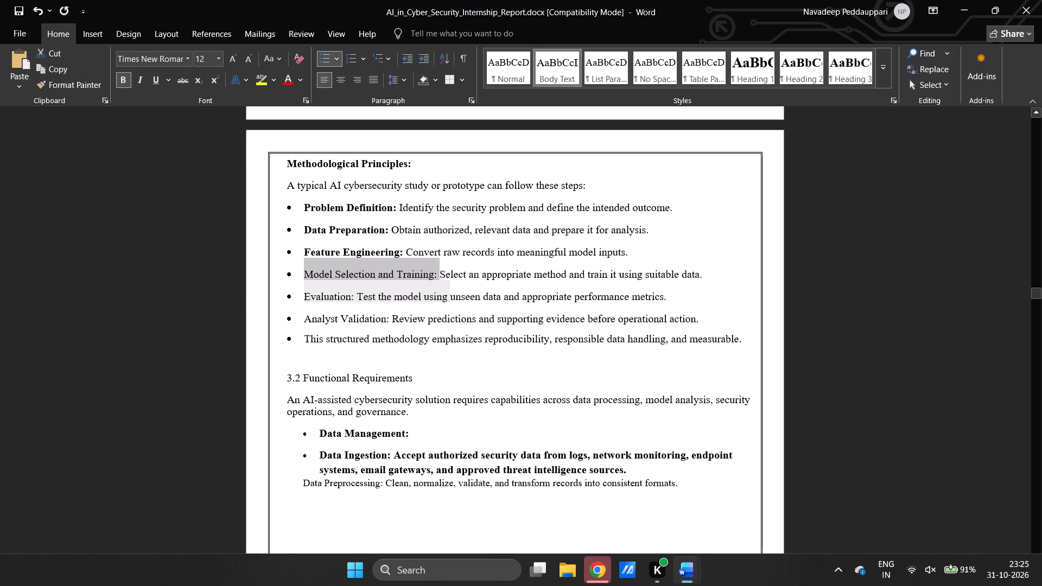
{"action": "left_click_drag", "start_coordinate": [437, 278], "coordinate": [437, 275]}
{"action": "key", "text": "ctrl+alt+v"}
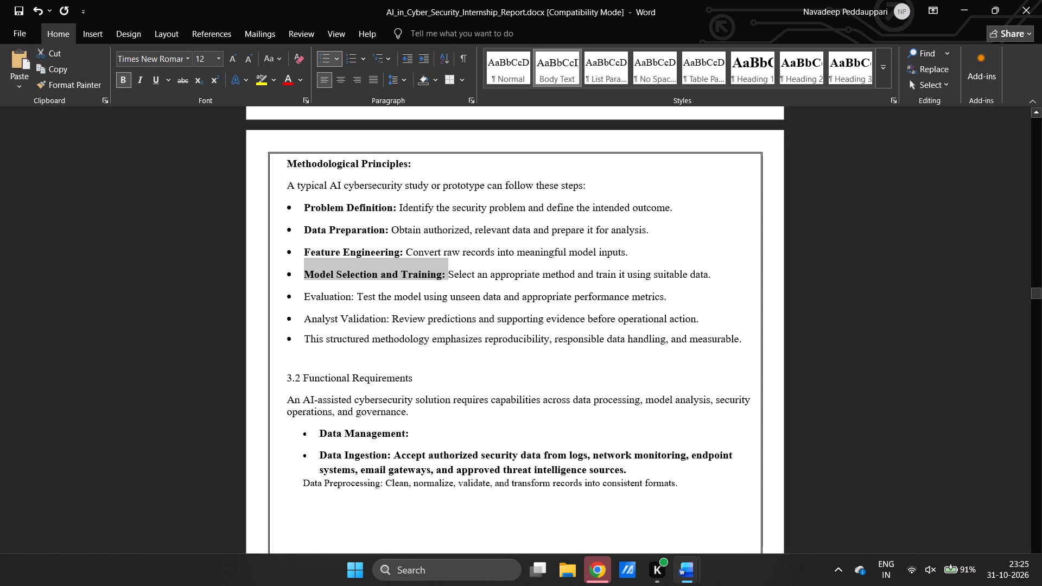
{"action": "left_click_drag", "start_coordinate": [303, 296], "coordinate": [357, 296]}
{"action": "key", "text": "ctrl+alt+v"}
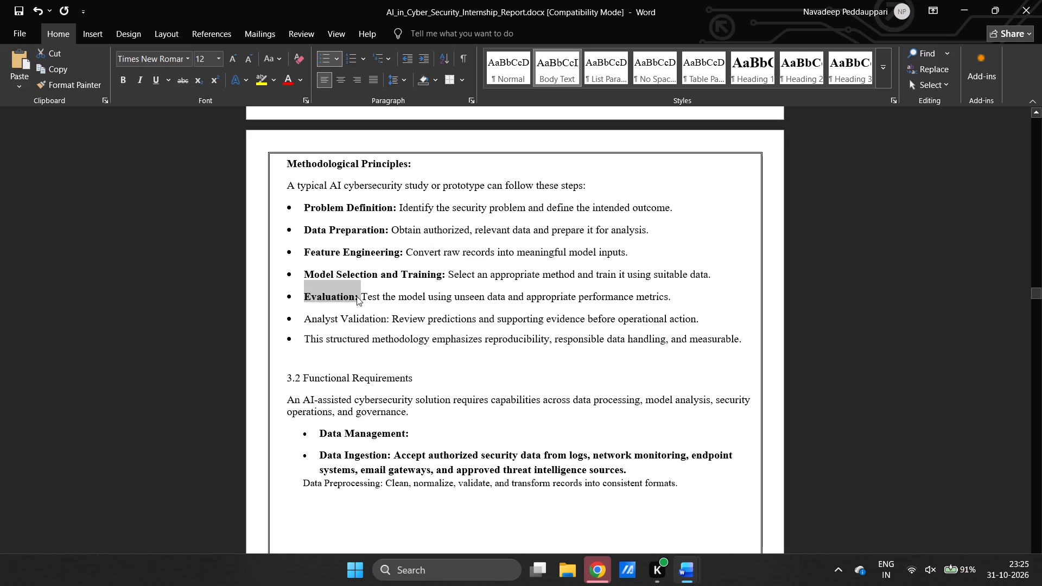
{"action": "left_click_drag", "start_coordinate": [305, 320], "coordinate": [368, 320]}
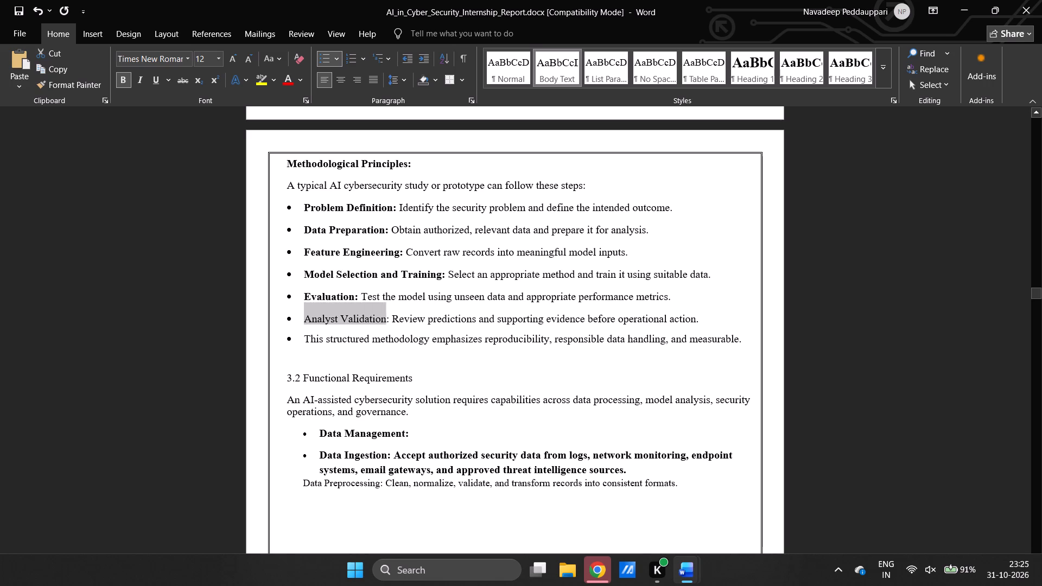
{"action": "left_click_drag", "start_coordinate": [368, 320], "coordinate": [391, 320]}
{"action": "key", "text": "ctrl+alt+v"}
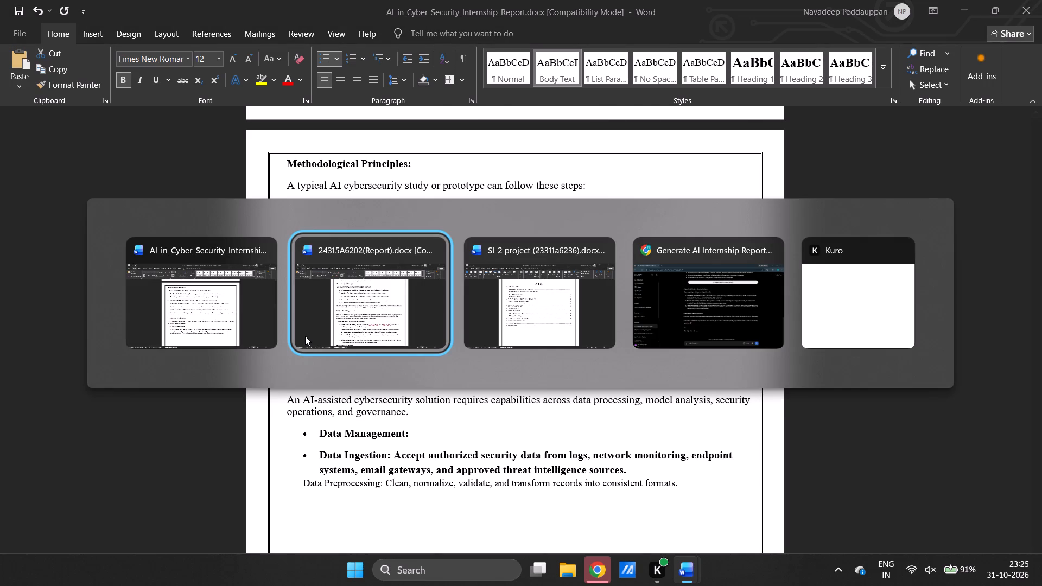
Remove the bullet from the "This structured methodology" line so it reads as body text, as in the reference report.
{"action": "scroll", "coordinate": [305, 336], "scroll_direction": "down", "scroll_amount": 1}
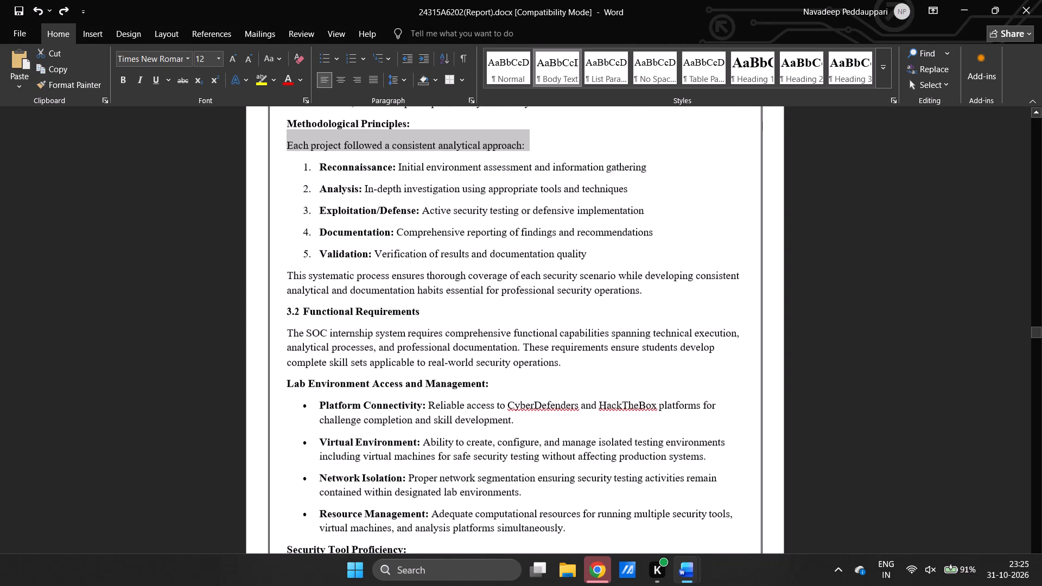
{"action": "scroll", "coordinate": [305, 336], "scroll_direction": "down", "scroll_amount": 1}
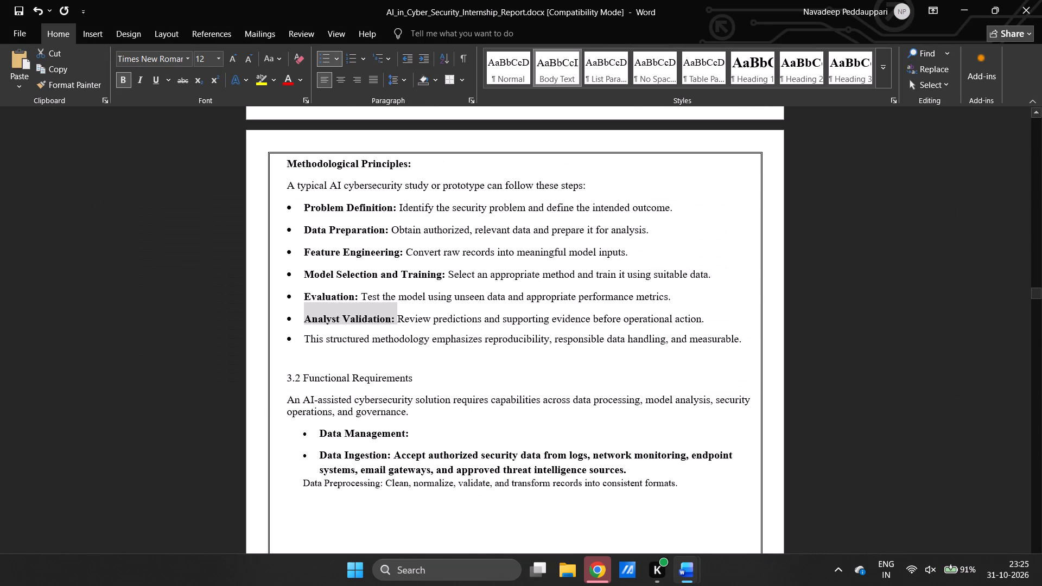
{"action": "left_click", "coordinate": [303, 340]}
{"action": "key", "text": "BackSpace"}
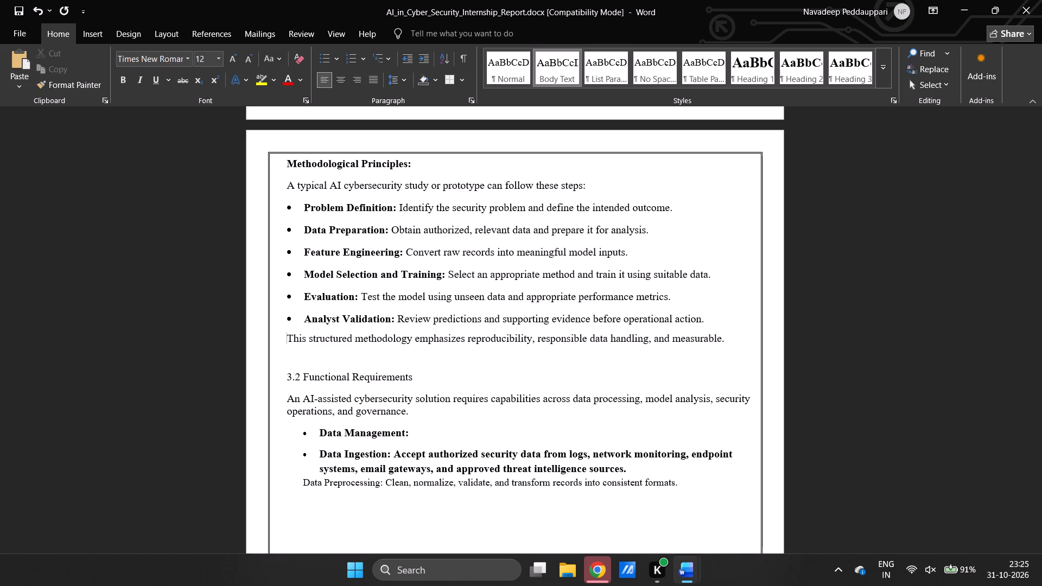
Delete the blank space above the "3.2 Functional Requirements" heading and indent the heading in line with the body text.
{"action": "scroll", "coordinate": [303, 340], "scroll_direction": "down", "scroll_amount": 1}
{"action": "scroll", "coordinate": [303, 340], "scroll_direction": "up", "scroll_amount": 1}
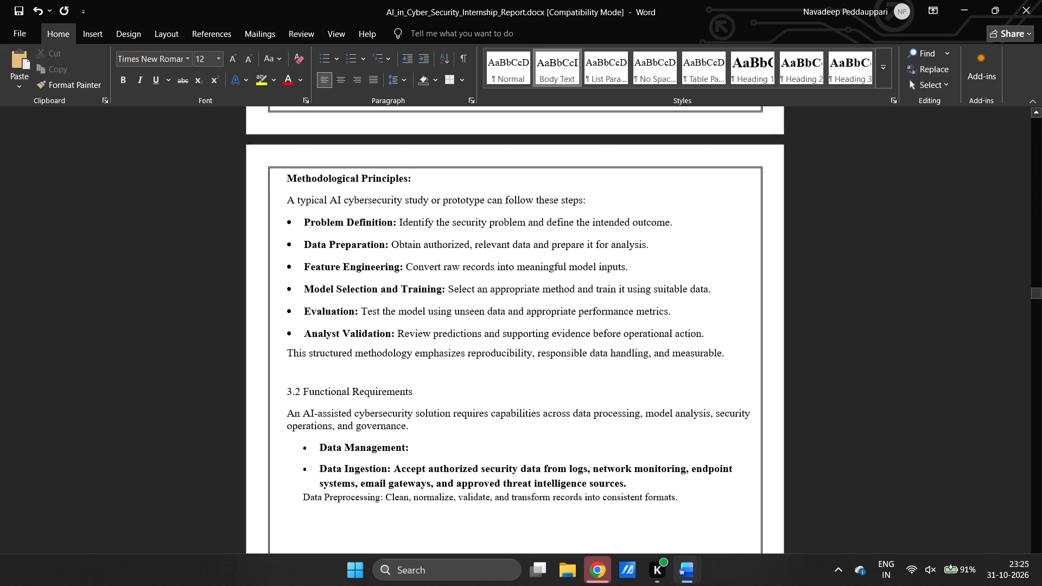
{"action": "scroll", "coordinate": [303, 340], "scroll_direction": "up", "scroll_amount": 1}
{"action": "left_click", "coordinate": [284, 389]}
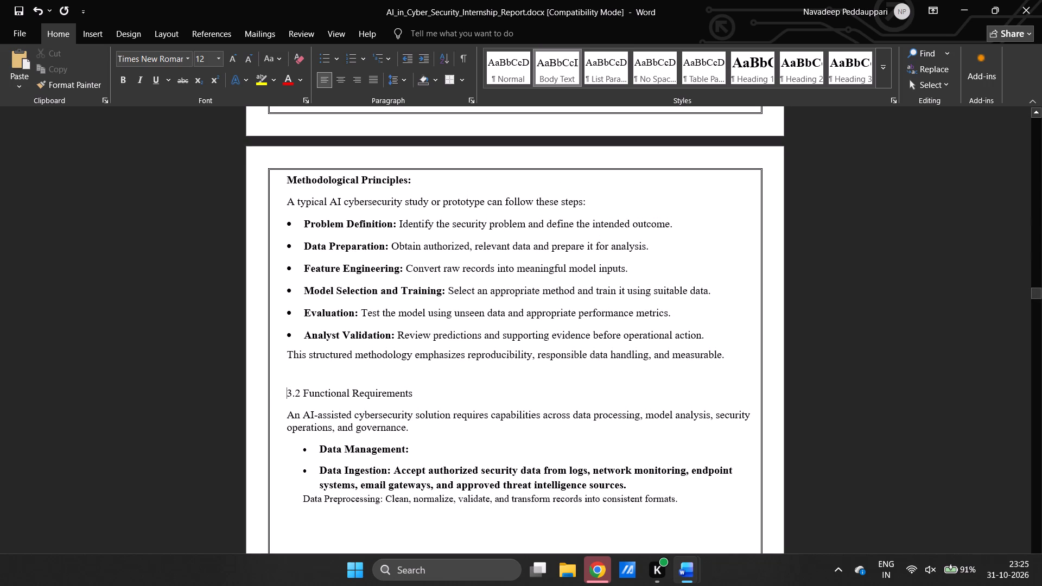
{"action": "key", "text": "BackSpace"}
{"action": "key", "text": "BackSpace"}
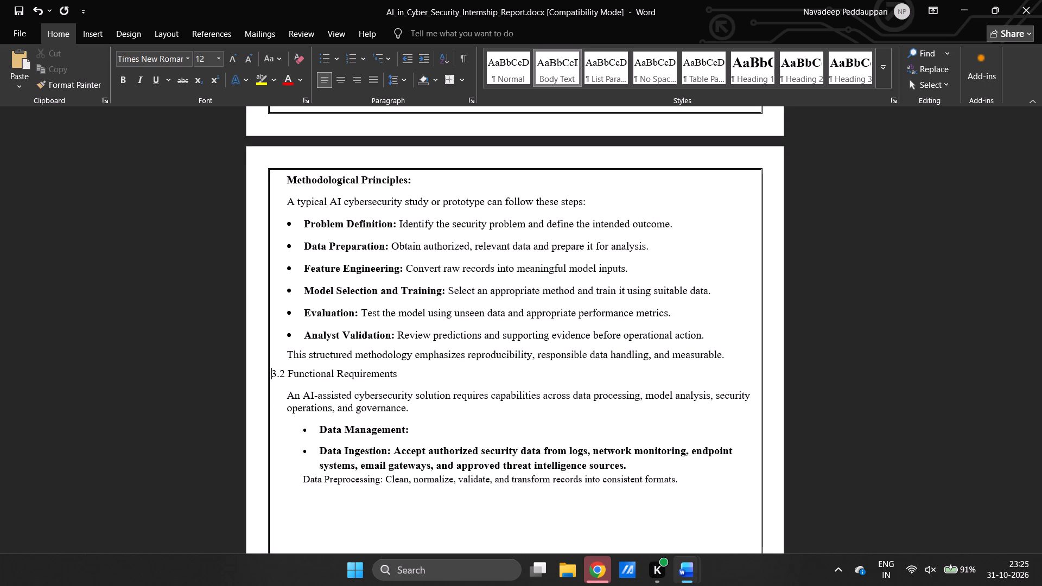
{"action": "key", "text": "Tab"}
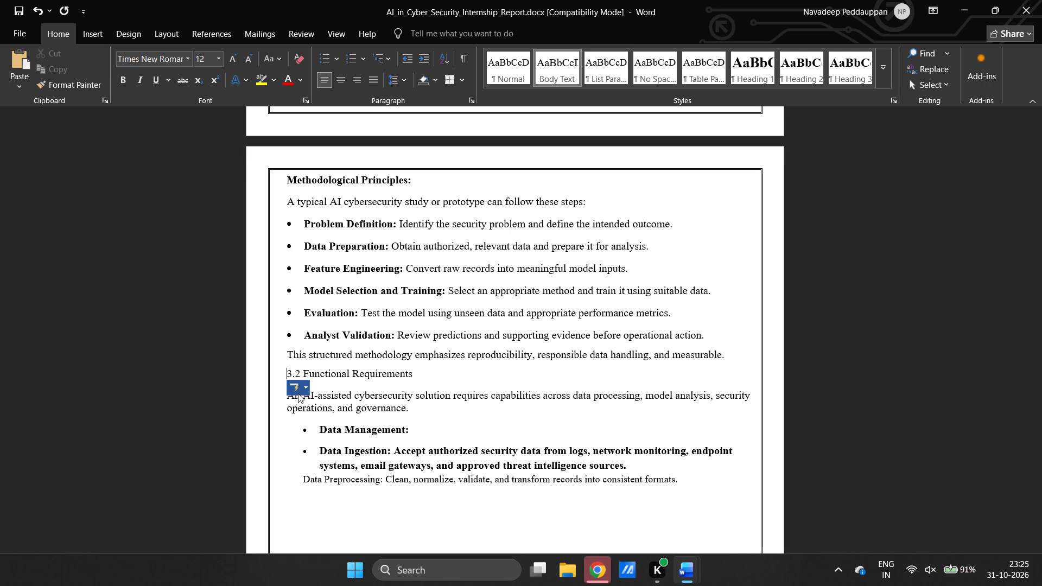
Apply the copied bold formatting to the "3.2 Functional Requirements" heading.
{"action": "key", "text": "shift+End"}
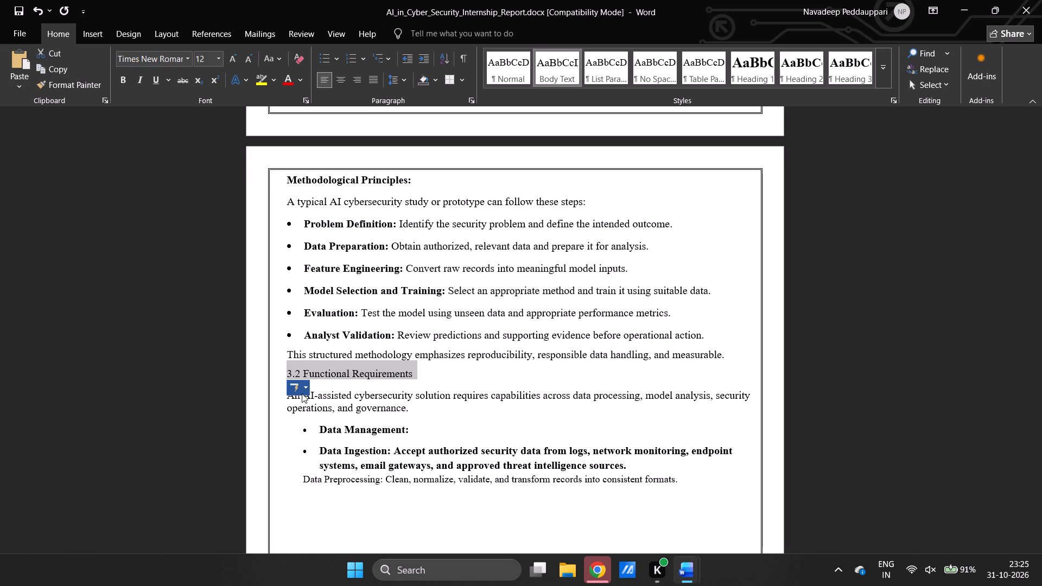
{"action": "key", "text": "ctrl+alt+v"}
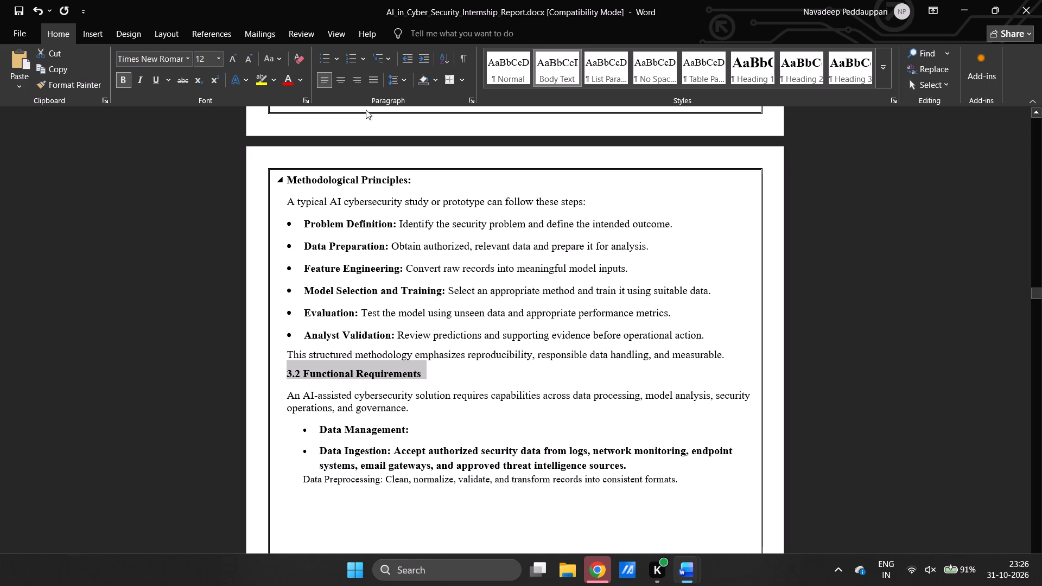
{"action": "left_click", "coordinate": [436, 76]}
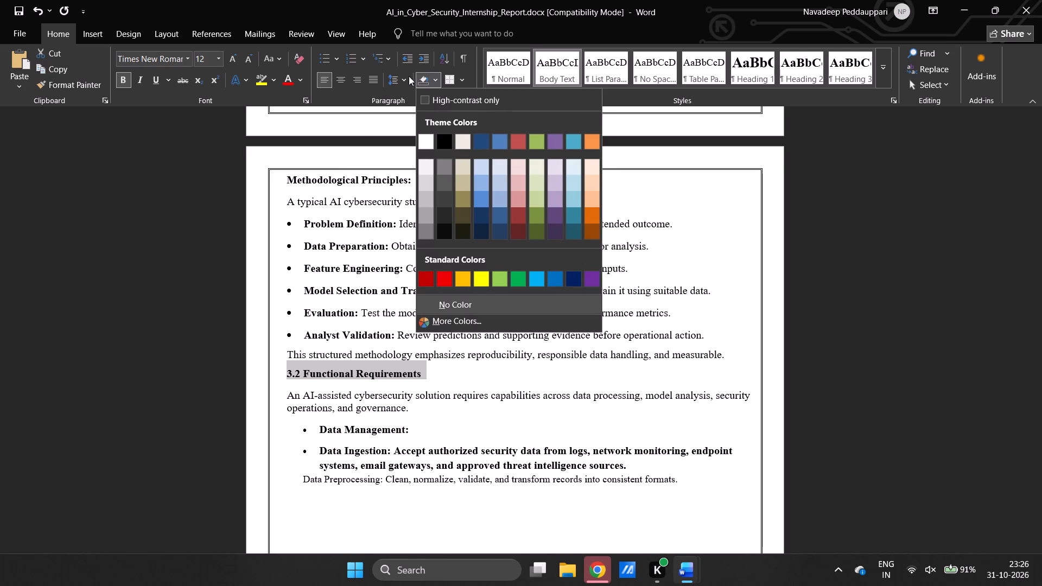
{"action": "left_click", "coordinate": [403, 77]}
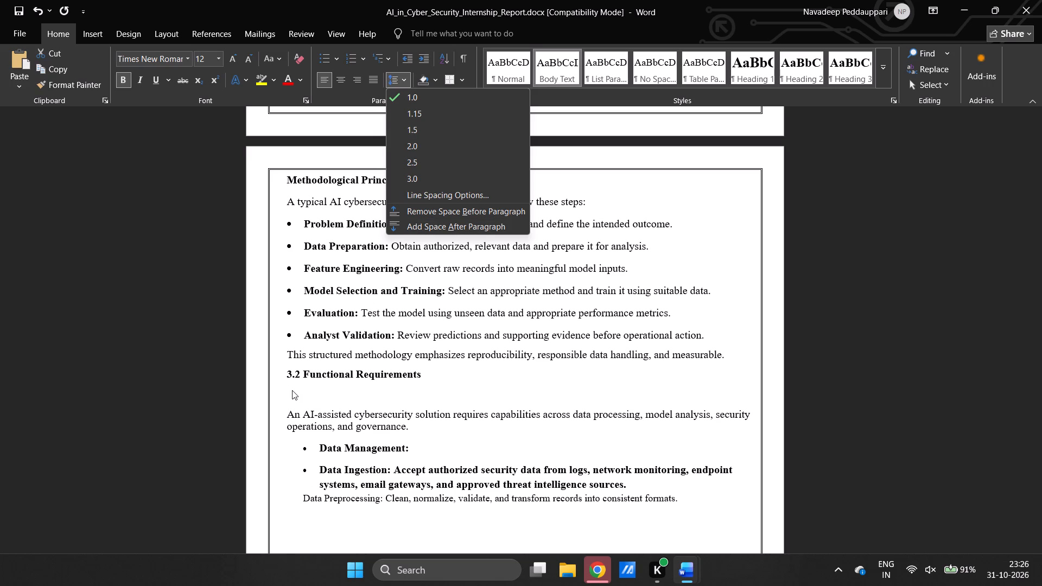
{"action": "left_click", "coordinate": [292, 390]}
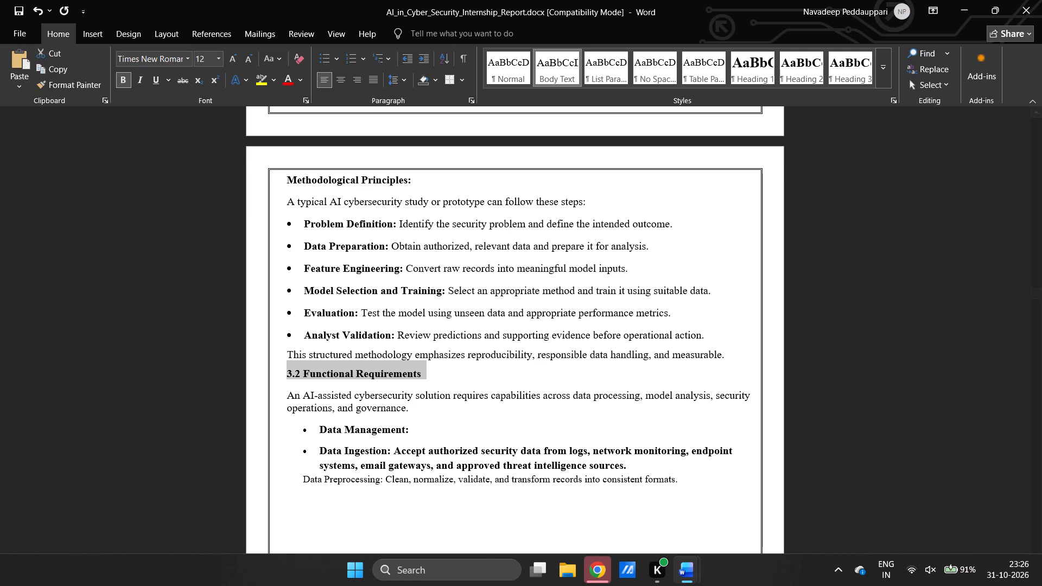
Compare section 3.2 Functional Requirements in the reference SOC report with sections 3.2 and 3.3 of the AI in Cyber Security report.
{"action": "scroll", "coordinate": [347, 384], "scroll_direction": "up", "scroll_amount": 6}
{"action": "scroll", "coordinate": [347, 384], "scroll_direction": "down", "scroll_amount": 1}
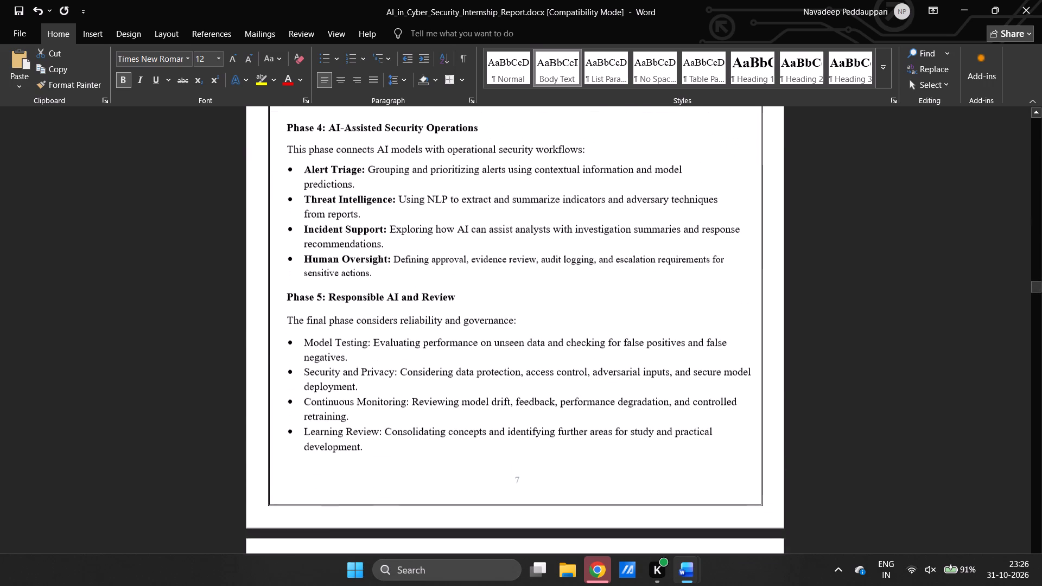
{"action": "scroll", "coordinate": [347, 384], "scroll_direction": "down", "scroll_amount": 1}
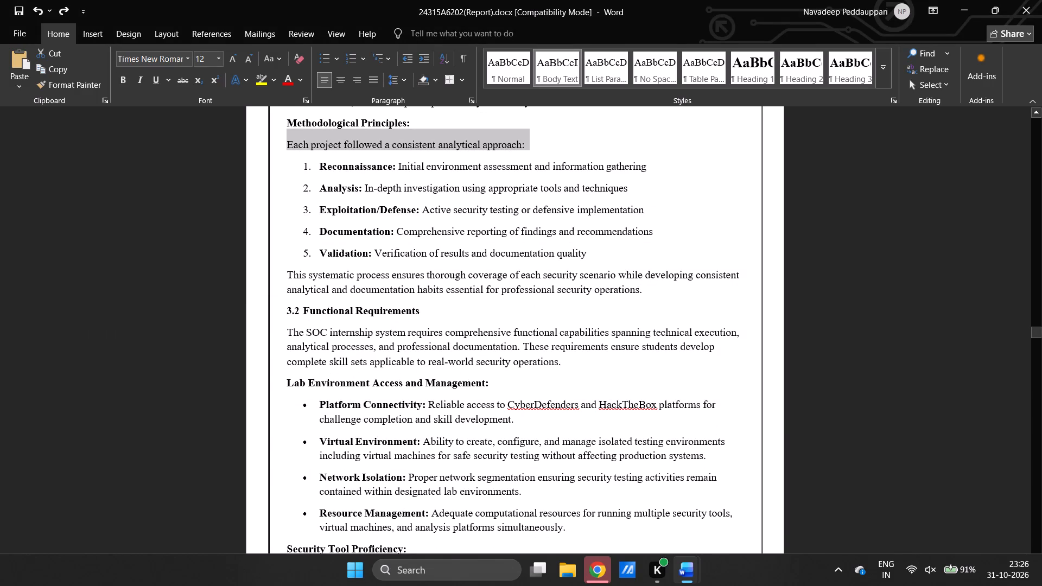
{"action": "scroll", "coordinate": [385, 310], "scroll_direction": "down", "scroll_amount": 2}
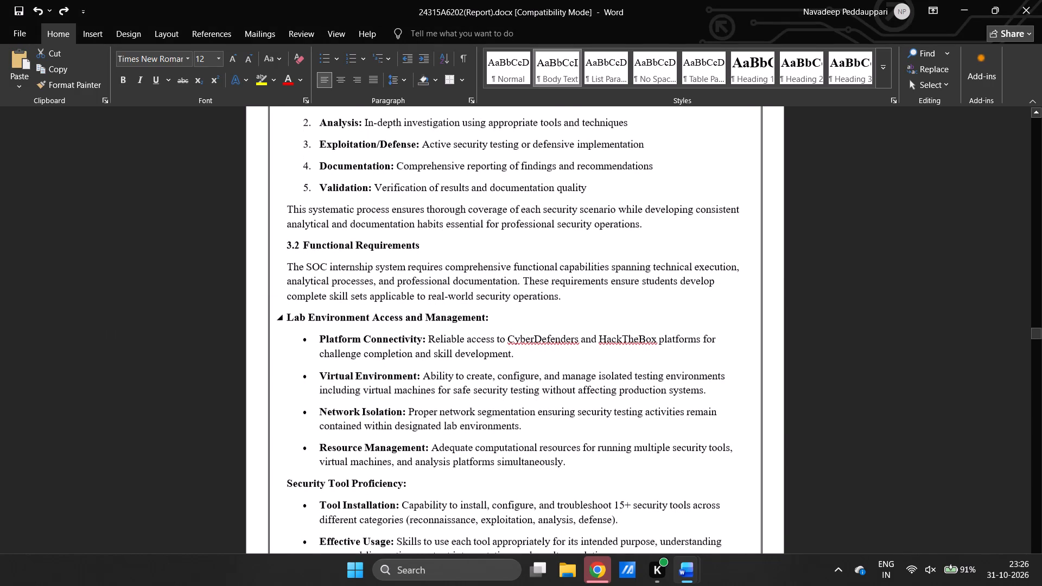
{"action": "scroll", "coordinate": [385, 310], "scroll_direction": "down", "scroll_amount": 2}
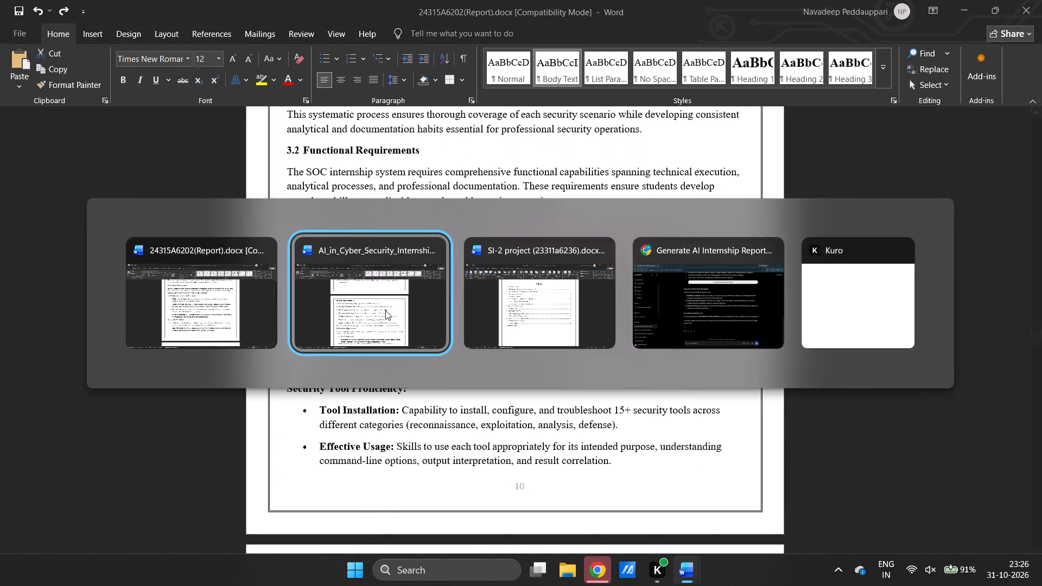
{"action": "scroll", "coordinate": [385, 310], "scroll_direction": "down", "scroll_amount": 2}
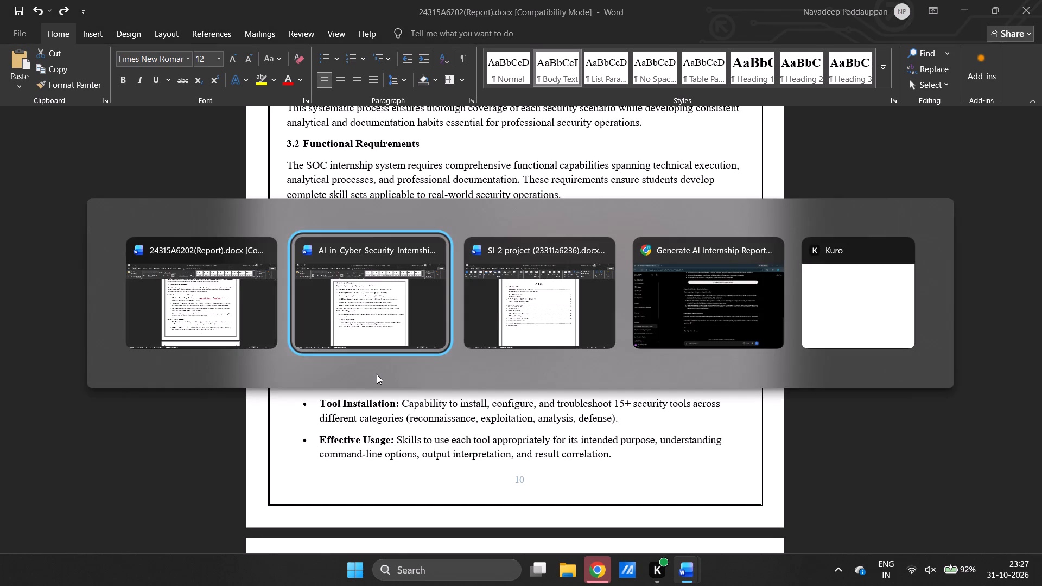
{"action": "scroll", "coordinate": [377, 374], "scroll_direction": "down", "scroll_amount": 2}
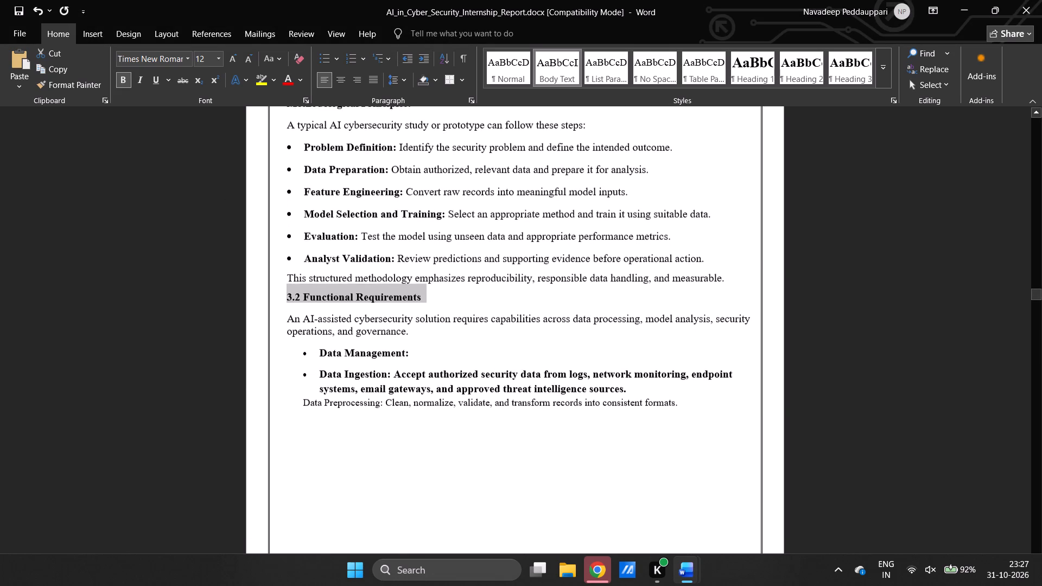
{"action": "scroll", "coordinate": [377, 374], "scroll_direction": "down", "scroll_amount": 9}
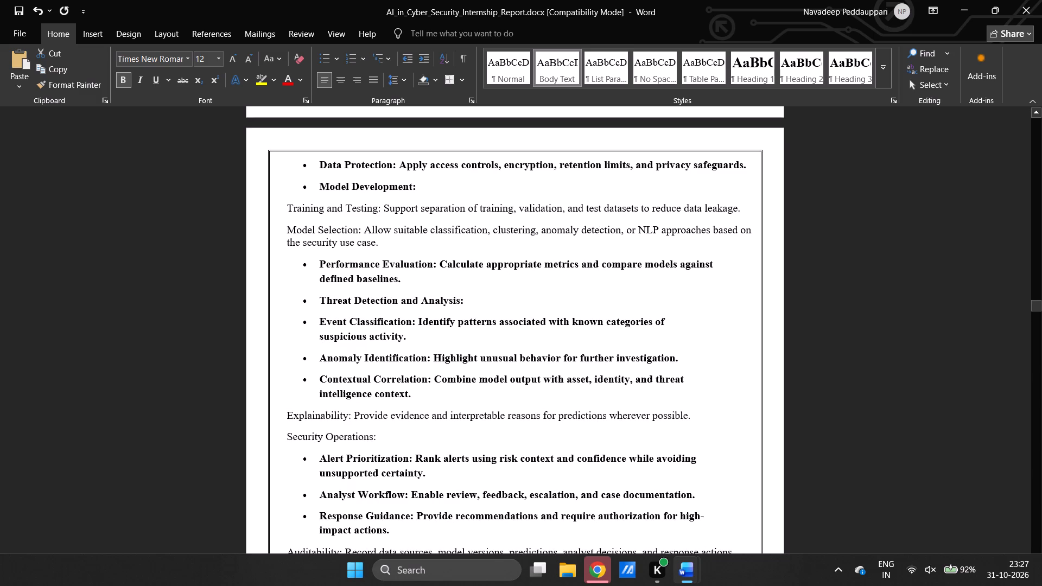
{"action": "scroll", "coordinate": [377, 374], "scroll_direction": "down", "scroll_amount": 5}
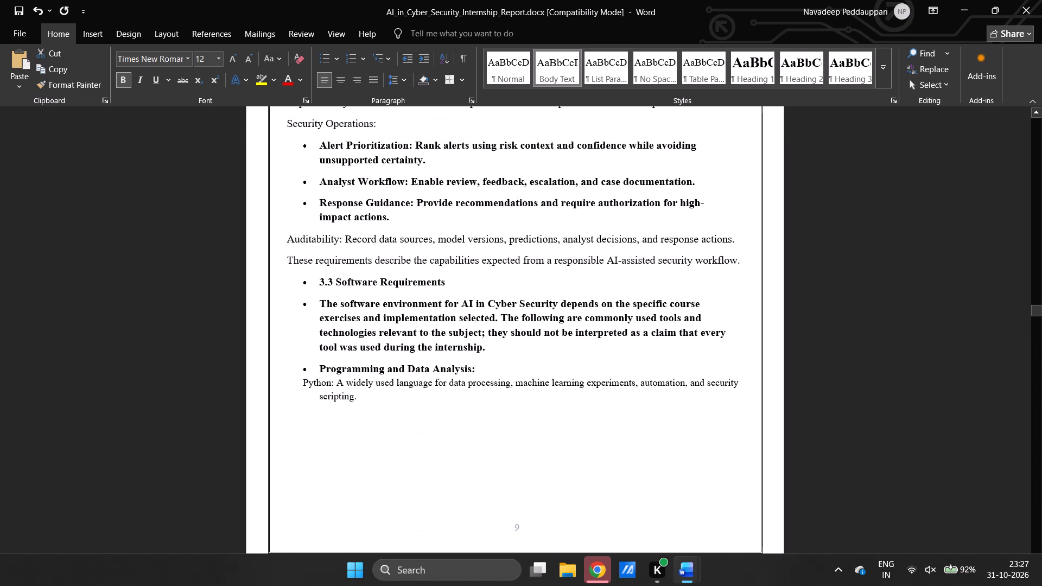
Examine the subheadings, bullets and bold labels from section 3.2 to the start of section 3.3 in the reference SOC report.
{"action": "scroll", "coordinate": [377, 374], "scroll_direction": "down", "scroll_amount": 2}
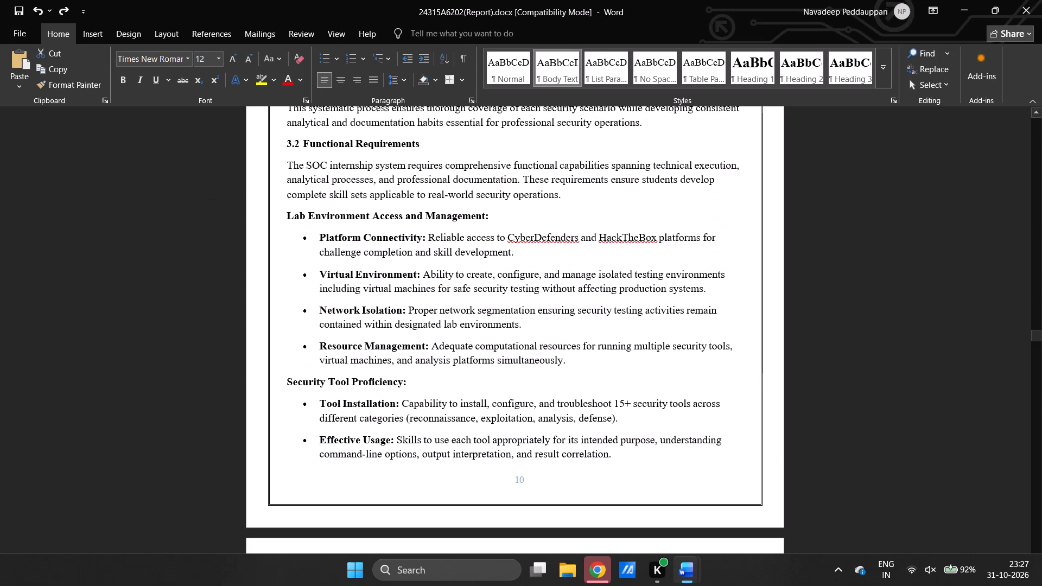
{"action": "scroll", "coordinate": [377, 374], "scroll_direction": "down", "scroll_amount": 5}
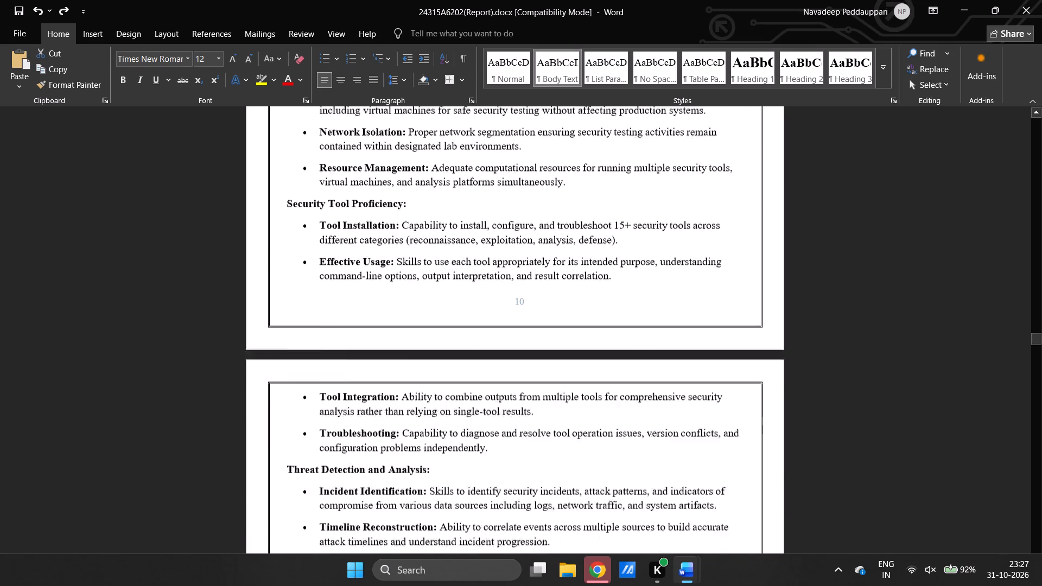
{"action": "scroll", "coordinate": [377, 374], "scroll_direction": "down", "scroll_amount": 7}
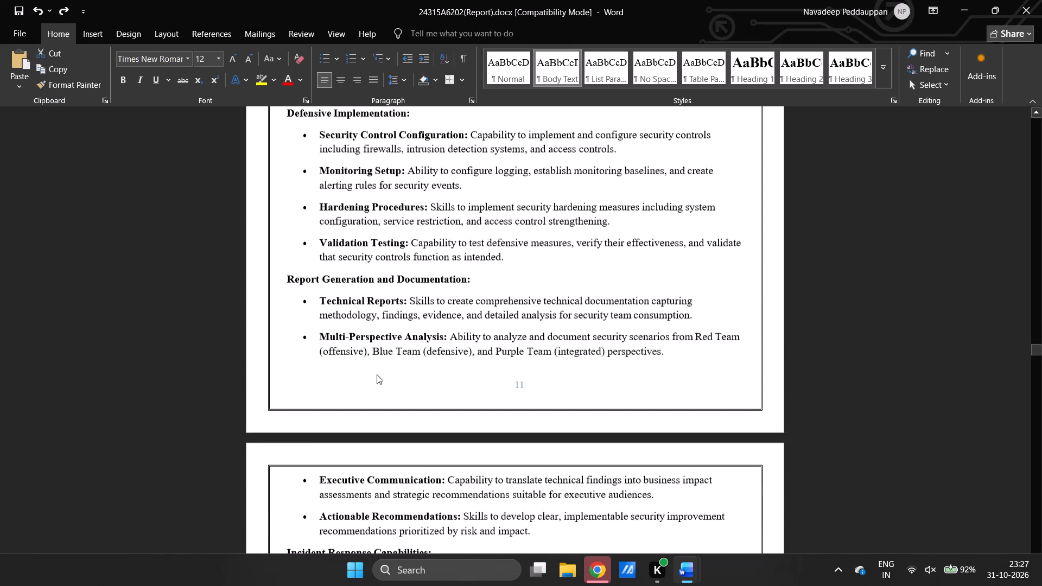
{"action": "scroll", "coordinate": [377, 374], "scroll_direction": "down", "scroll_amount": 3}
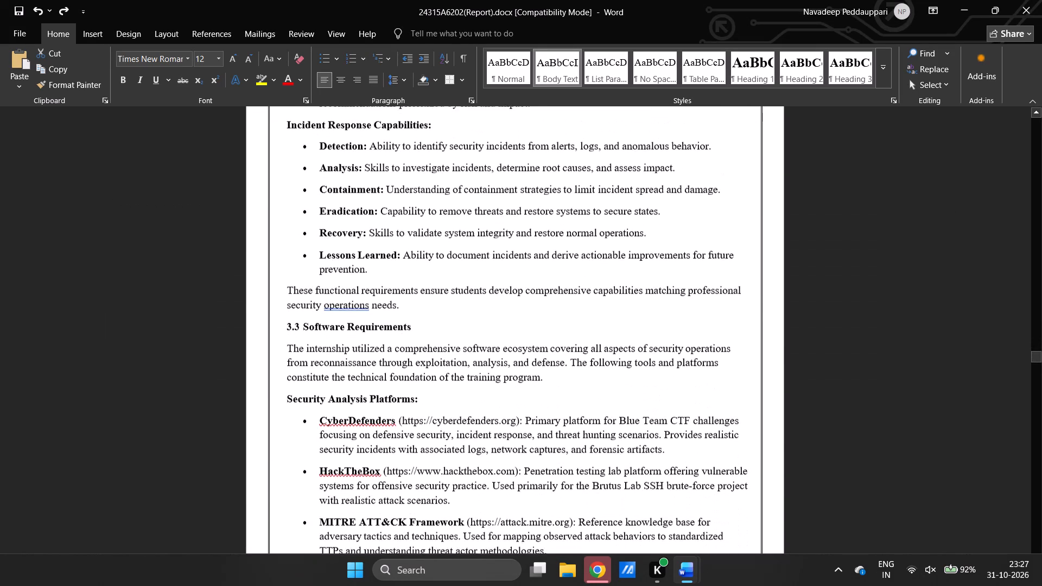
{"action": "scroll", "coordinate": [377, 374], "scroll_direction": "up", "scroll_amount": 1}
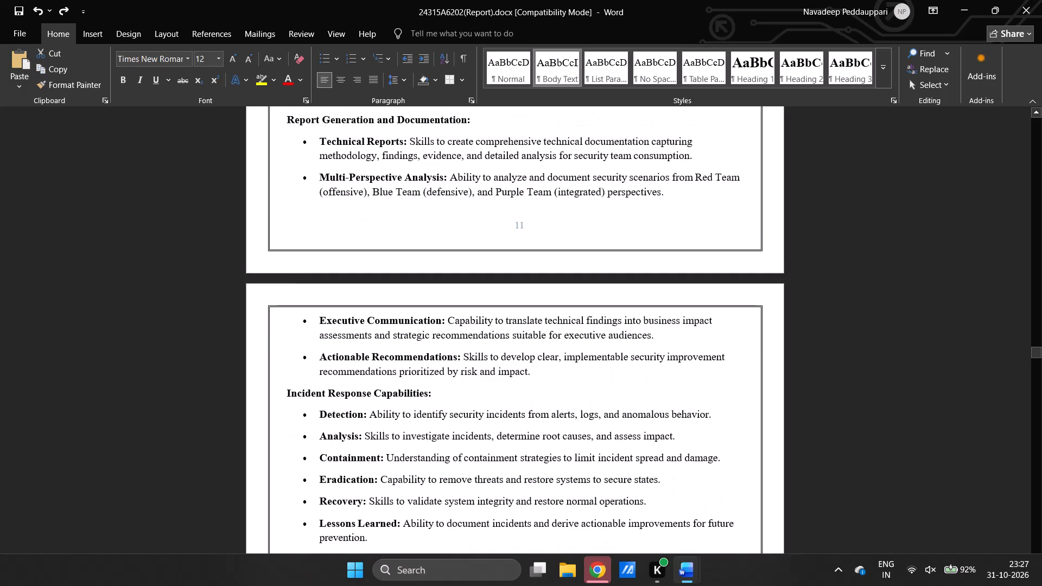
{"action": "scroll", "coordinate": [377, 374], "scroll_direction": "up", "scroll_amount": 6}
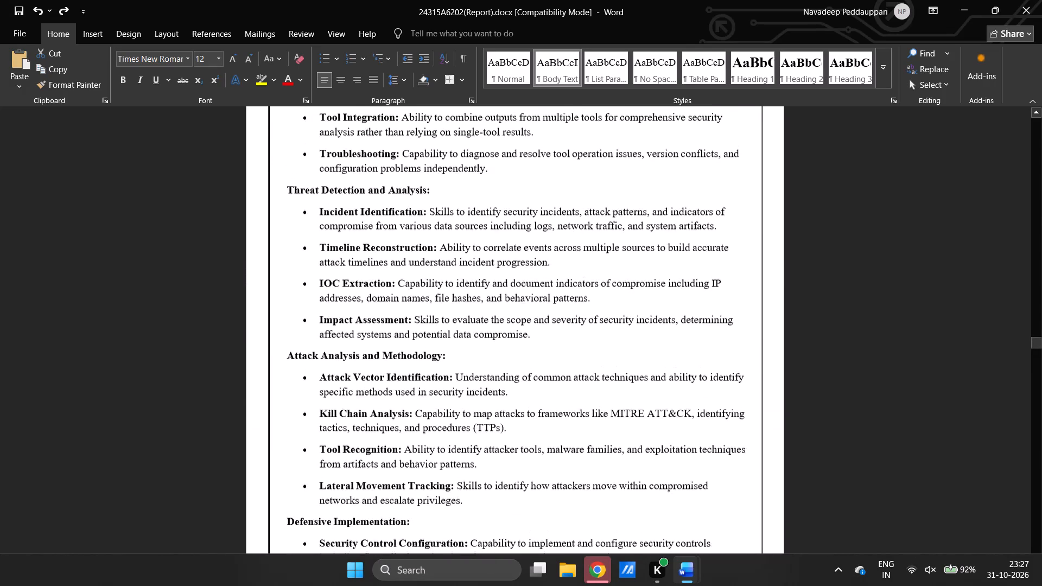
{"action": "scroll", "coordinate": [377, 374], "scroll_direction": "up", "scroll_amount": 3}
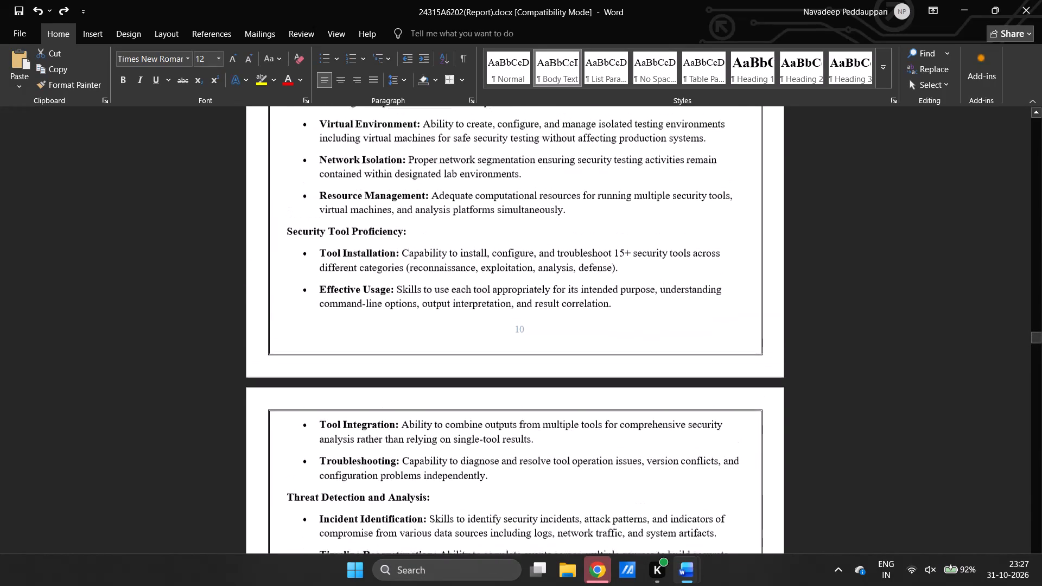
{"action": "scroll", "coordinate": [377, 374], "scroll_direction": "up", "scroll_amount": 2}
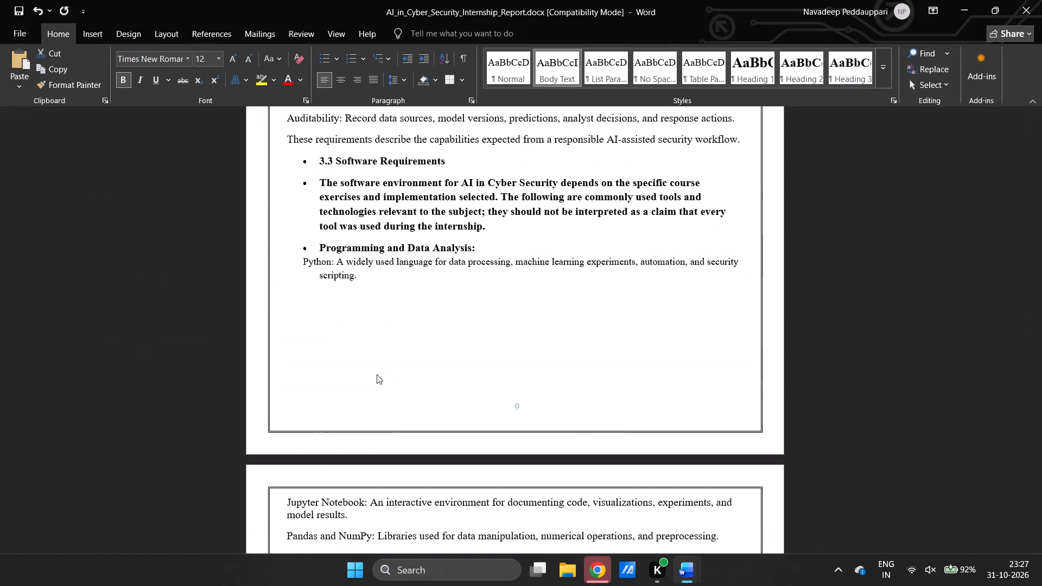
Remove the bullet from the "Data Management:" subheading in section 3.2 of the AI in Cyber Security report and indent it.
{"action": "scroll", "coordinate": [393, 326], "scroll_direction": "up", "scroll_amount": 3}
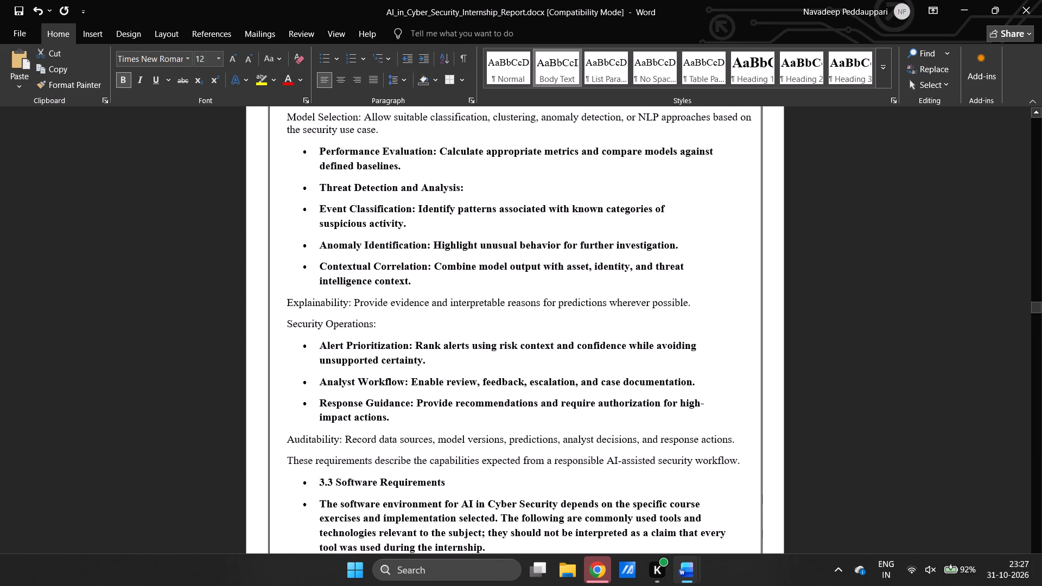
{"action": "scroll", "coordinate": [393, 326], "scroll_direction": "up", "scroll_amount": 2}
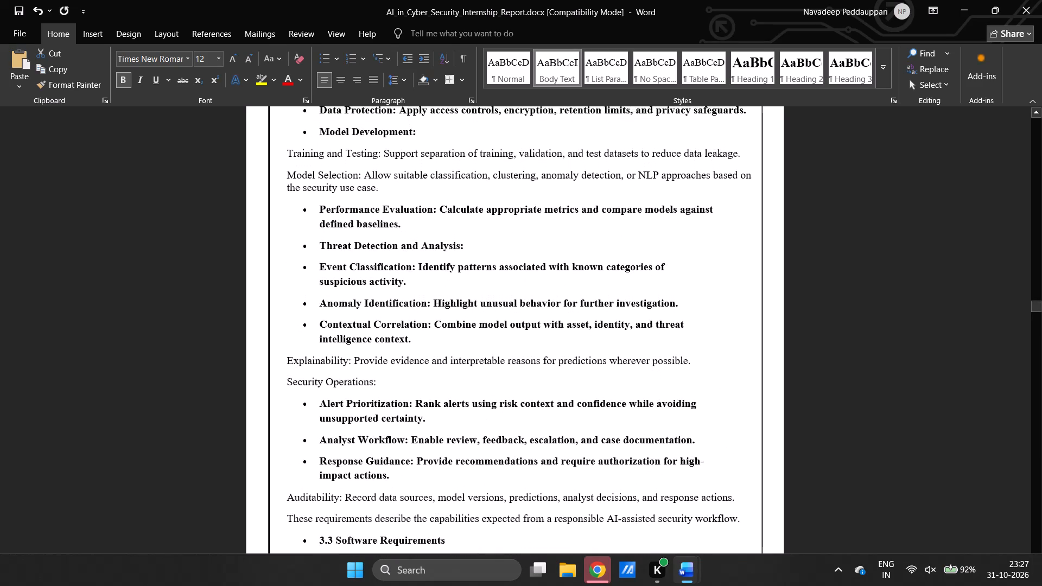
{"action": "scroll", "coordinate": [393, 326], "scroll_direction": "up", "scroll_amount": 5}
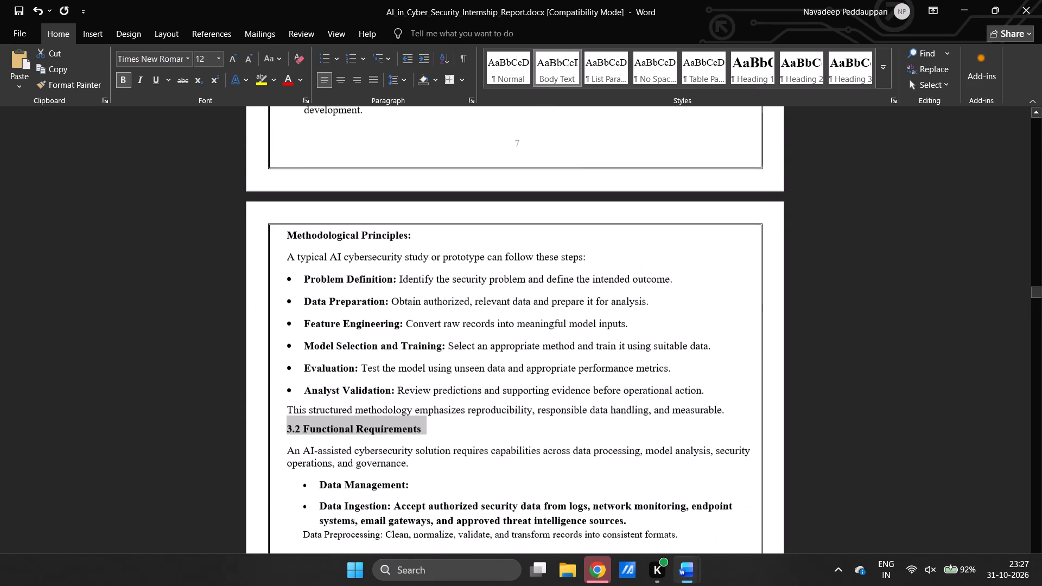
{"action": "scroll", "coordinate": [393, 326], "scroll_direction": "down", "scroll_amount": 2}
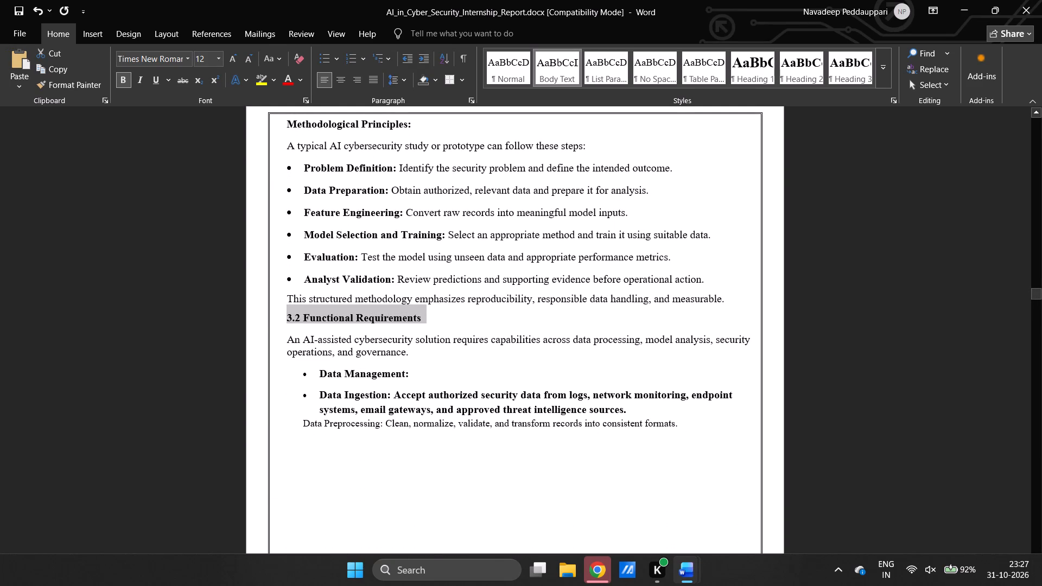
{"action": "scroll", "coordinate": [394, 315], "scroll_direction": "up", "scroll_amount": 1}
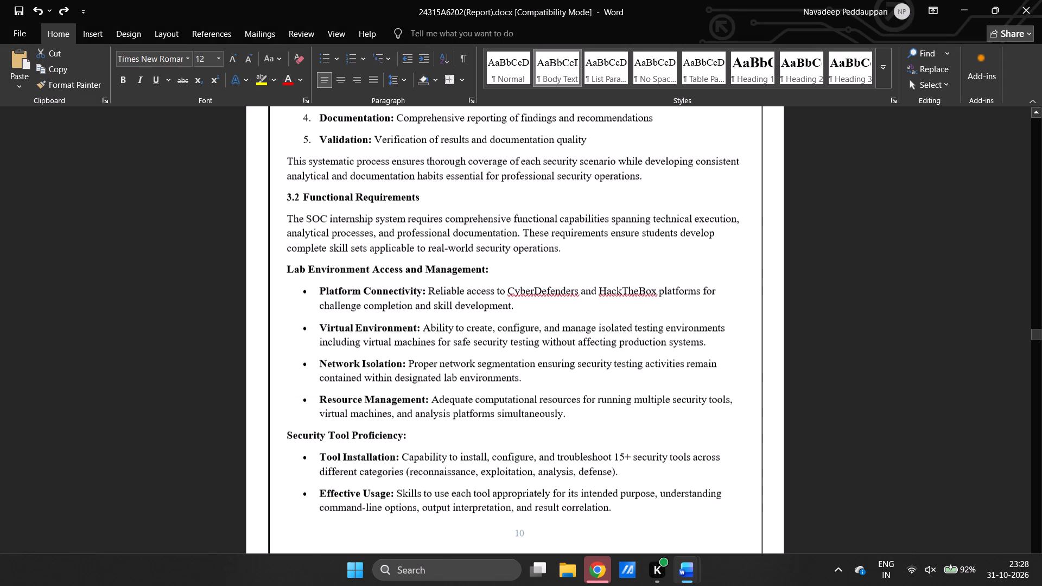
{"action": "scroll", "coordinate": [394, 315], "scroll_direction": "up", "scroll_amount": 1}
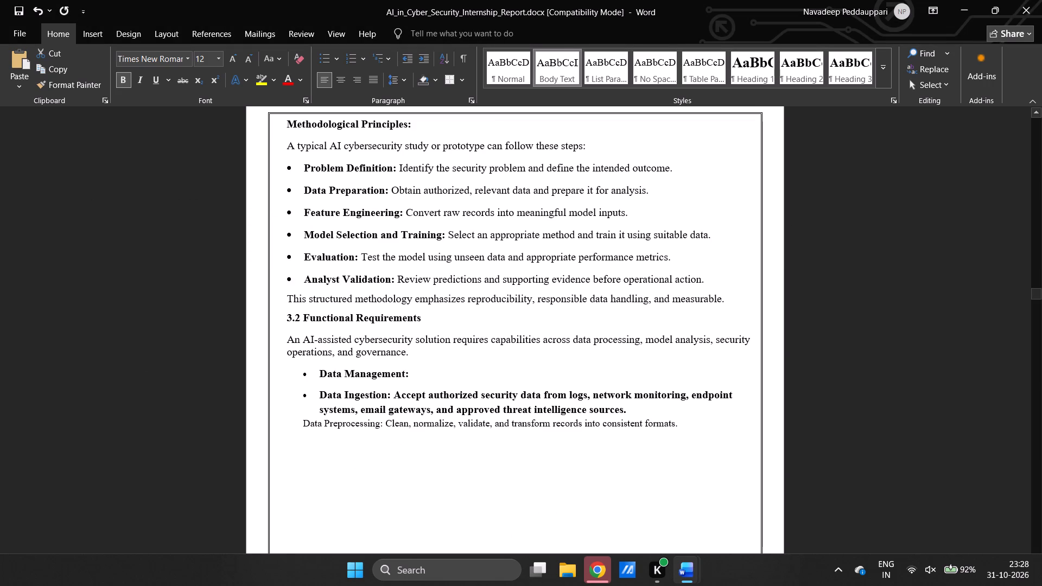
{"action": "left_click", "coordinate": [321, 375]}
{"action": "key", "text": "BackSpace"}
{"action": "key", "text": "BackSpace"}
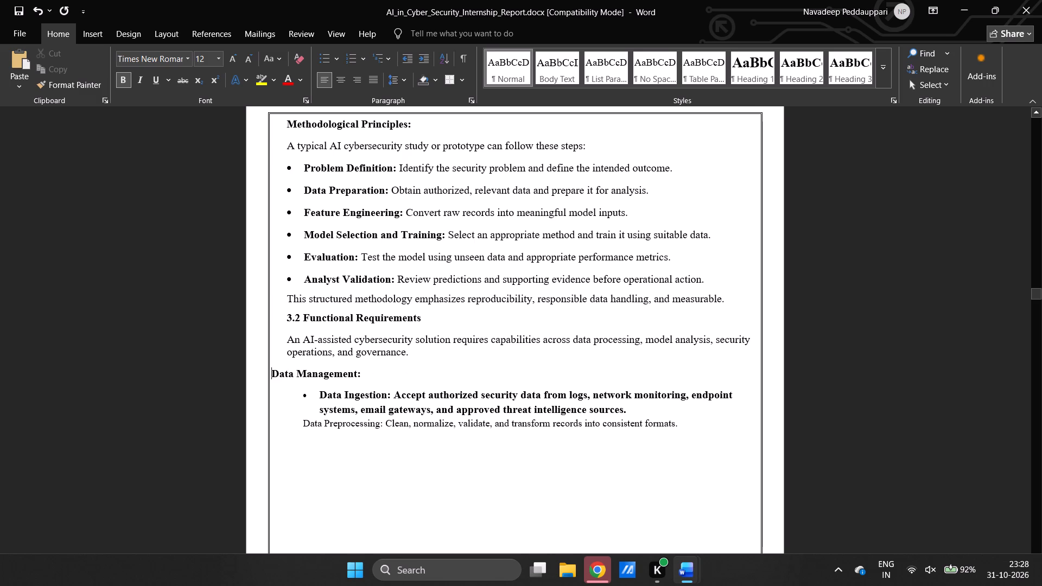
{"action": "key", "text": "Tab"}
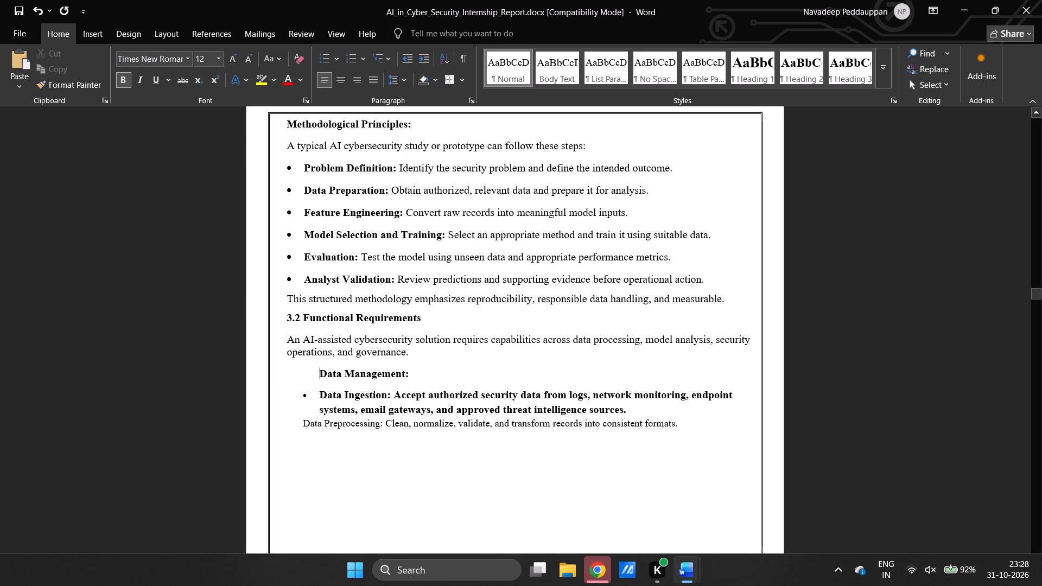
Apply the reference report's "Lab Environment Access and Management:" formatting to "Data Management:" and remove its extra indent to align with the body text.
{"action": "left_click_drag", "start_coordinate": [287, 314], "coordinate": [415, 320]}
{"action": "left_click", "coordinate": [354, 359]}
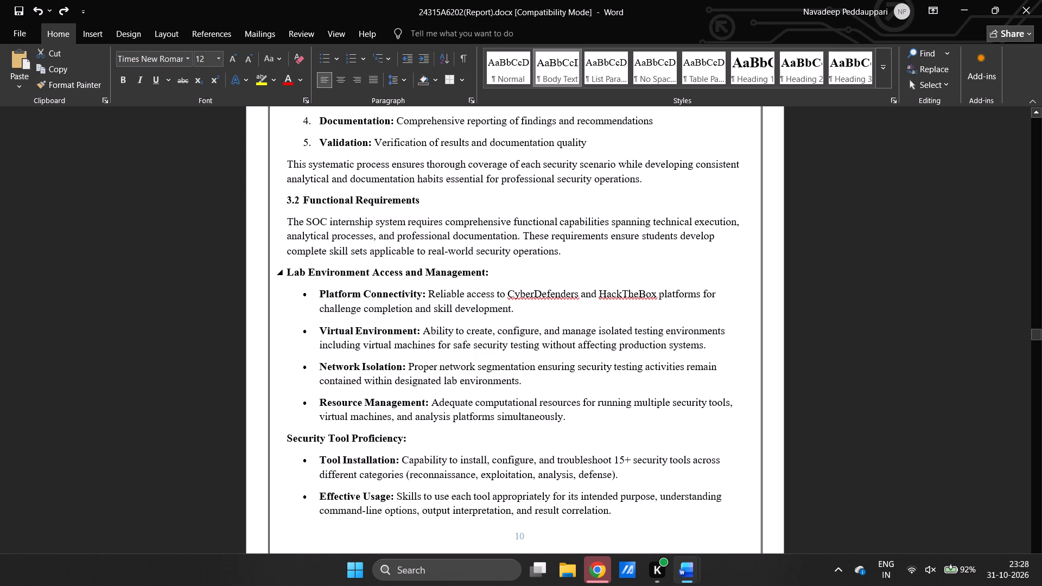
{"action": "left_click_drag", "start_coordinate": [285, 272], "coordinate": [448, 292]}
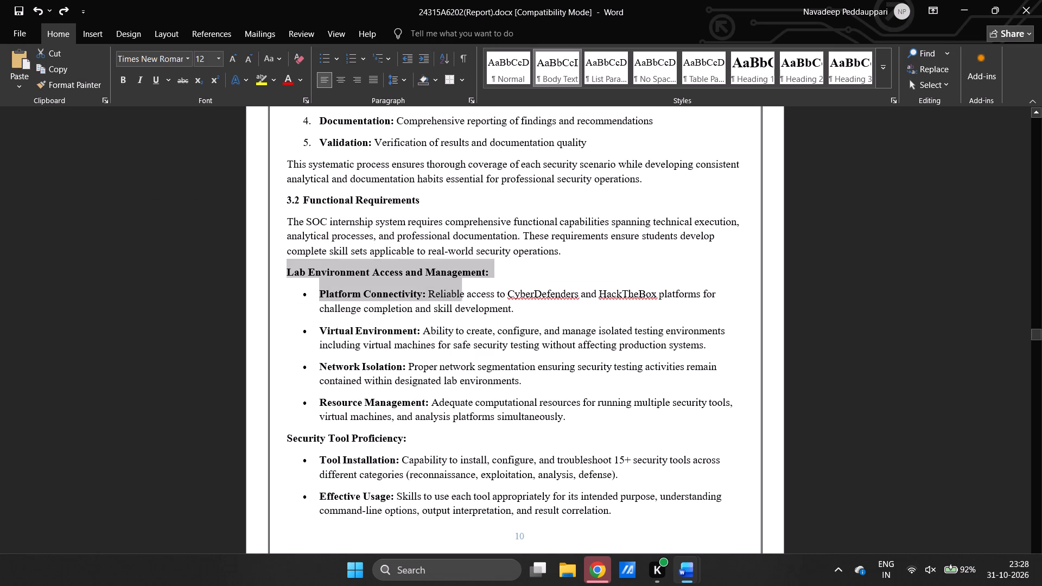
{"action": "left_click_drag", "start_coordinate": [448, 292], "coordinate": [501, 273]}
{"action": "key", "text": "ctrl+alt+c"}
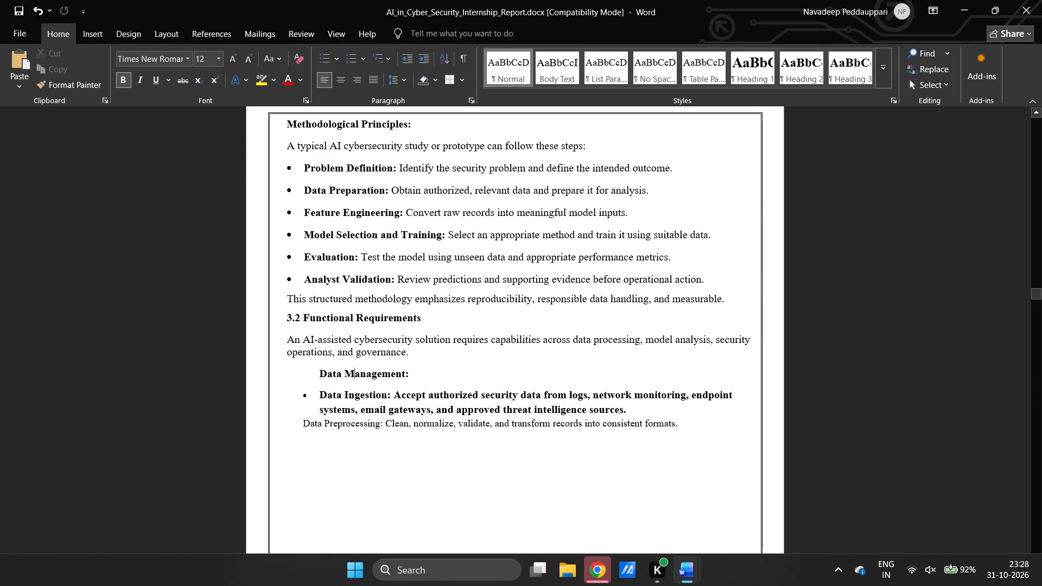
{"action": "left_click_drag", "start_coordinate": [316, 374], "coordinate": [430, 373]}
{"action": "key", "text": "ctrl+alt+v"}
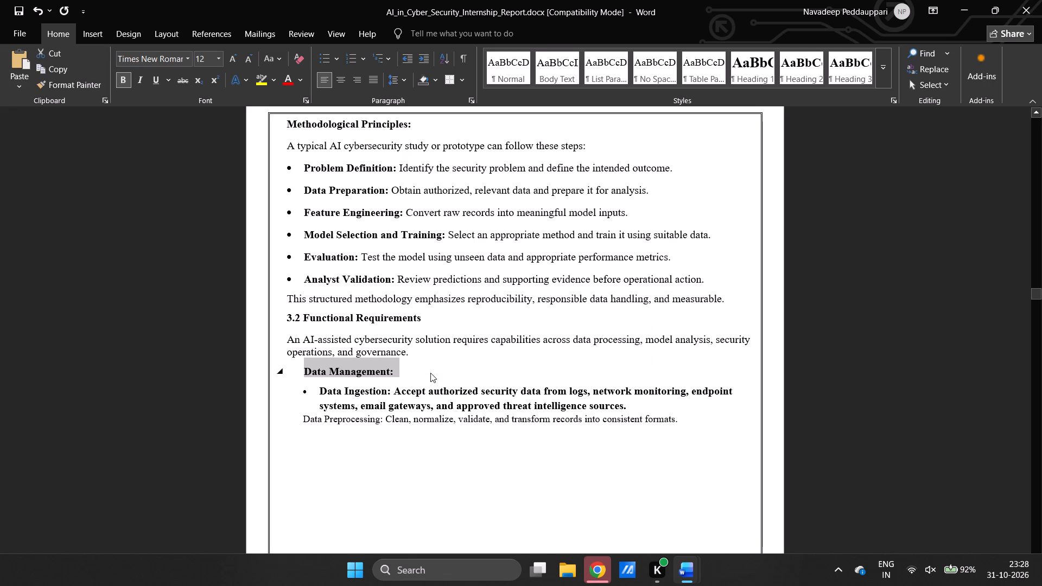
{"action": "key", "text": "Left"}
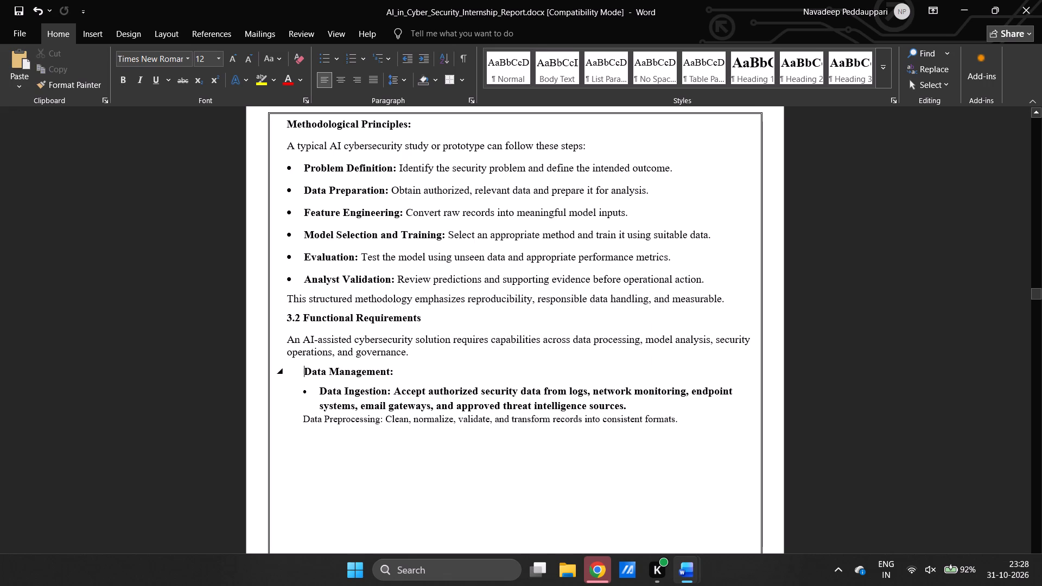
{"action": "key", "text": "BackSpace"}
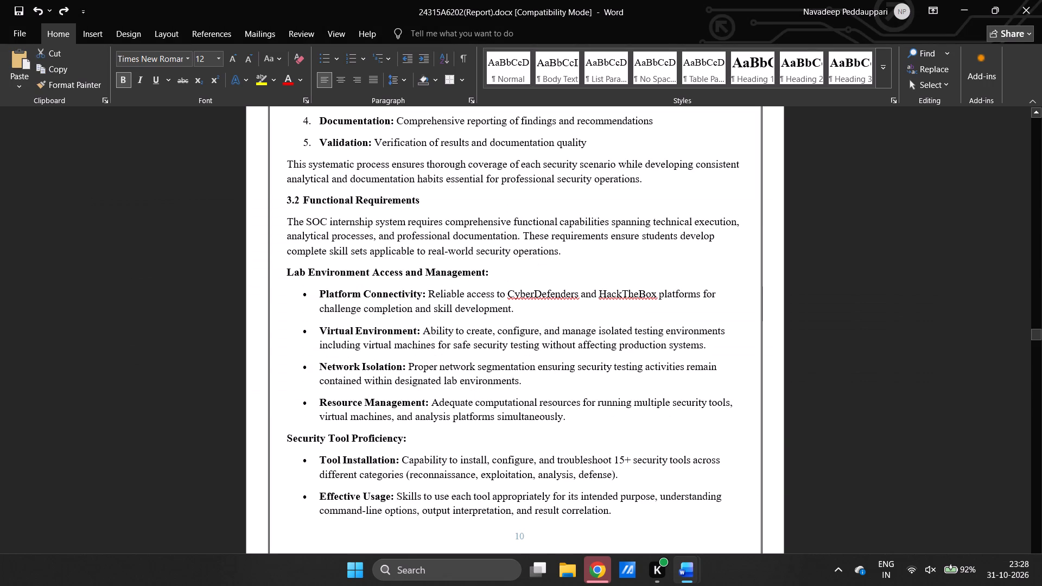
Remove the existing bullets from the "Data Ingestion" and "Data Protection" items under "Data Management:".
{"action": "scroll", "coordinate": [430, 373], "scroll_direction": "down", "scroll_amount": 1}
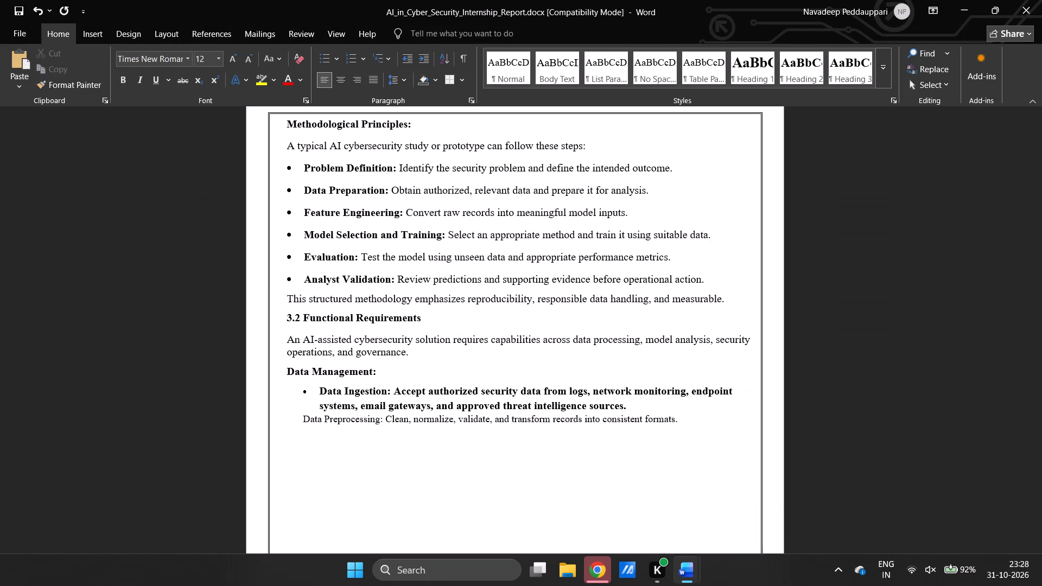
{"action": "scroll", "coordinate": [442, 403], "scroll_direction": "down", "scroll_amount": 1}
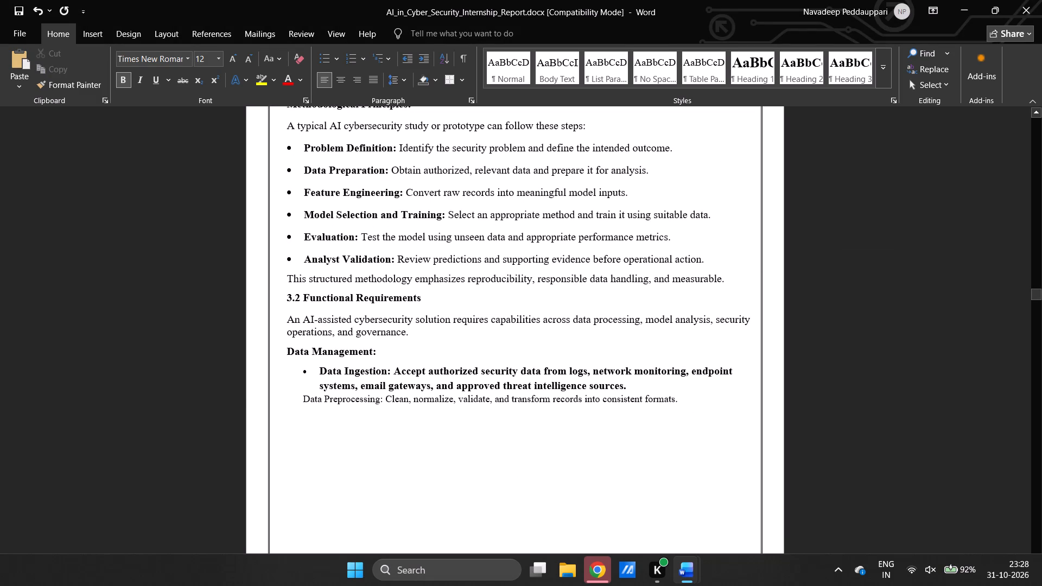
{"action": "scroll", "coordinate": [442, 403], "scroll_direction": "down", "scroll_amount": 7}
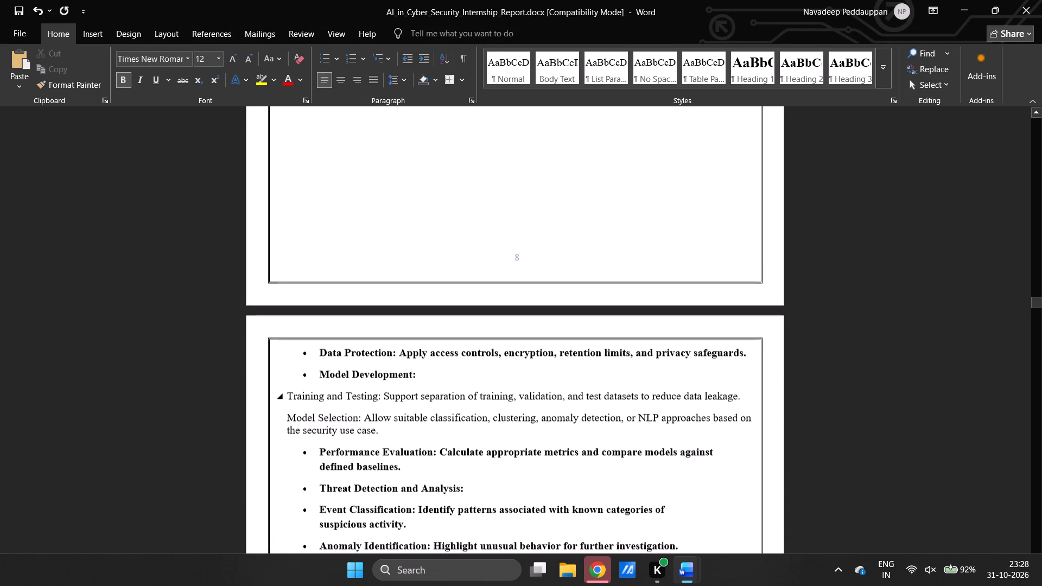
{"action": "scroll", "coordinate": [442, 403], "scroll_direction": "up", "scroll_amount": 3}
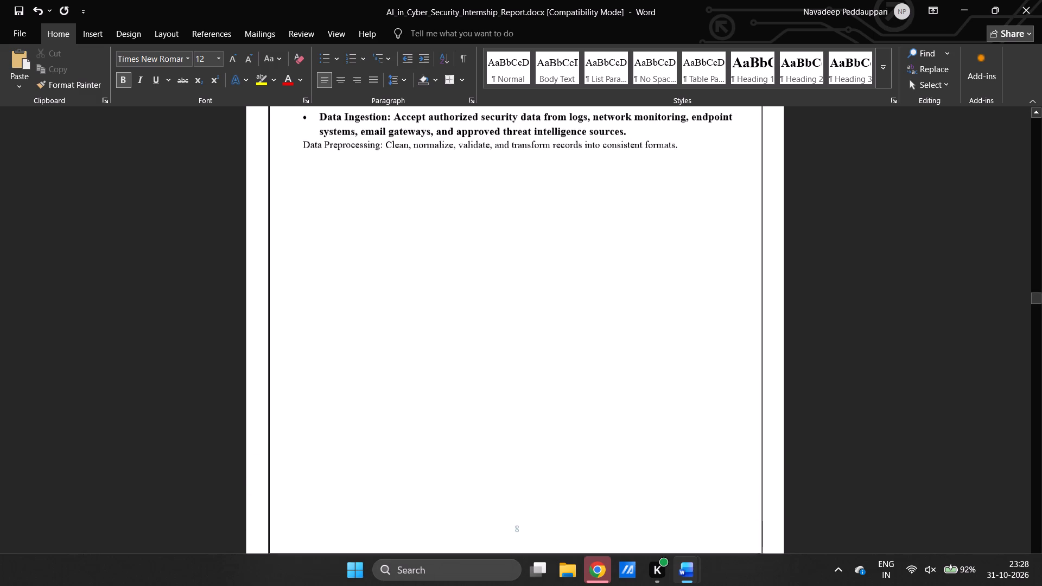
{"action": "scroll", "coordinate": [442, 403], "scroll_direction": "up", "scroll_amount": 1}
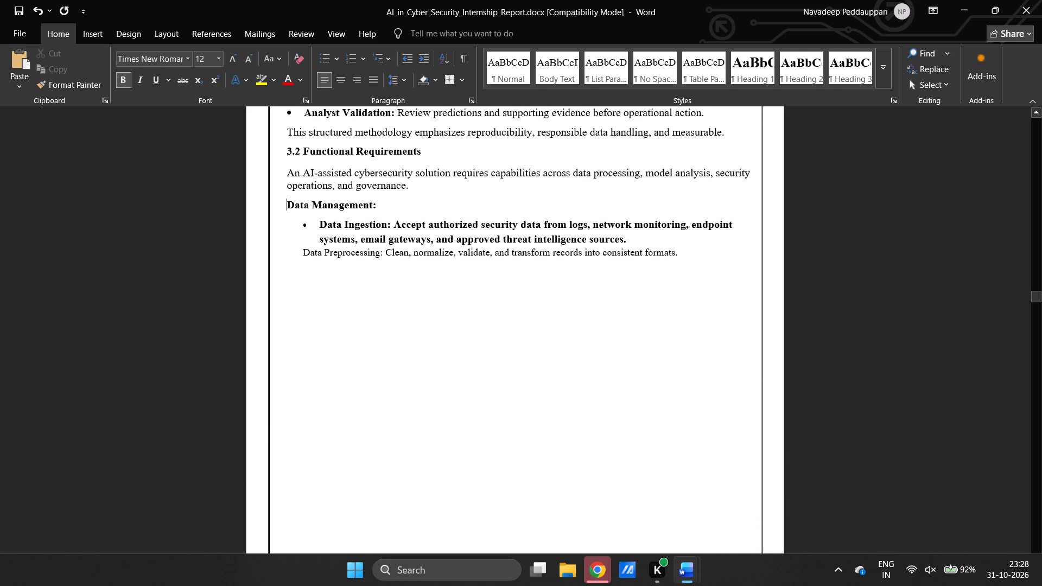
{"action": "left_click", "coordinate": [323, 230]}
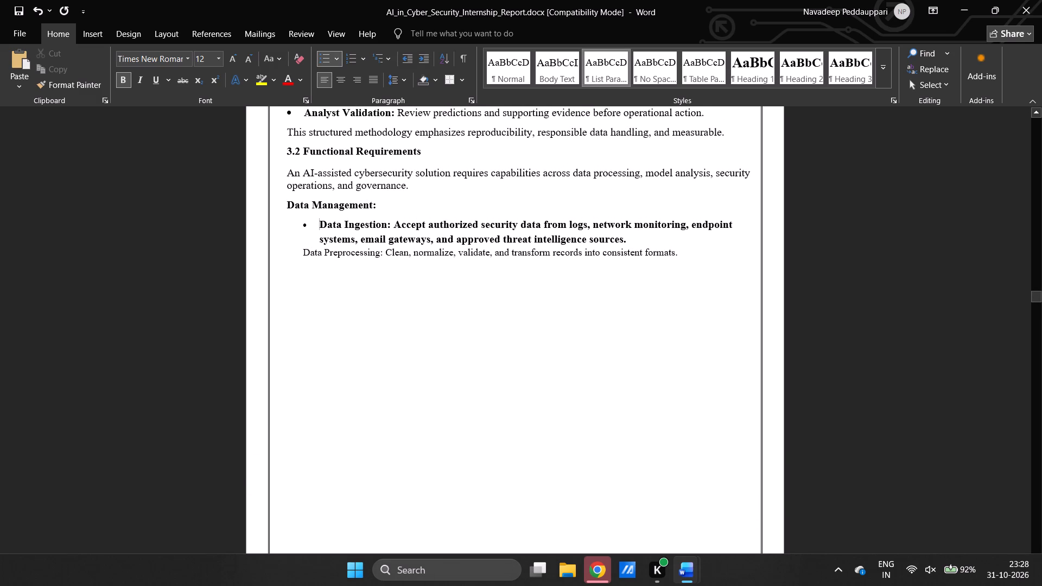
{"action": "key", "text": "BackSpace"}
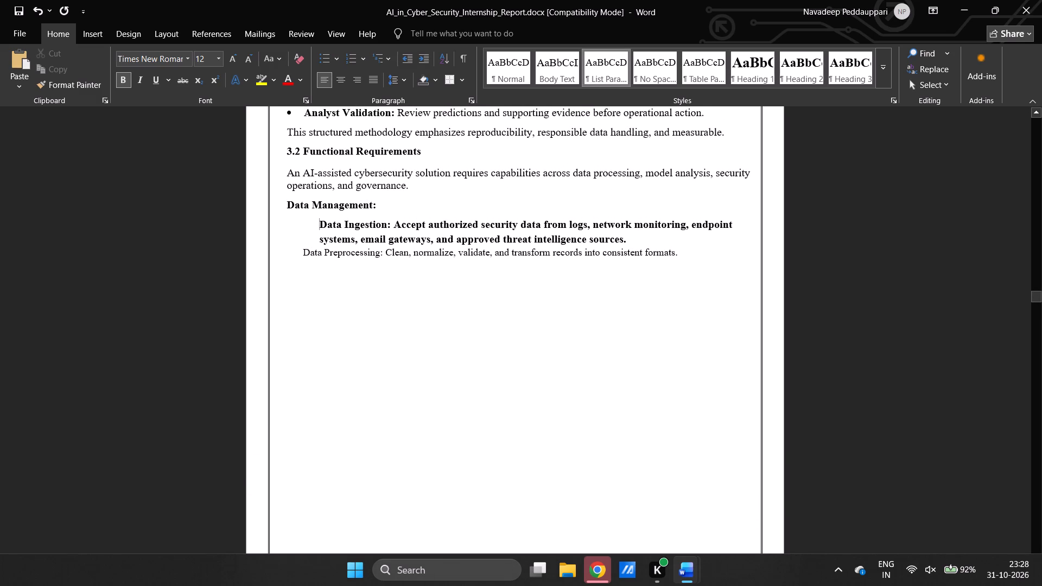
{"action": "scroll", "coordinate": [320, 221], "scroll_direction": "down", "scroll_amount": 5}
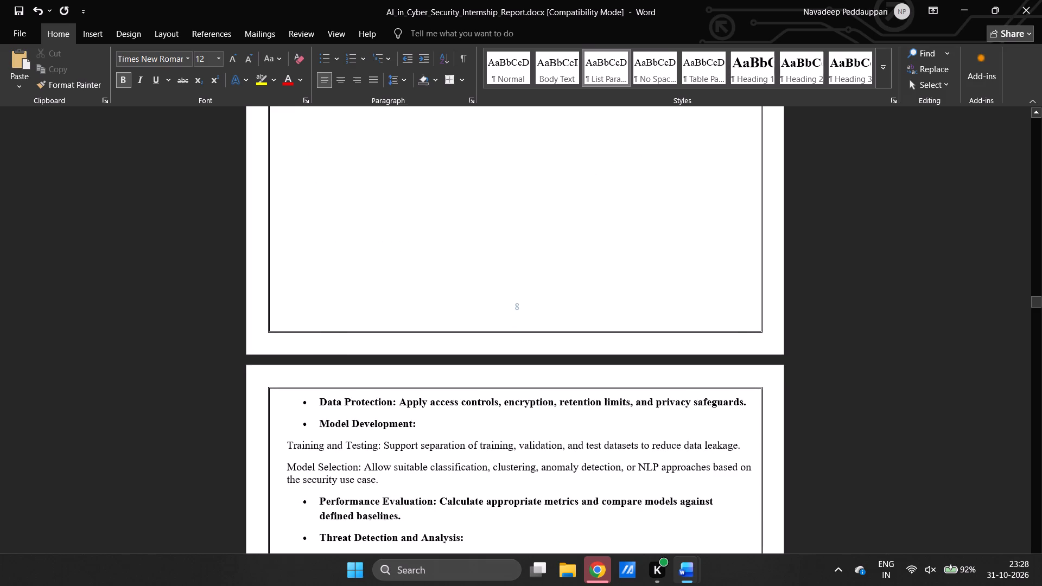
{"action": "left_click", "coordinate": [319, 402]}
{"action": "key", "text": "BackSpace"}
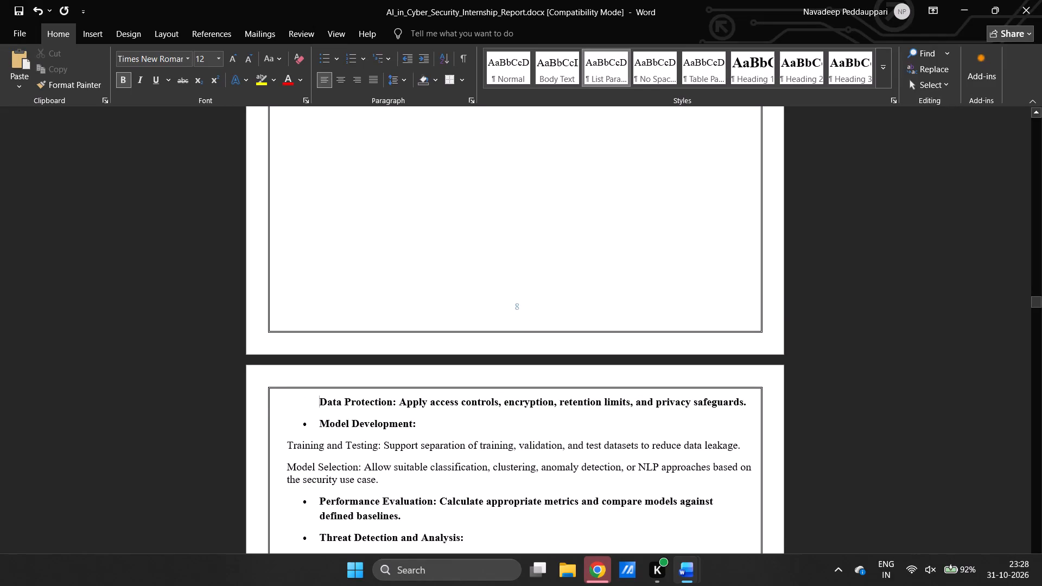
Apply bullets to the items from "Data Ingestion" through "Data Protection" under "Data Management:".
{"action": "scroll", "coordinate": [319, 402], "scroll_direction": "up", "scroll_amount": 8}
{"action": "left_click_drag", "start_coordinate": [314, 426], "coordinate": [341, 448]}
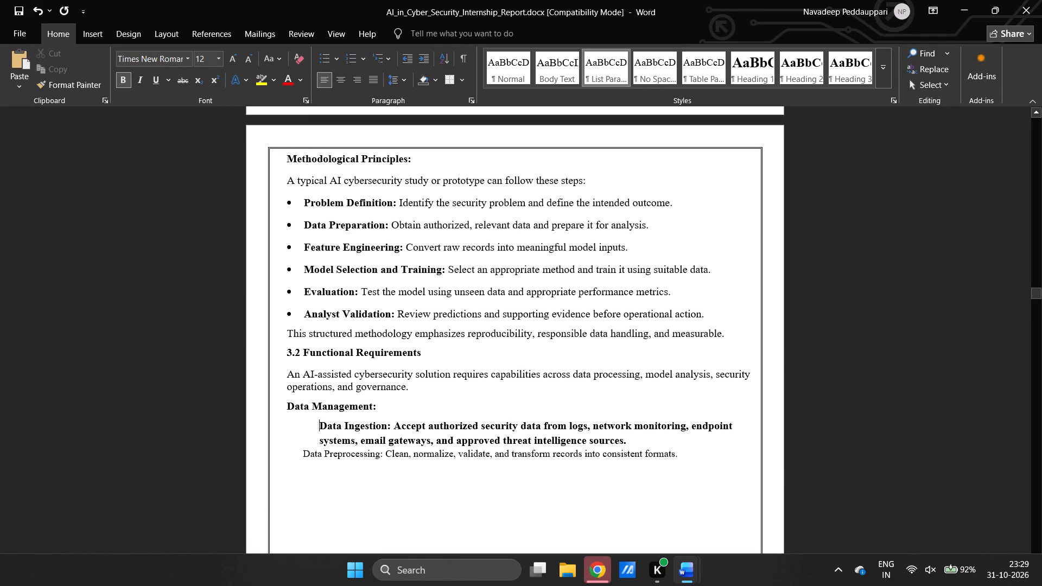
{"action": "left_click_drag", "start_coordinate": [341, 448], "coordinate": [520, 579]}
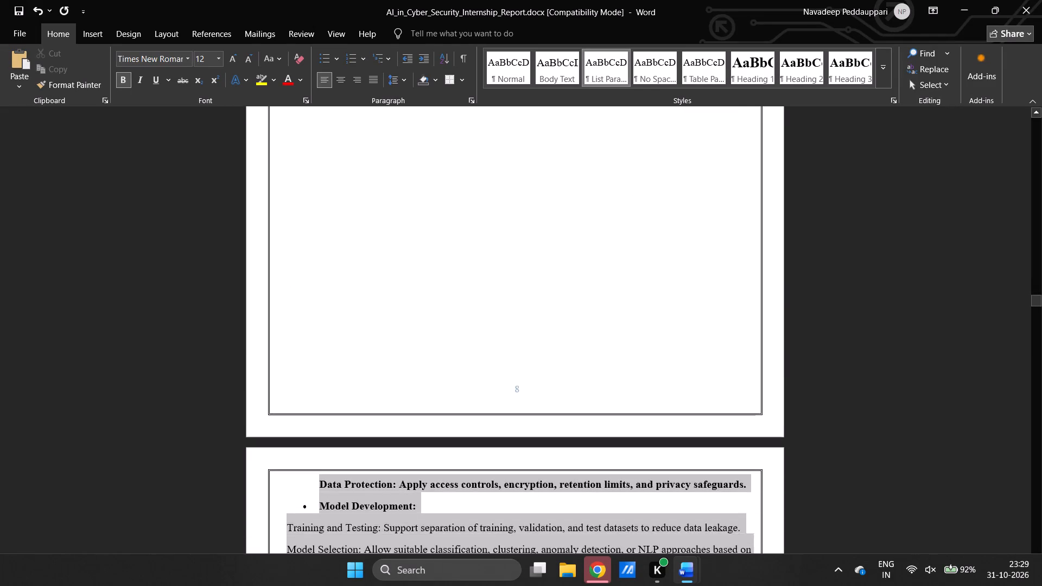
{"action": "left_click_drag", "start_coordinate": [520, 579], "coordinate": [757, 433]}
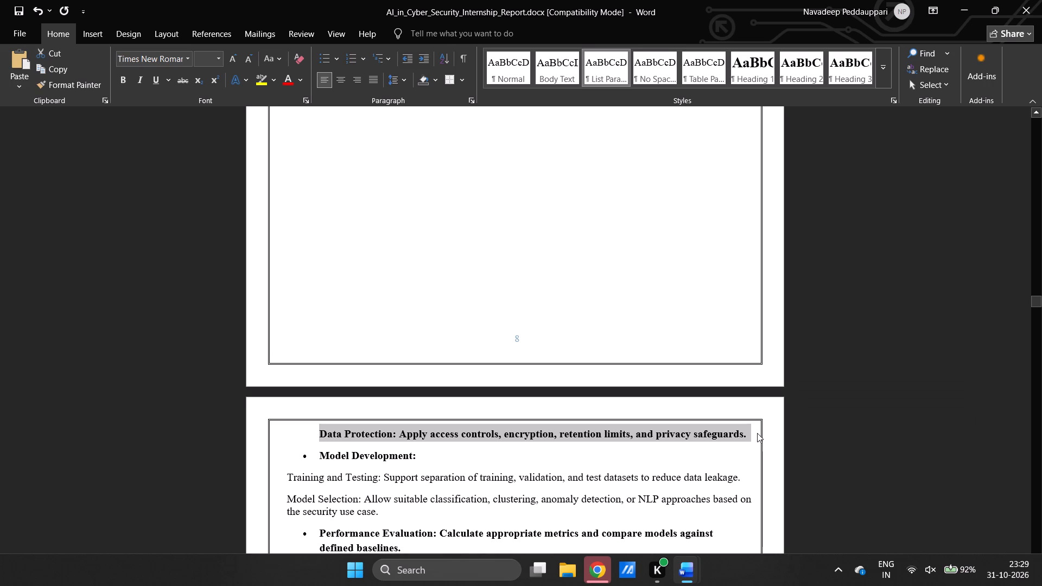
{"action": "left_click", "coordinate": [334, 55]}
{"action": "left_click", "coordinate": [366, 141]}
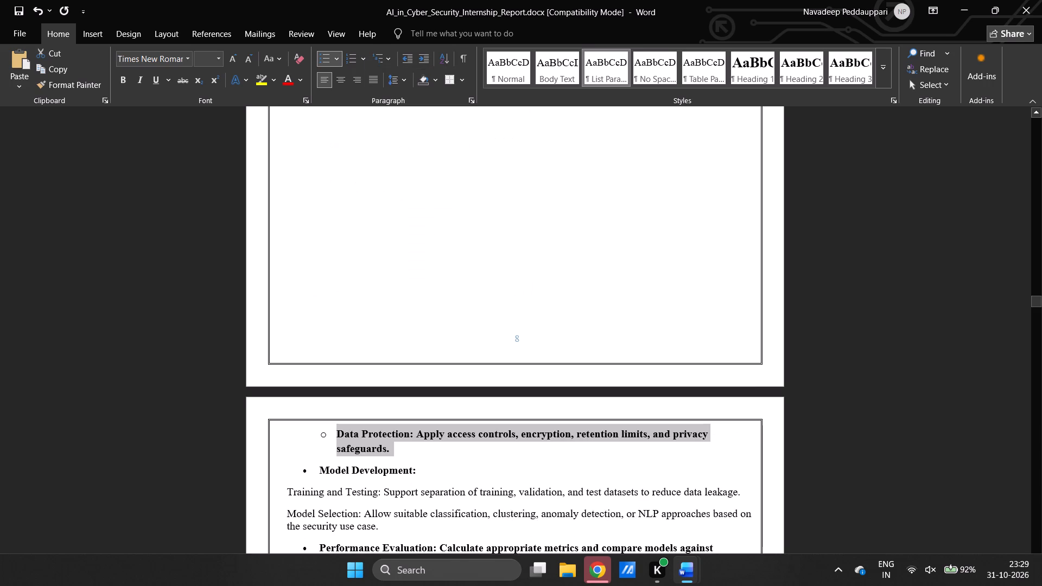
Remove the hollow bullet and the indent from the "Data Ingestion" item.
{"action": "scroll", "coordinate": [366, 141], "scroll_direction": "up", "scroll_amount": 4}
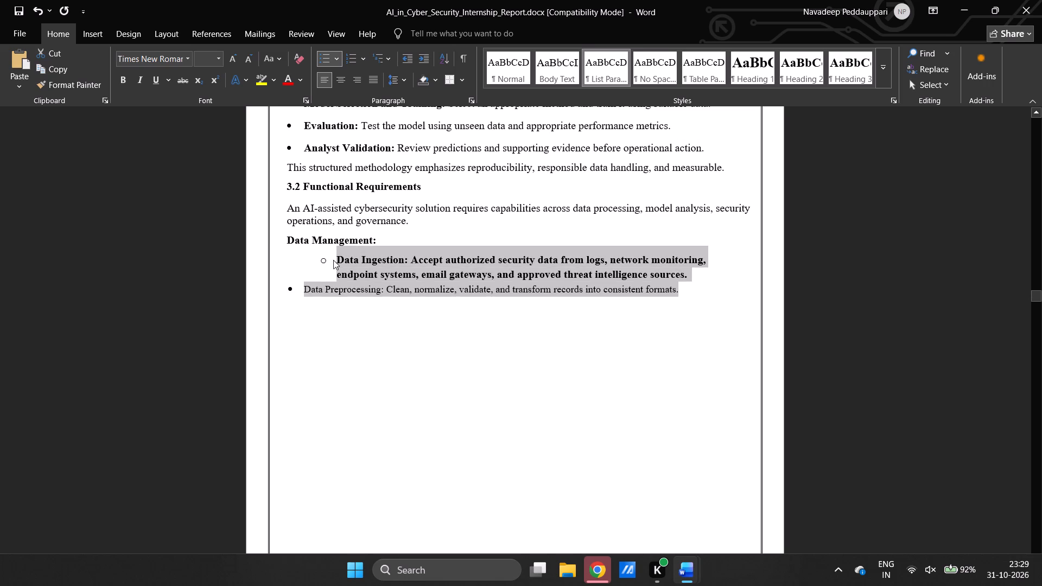
{"action": "left_click", "coordinate": [335, 259]}
{"action": "key", "text": "BackSpace"}
{"action": "key", "text": "BackSpace"}
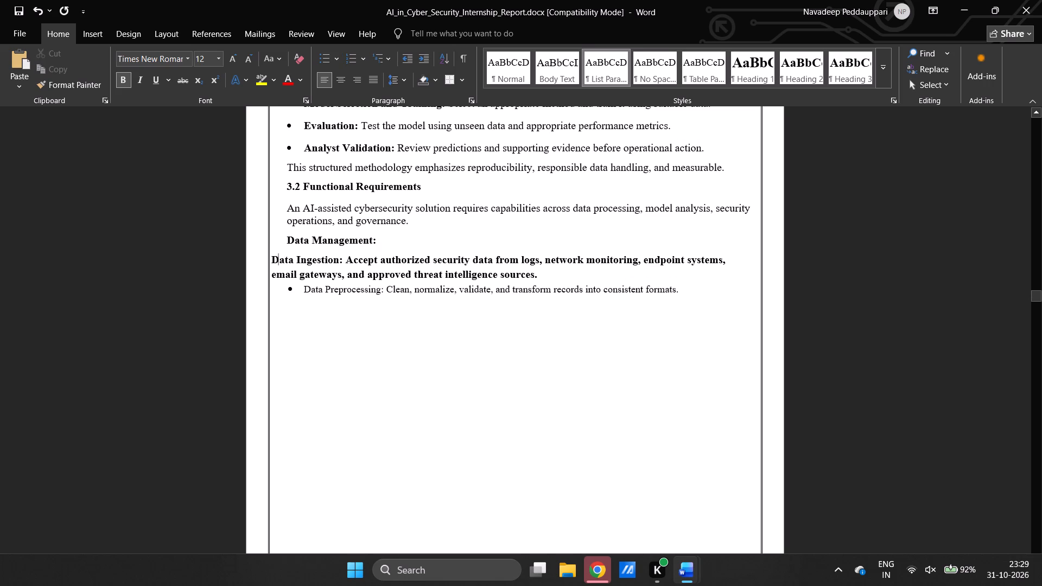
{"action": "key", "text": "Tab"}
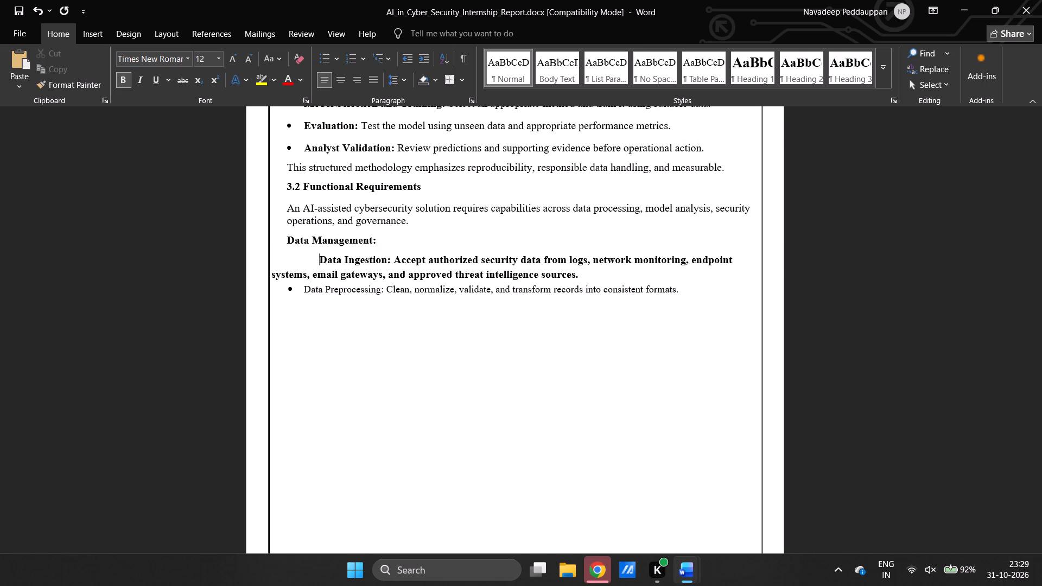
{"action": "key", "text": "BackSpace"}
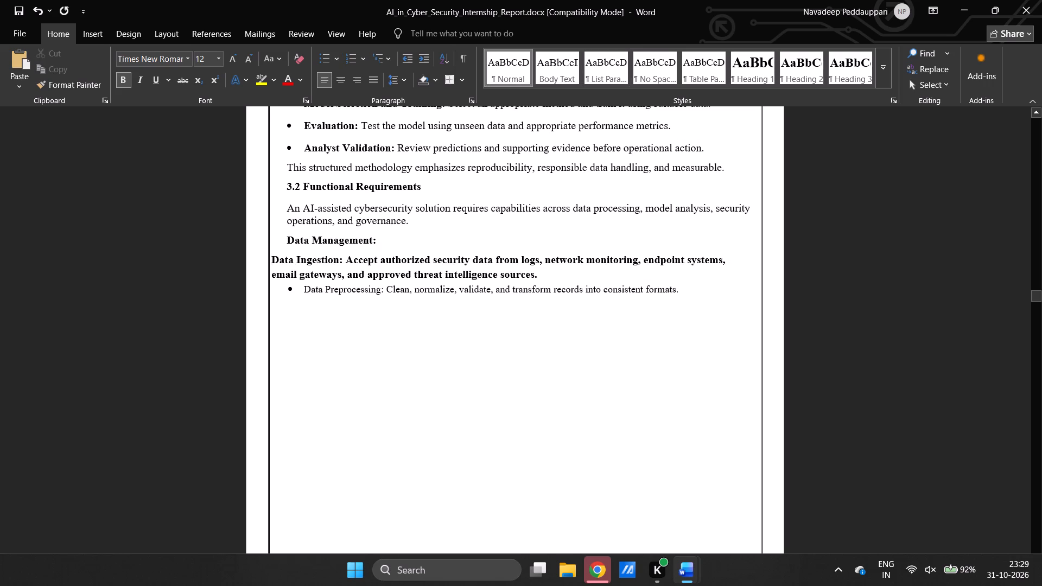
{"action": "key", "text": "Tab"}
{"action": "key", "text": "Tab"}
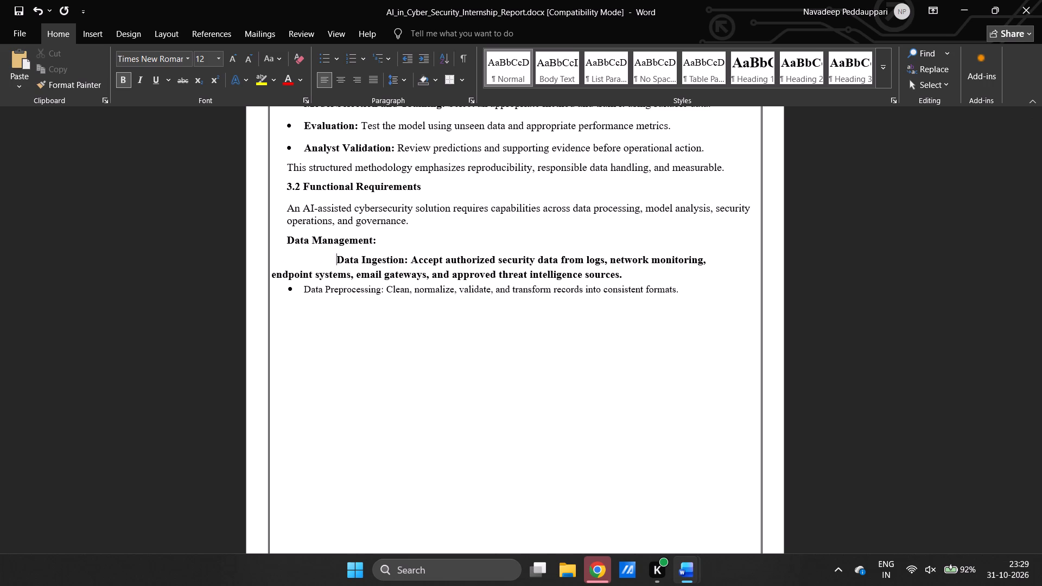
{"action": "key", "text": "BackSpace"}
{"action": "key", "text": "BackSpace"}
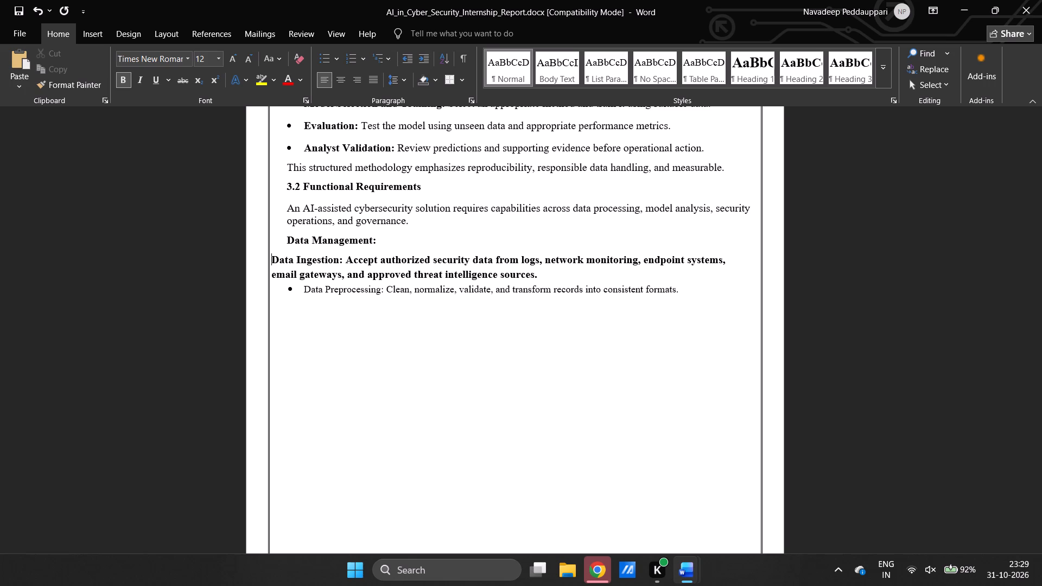
Apply solid round bullets to the "Data Ingestion" and "Data Preprocessing" items under "Data Management:".
{"action": "left_click_drag", "start_coordinate": [273, 259], "coordinate": [618, 283]}
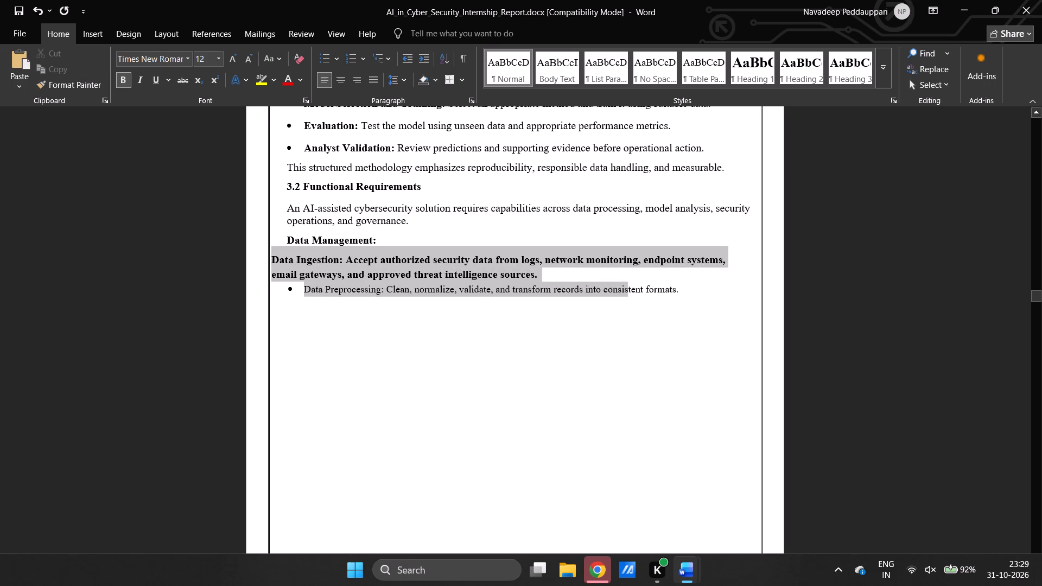
{"action": "left_click_drag", "start_coordinate": [618, 283], "coordinate": [694, 298]}
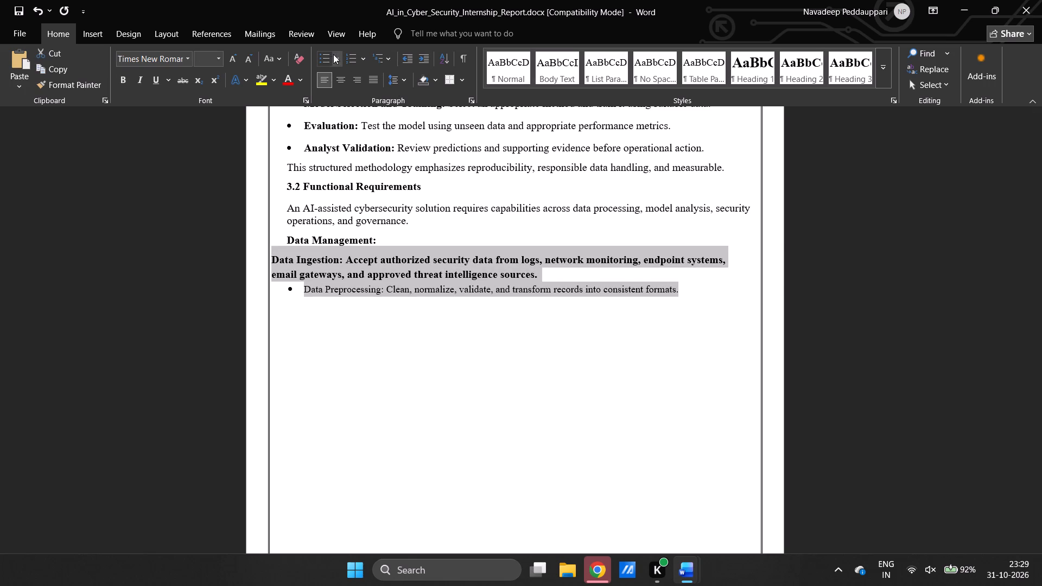
{"action": "left_click", "coordinate": [335, 56]}
{"action": "left_click", "coordinate": [358, 150]}
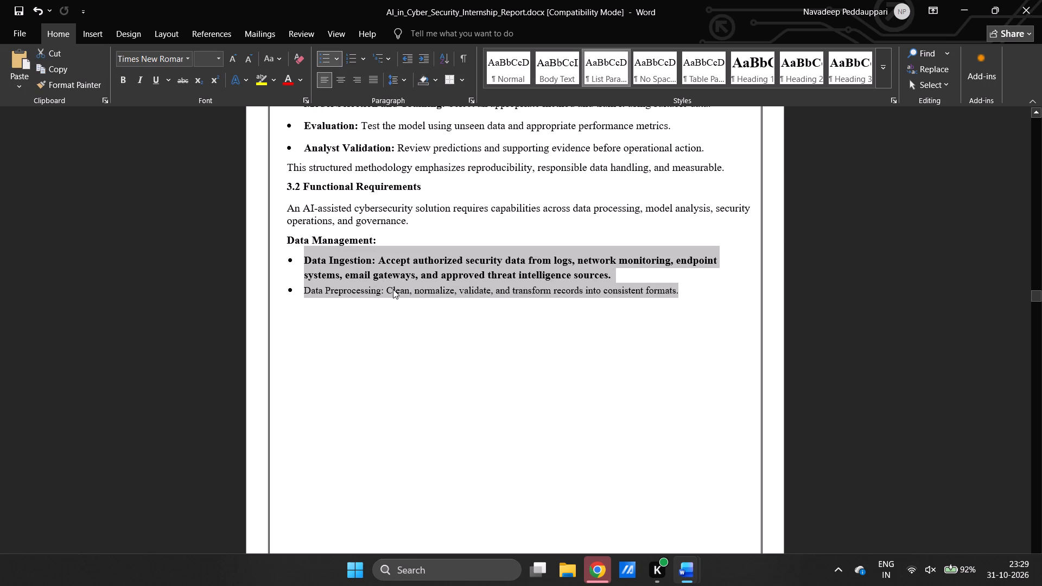
Copy the character formatting of the section 3.2 introductory paragraph onto the description text after "Data Ingestion:".
{"action": "left_click", "coordinate": [372, 208]}
{"action": "left_click", "coordinate": [339, 264]}
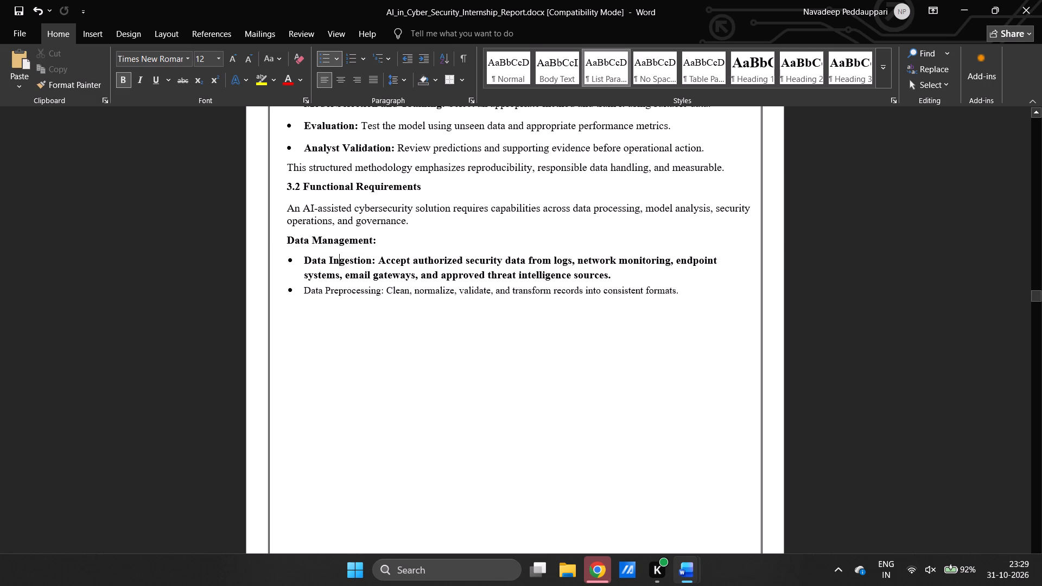
{"action": "double_click", "coordinate": [367, 205]}
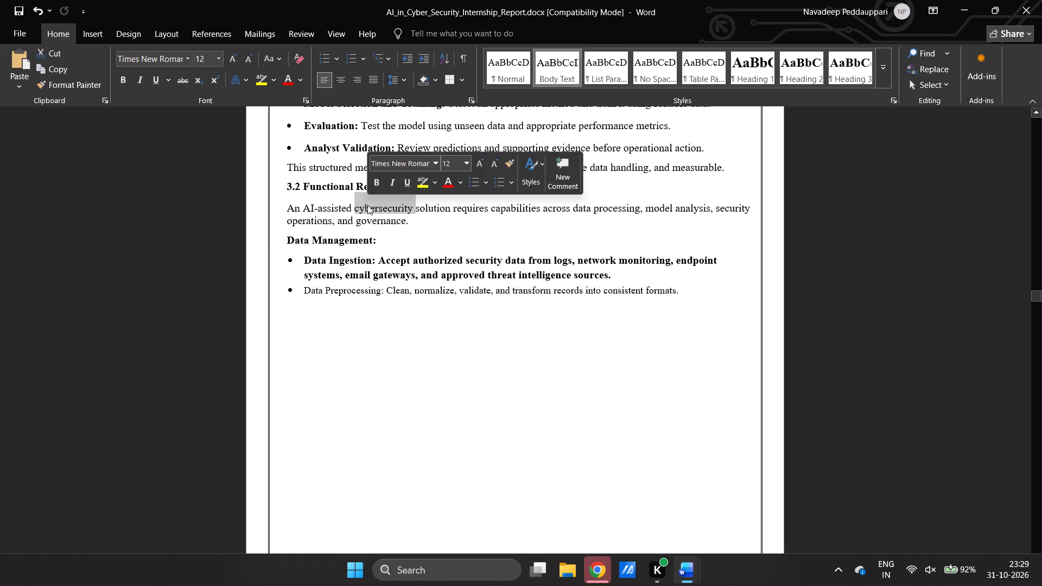
{"action": "key", "text": "ctrl+alt+c"}
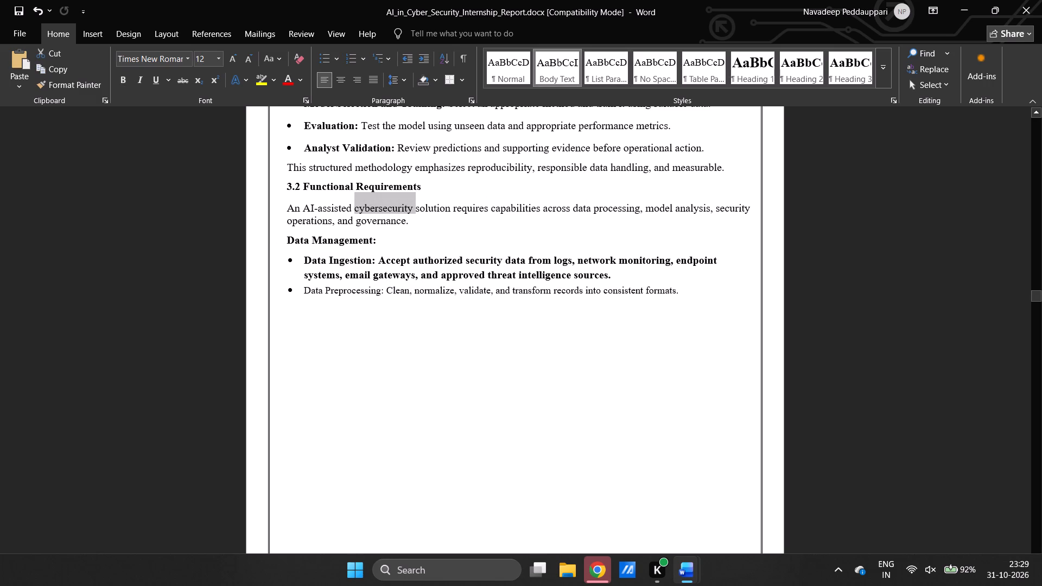
{"action": "left_click_drag", "start_coordinate": [379, 261], "coordinate": [627, 277]}
{"action": "key", "text": "ctrl+alt+v"}
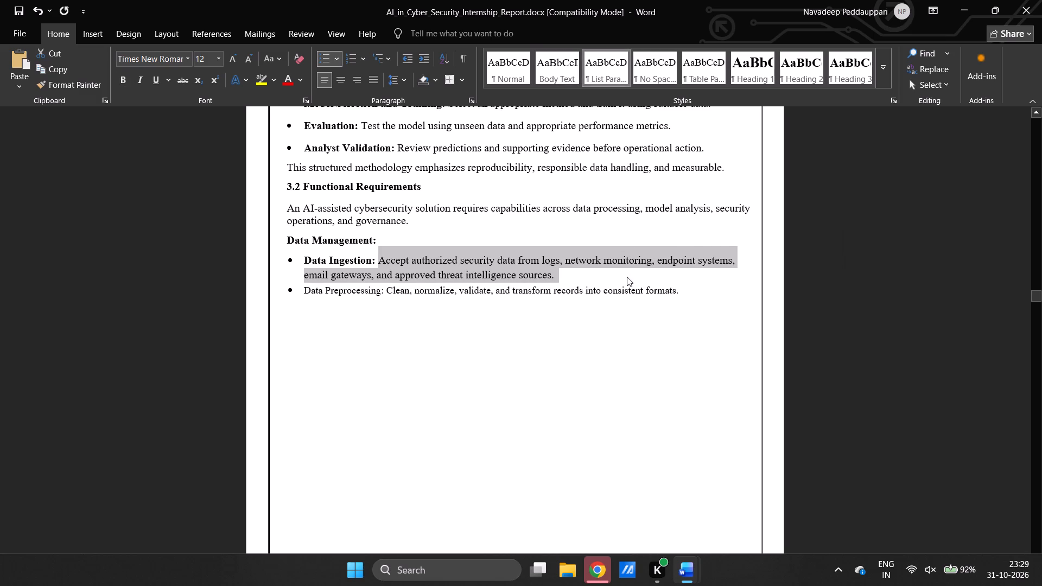
Copy the bold "Data Ingestion" label's formatting onto the "Data Preprocessing:" label.
{"action": "left_click", "coordinate": [356, 296]}
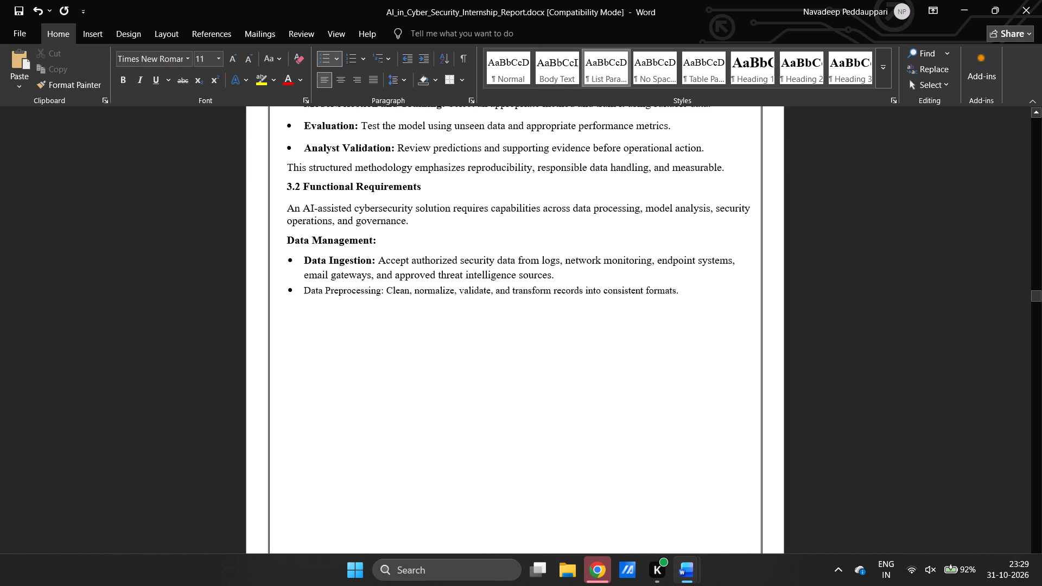
{"action": "left_click_drag", "start_coordinate": [304, 259], "coordinate": [357, 259]}
{"action": "key", "text": "ctrl+alt+c"}
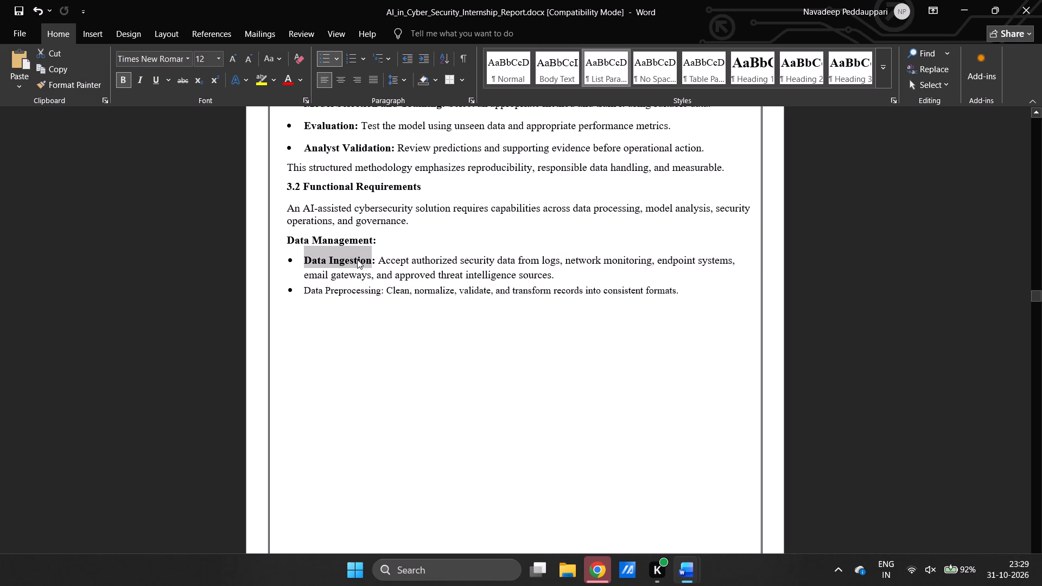
{"action": "left_click_drag", "start_coordinate": [304, 289], "coordinate": [382, 294]}
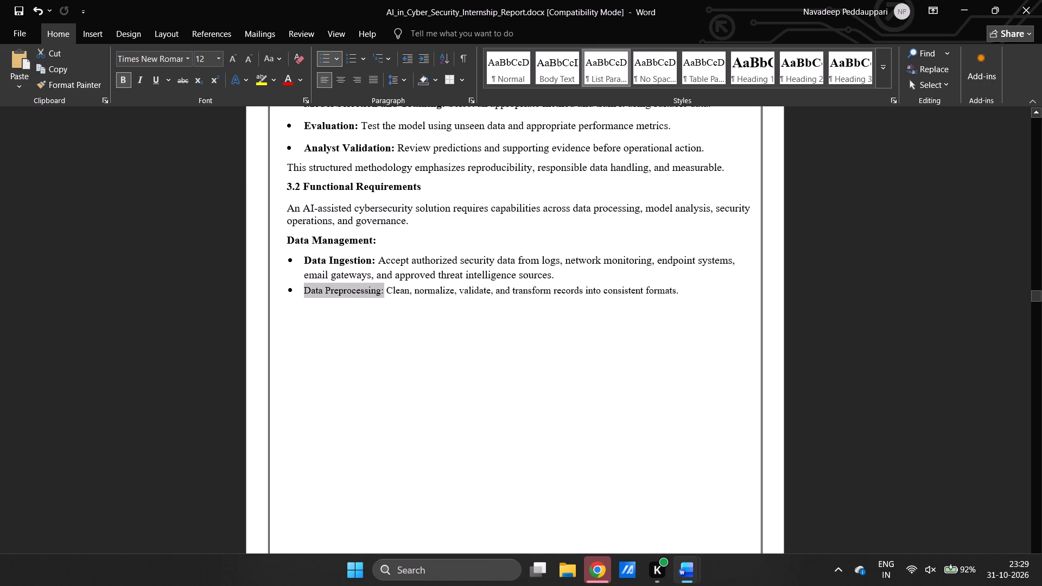
{"action": "left_click_drag", "start_coordinate": [382, 294], "coordinate": [386, 292]}
{"action": "key", "text": "ctrl+alt+v"}
Apply the copied "Data Ingestion" label formatting to the "Data Protection:" label.
{"action": "scroll", "coordinate": [386, 292], "scroll_direction": "down", "scroll_amount": 6}
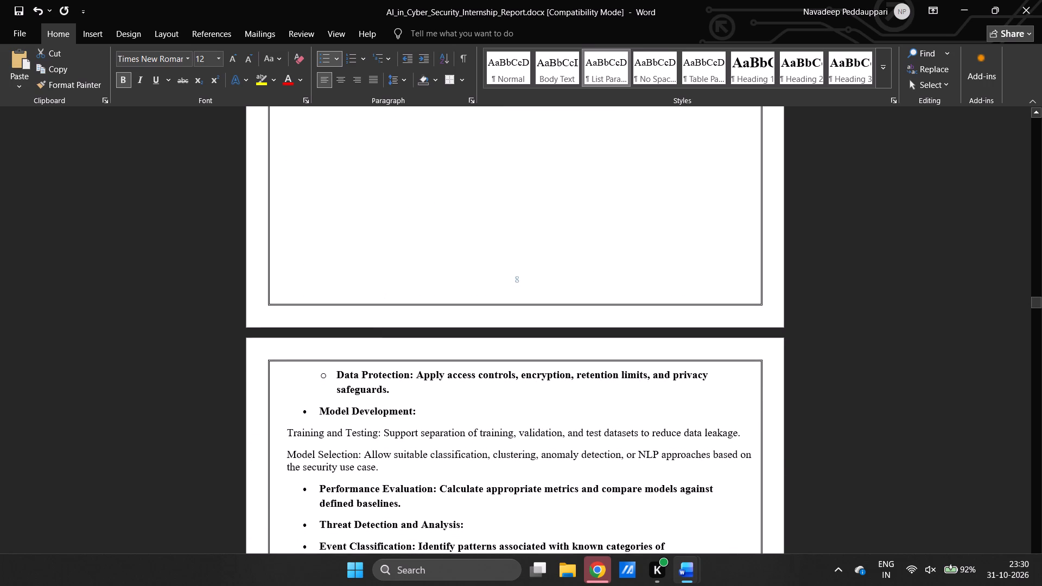
{"action": "left_click_drag", "start_coordinate": [337, 373], "coordinate": [375, 387]}
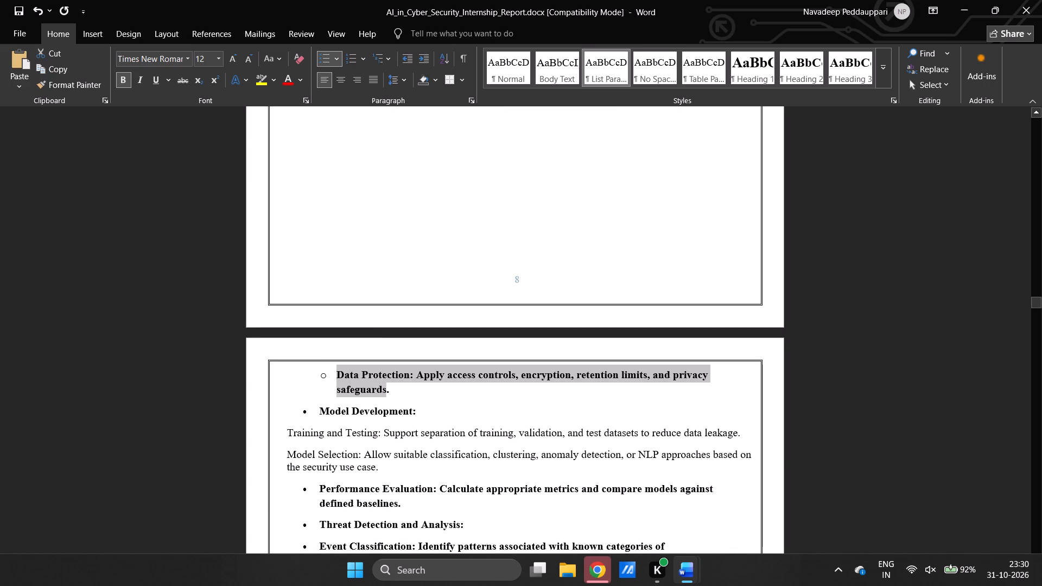
{"action": "left_click_drag", "start_coordinate": [375, 387], "coordinate": [389, 390]}
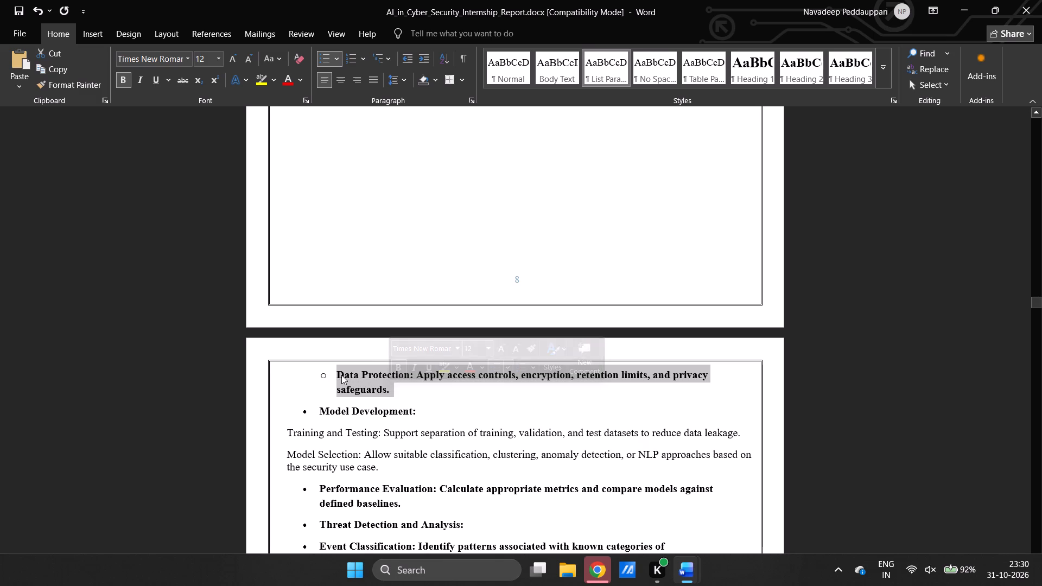
{"action": "left_click", "coordinate": [339, 375]}
{"action": "left_click_drag", "start_coordinate": [339, 375], "coordinate": [414, 374]}
{"action": "key", "text": "ctrl+alt+v"}
Remove the hollow bullet and the indent from the "Data Protection" item.
{"action": "left_click", "coordinate": [335, 373]}
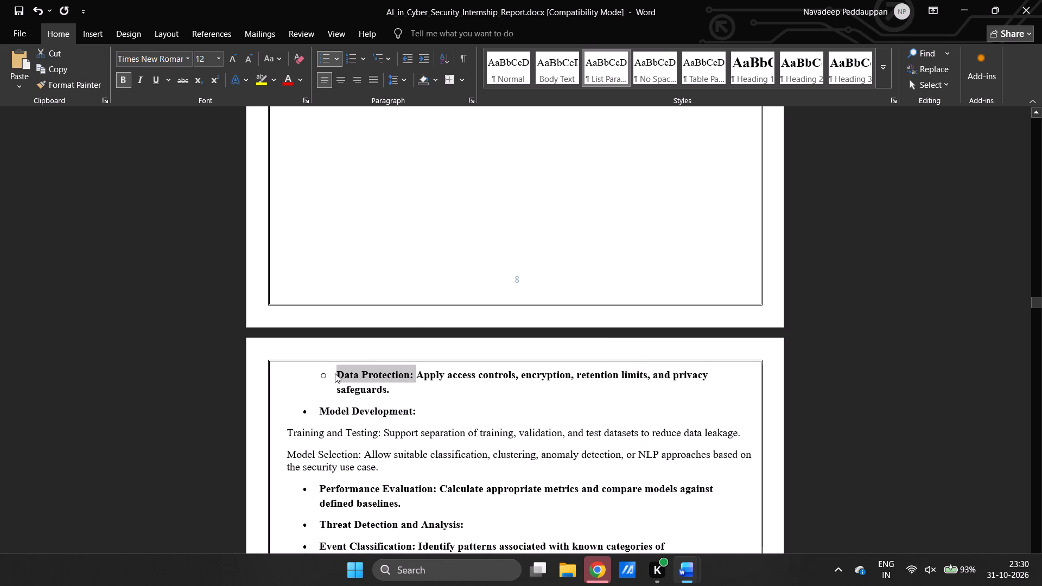
{"action": "key", "text": "BackSpace"}
{"action": "key", "text": "BackSpace"}
{"action": "key", "text": "BackSpace"}
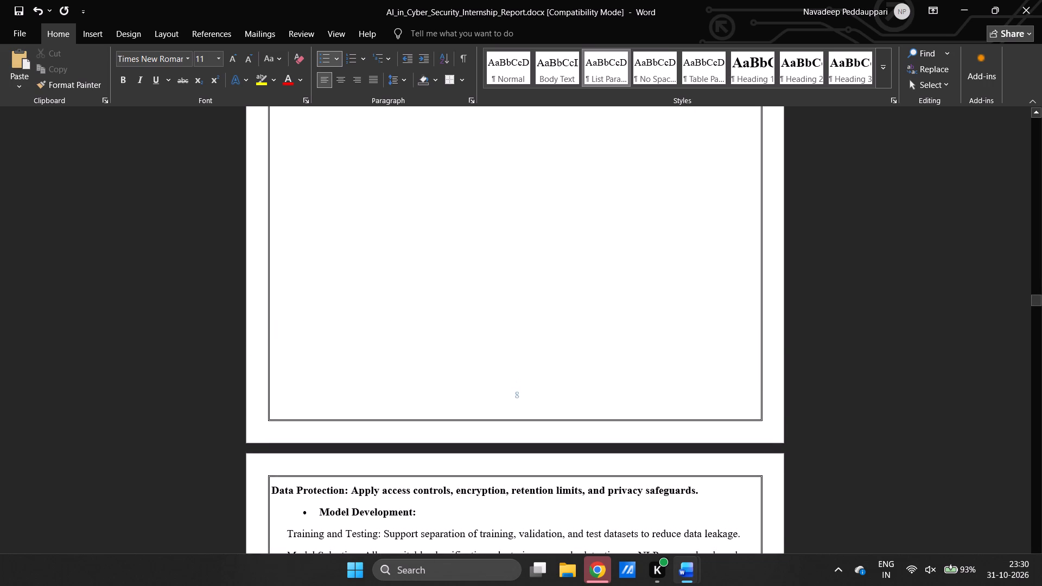
Remove the break before "Data Protection" and make it a solid-bulleted item directly below "Data Preprocessing" on page 8.
{"action": "key", "text": "Return"}
{"action": "scroll", "coordinate": [335, 373], "scroll_direction": "up", "scroll_amount": 3}
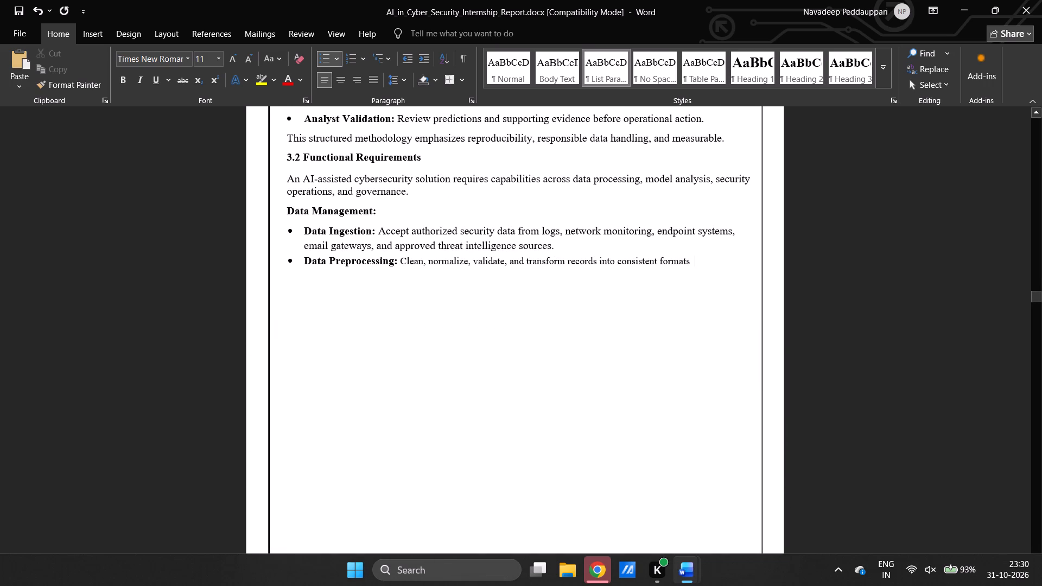
{"action": "key", "text": "BackSpace"}
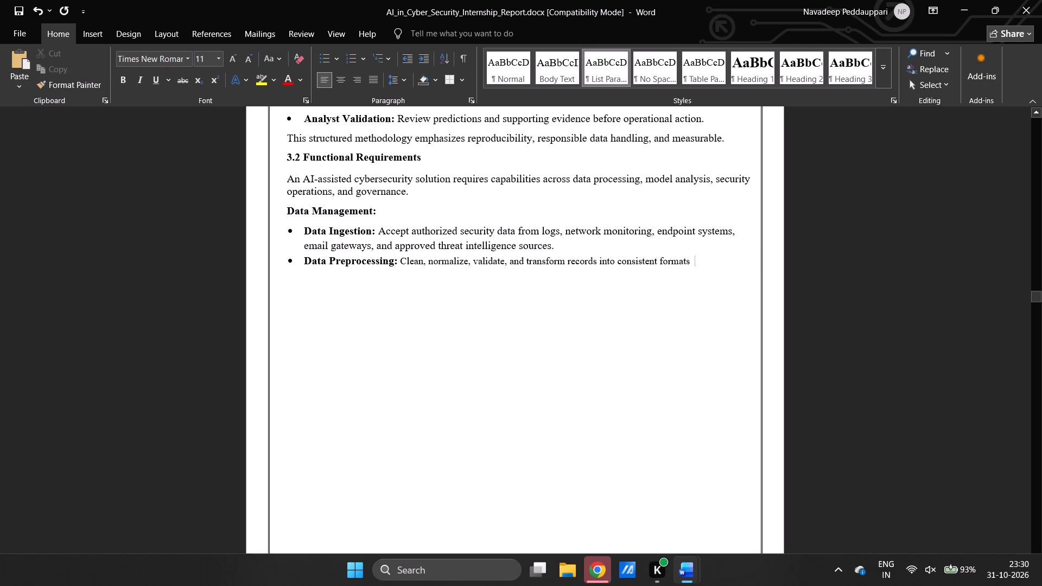
{"action": "scroll", "coordinate": [335, 373], "scroll_direction": "down", "scroll_amount": 8}
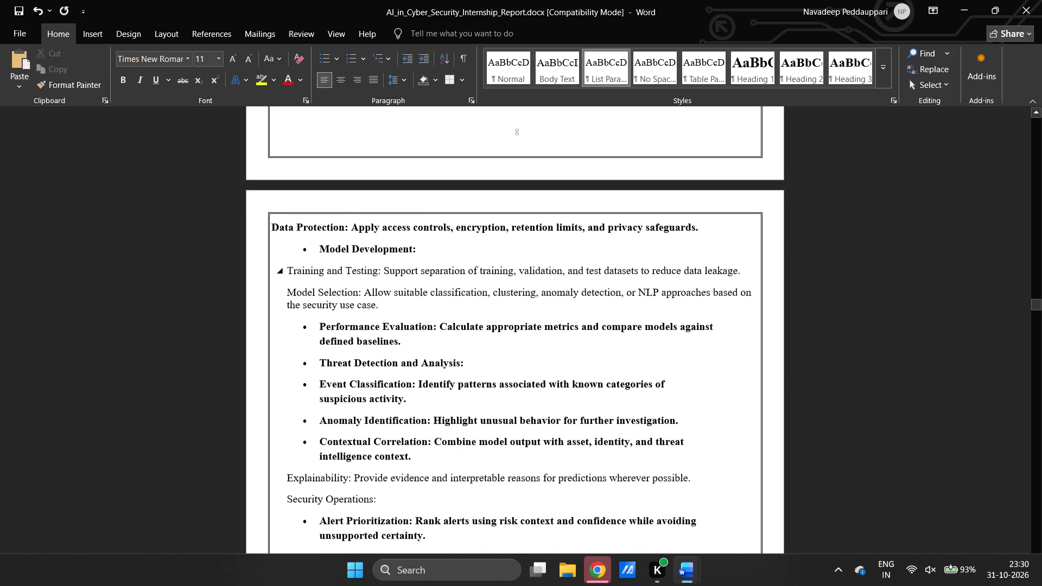
{"action": "left_click", "coordinate": [274, 226]}
{"action": "key", "text": "Return"}
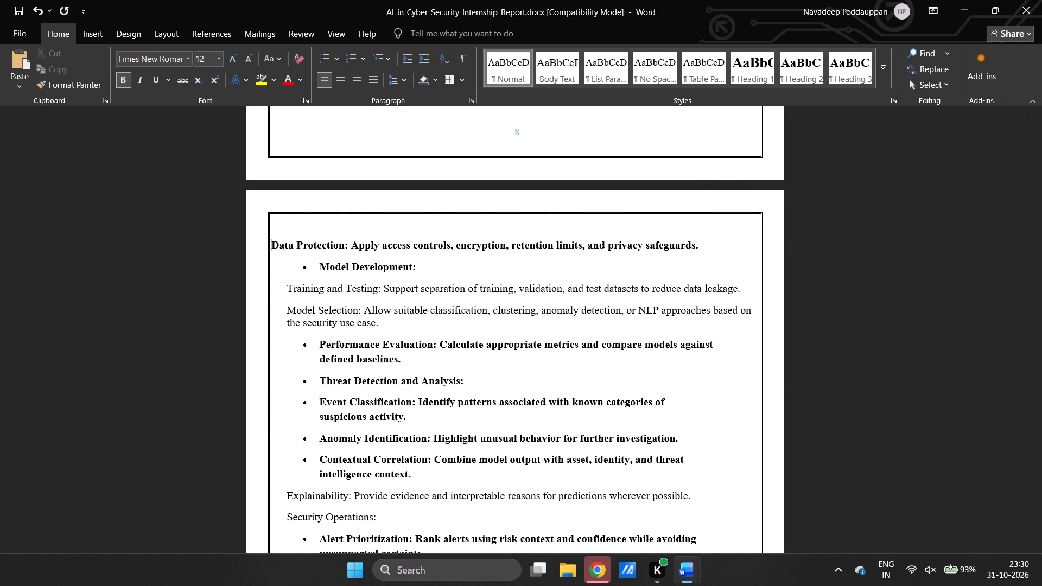
{"action": "key", "text": "BackSpace"}
{"action": "key", "text": "BackSpace"}
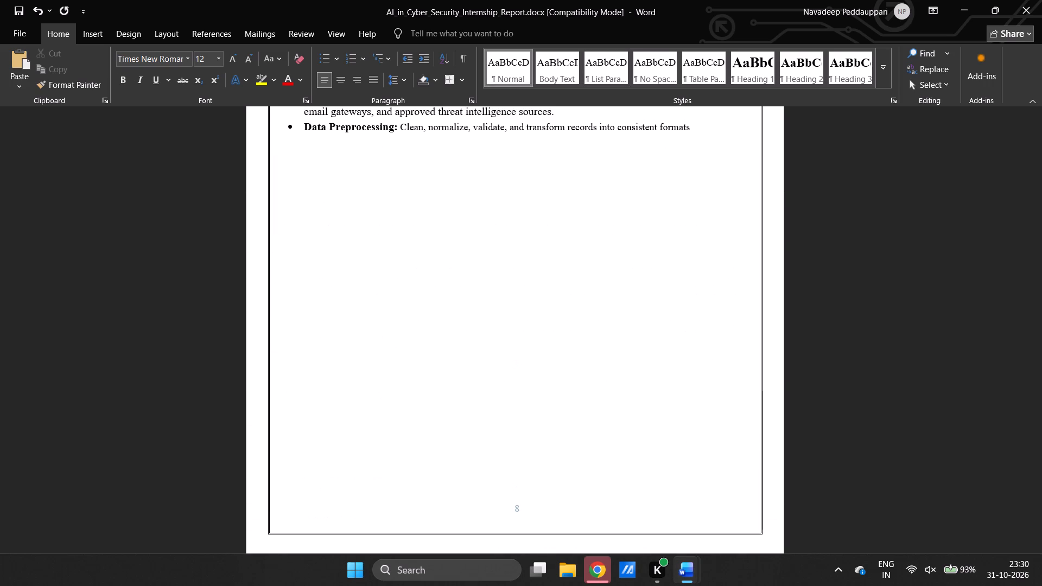
{"action": "key", "text": "BackSpace"}
{"action": "key", "text": "BackSpace"}
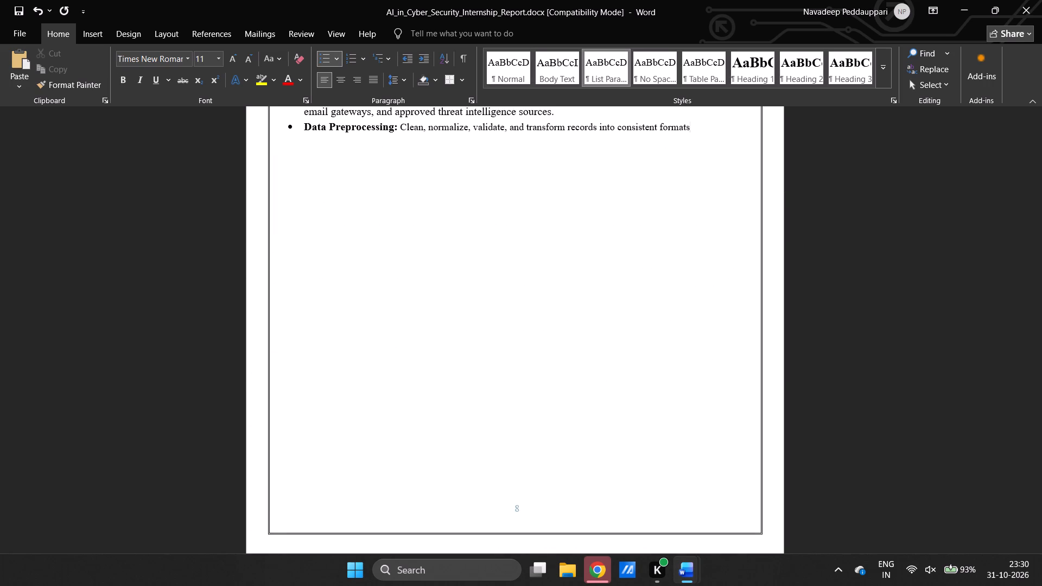
{"action": "key", "text": "Delete"}
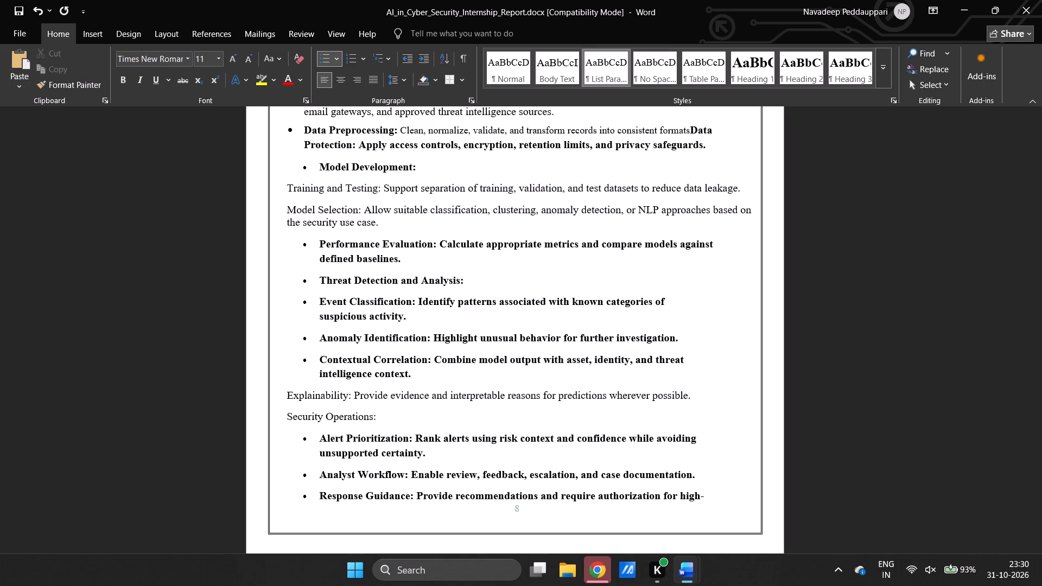
{"action": "key", "text": "Return"}
Copy the "Data Ingestion" description's formatting onto the description texts of "Data Preprocessing" and "Data Protection".
{"action": "scroll", "coordinate": [274, 226], "scroll_direction": "up", "scroll_amount": 3}
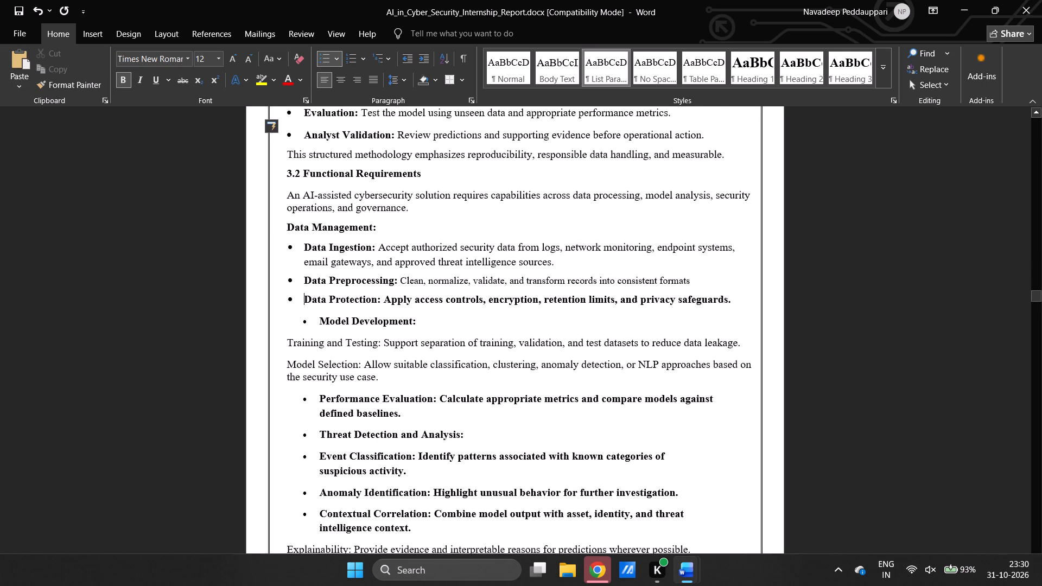
{"action": "scroll", "coordinate": [274, 226], "scroll_direction": "up", "scroll_amount": 1}
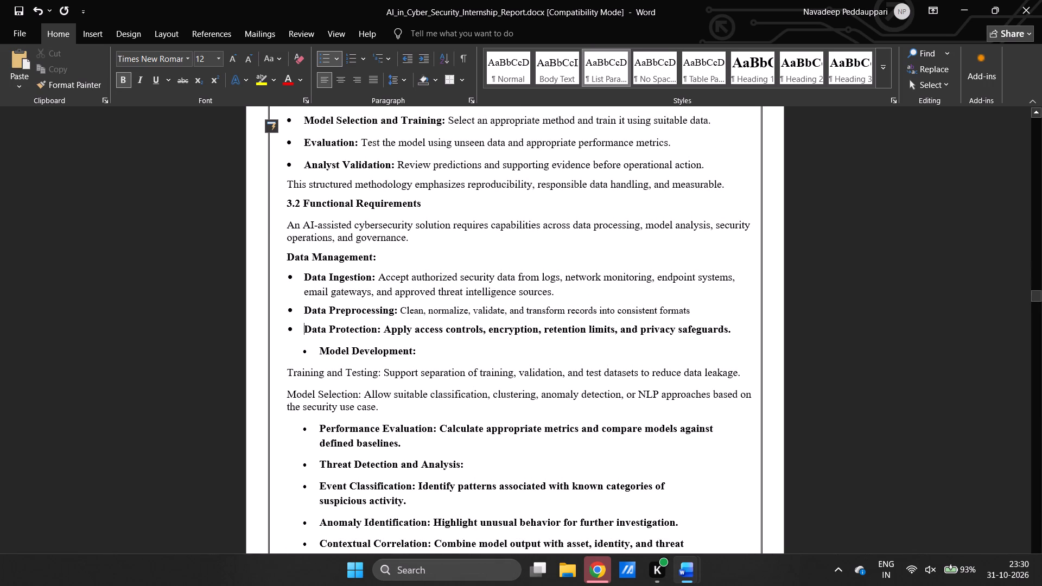
{"action": "left_click_drag", "start_coordinate": [383, 280], "coordinate": [421, 290]}
{"action": "key", "text": "ctrl+alt+c"}
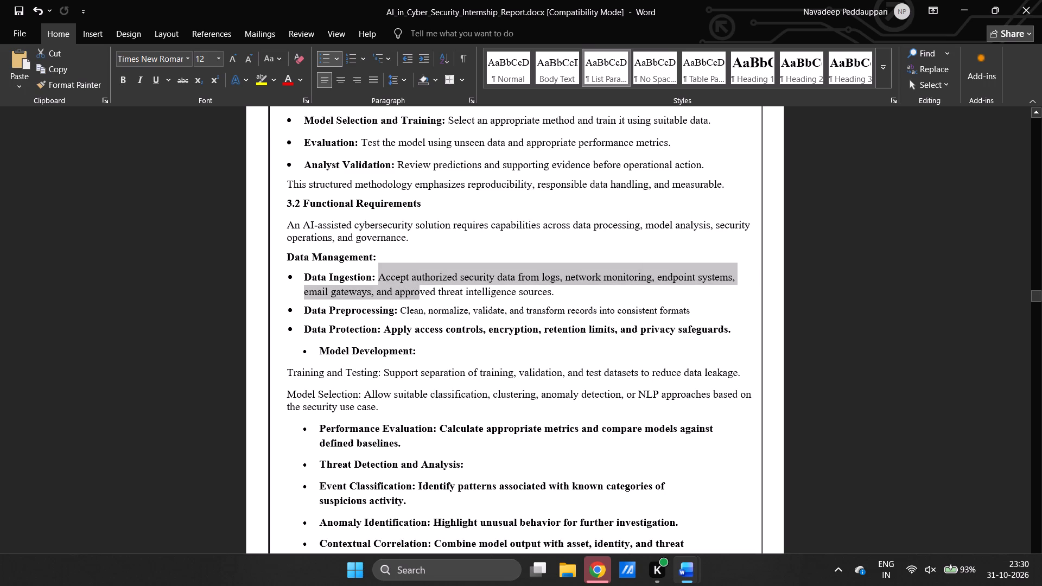
{"action": "left_click_drag", "start_coordinate": [401, 311], "coordinate": [641, 304]}
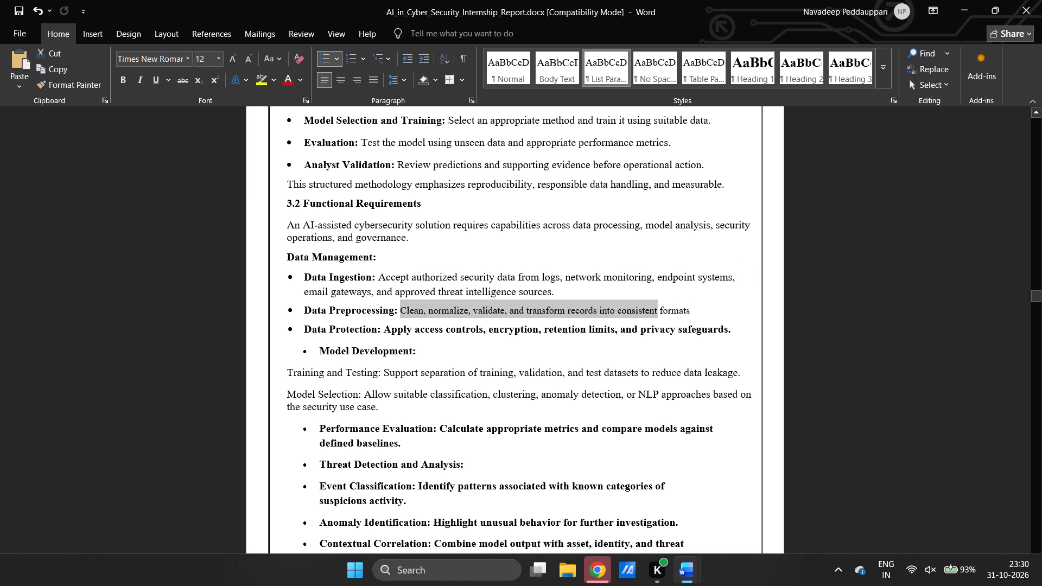
{"action": "left_click_drag", "start_coordinate": [641, 304], "coordinate": [702, 312]}
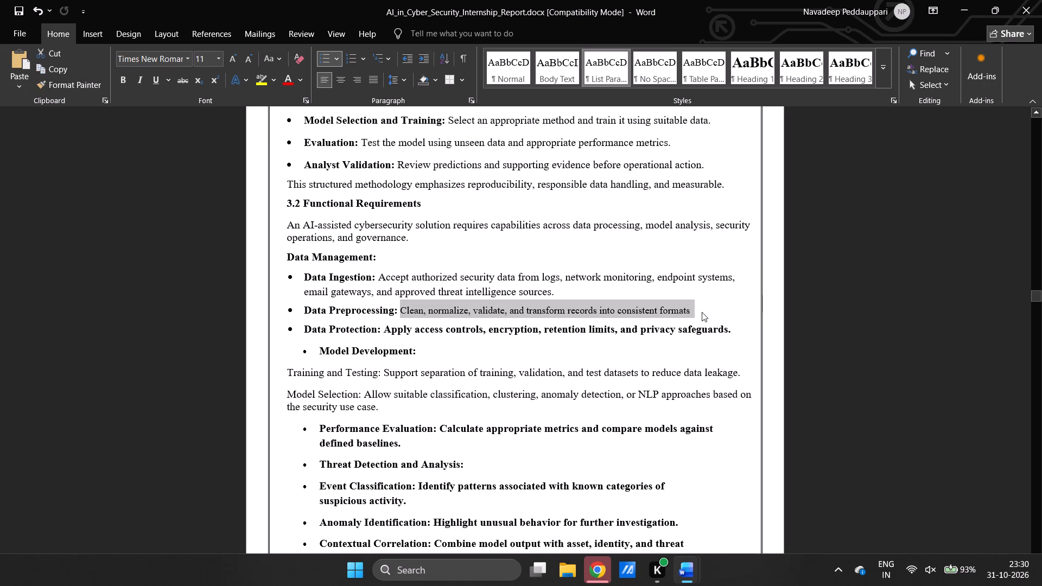
{"action": "key", "text": "ctrl+alt+v"}
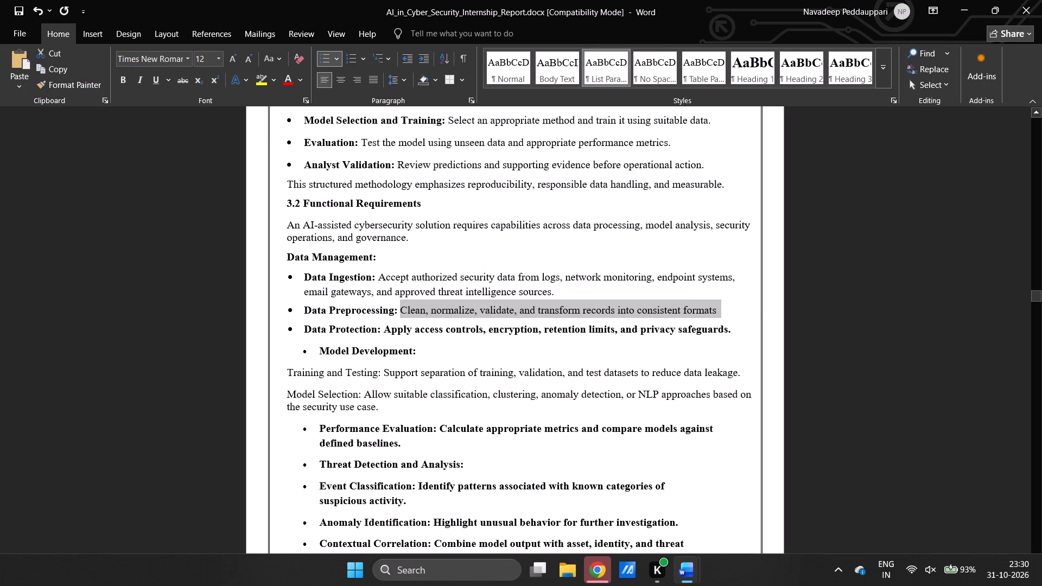
{"action": "left_click", "coordinate": [366, 309]}
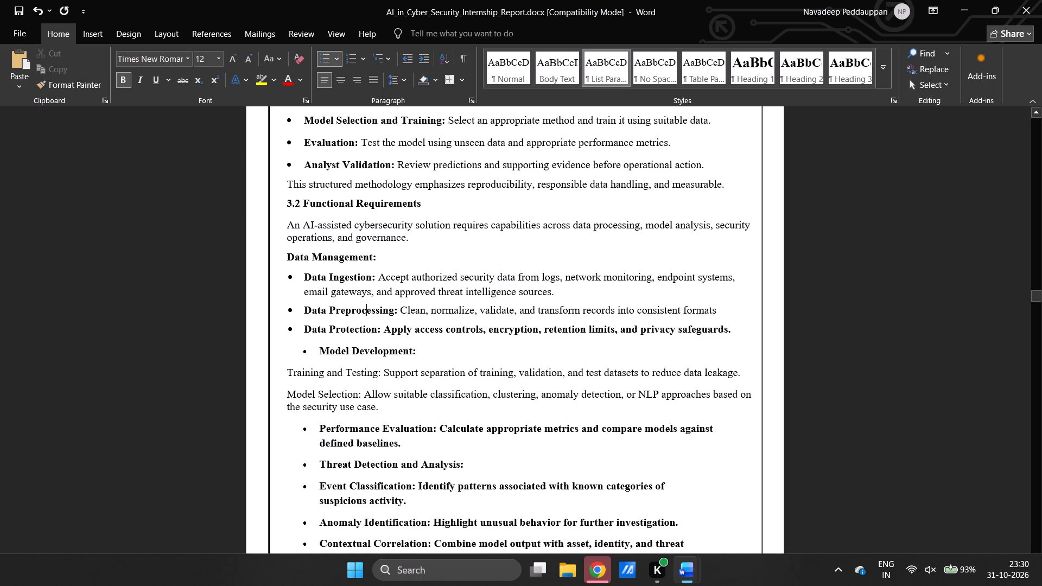
{"action": "left_click_drag", "start_coordinate": [384, 332], "coordinate": [735, 328]}
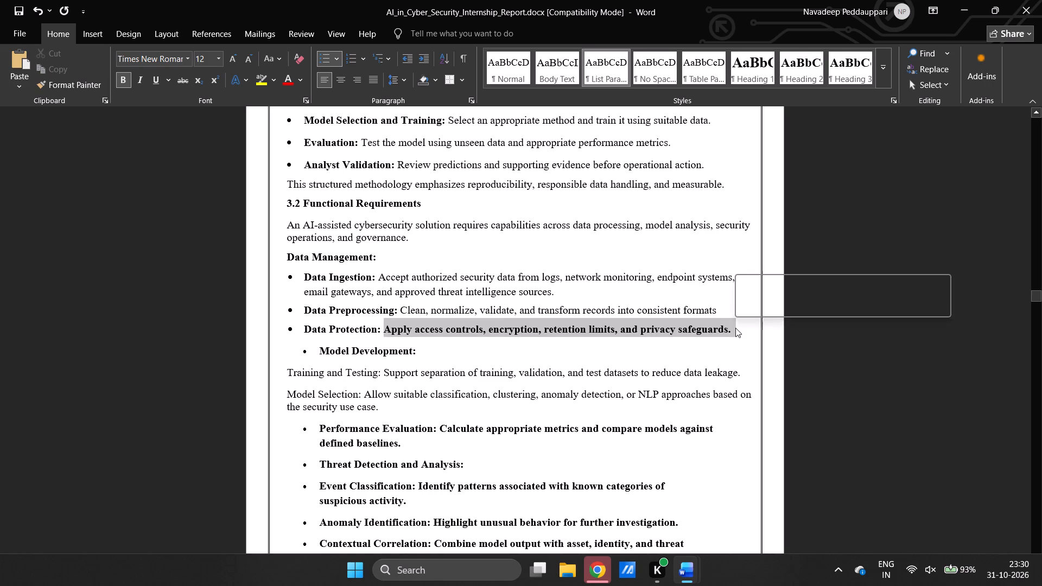
{"action": "key", "text": "ctrl+alt+v"}
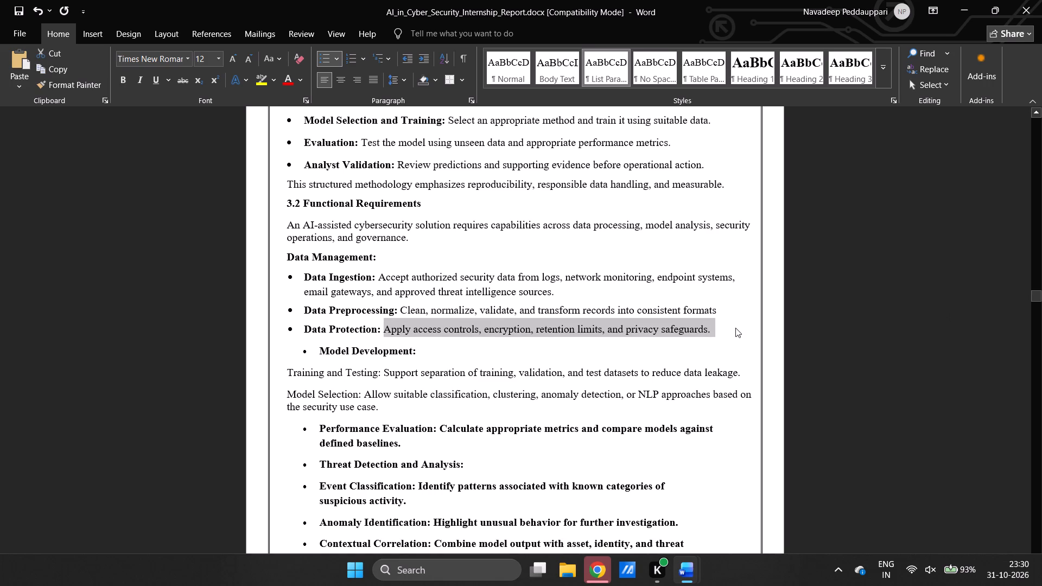
Copy the "Data Management:" subheading's formatting onto the bulleted "Model Development:" line in section 3.2.
{"action": "scroll", "coordinate": [592, 356], "scroll_direction": "down", "scroll_amount": 1}
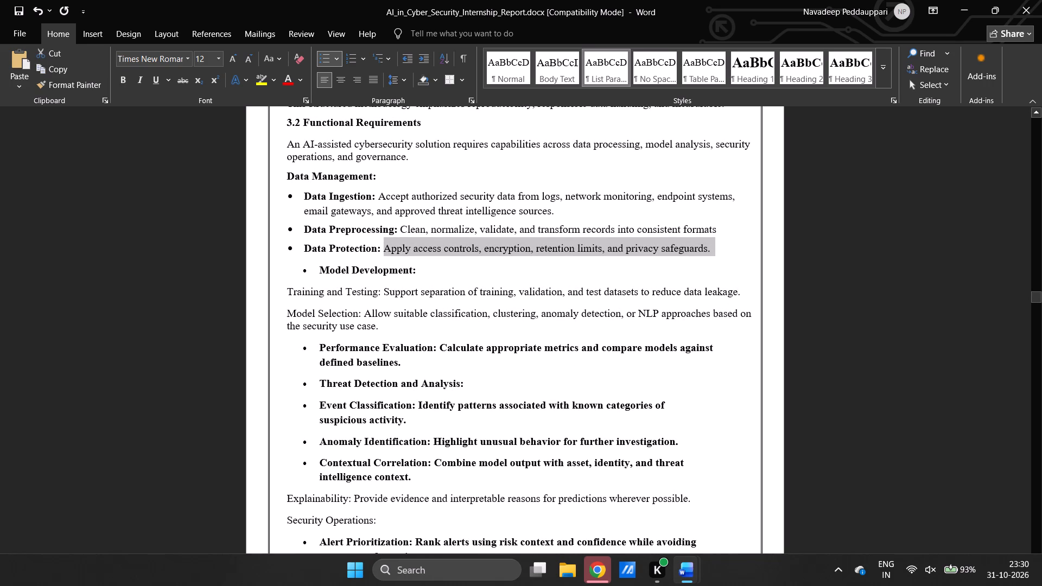
{"action": "left_click", "coordinate": [284, 173]}
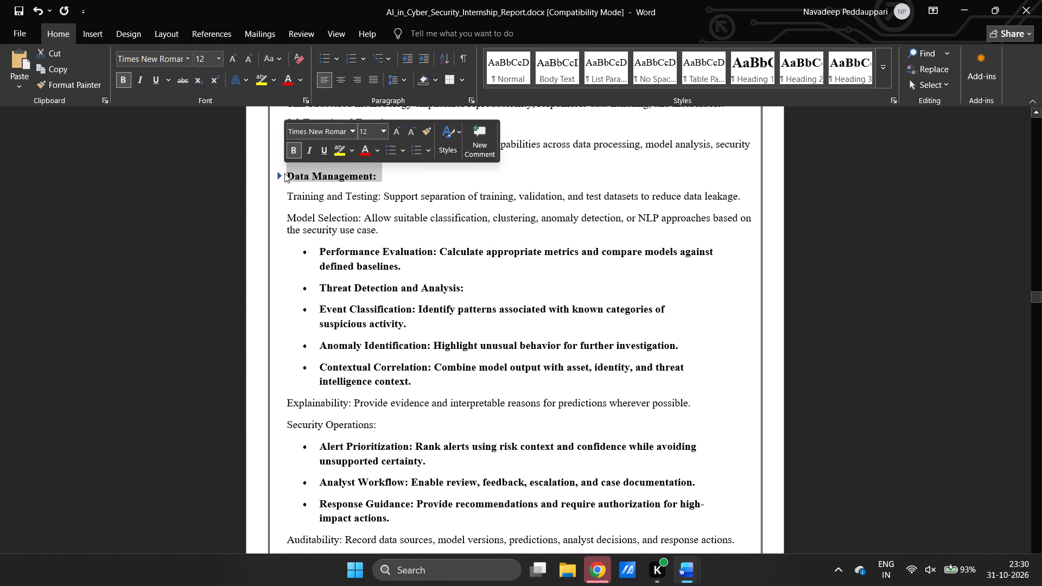
{"action": "left_click", "coordinate": [284, 173]}
{"action": "left_click", "coordinate": [284, 173]}
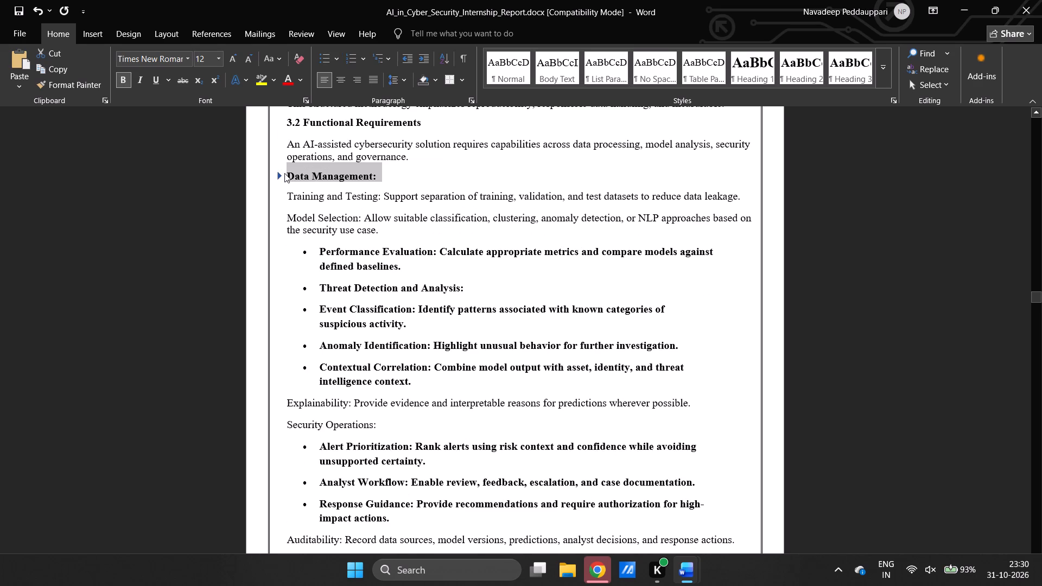
{"action": "left_click", "coordinate": [284, 173]}
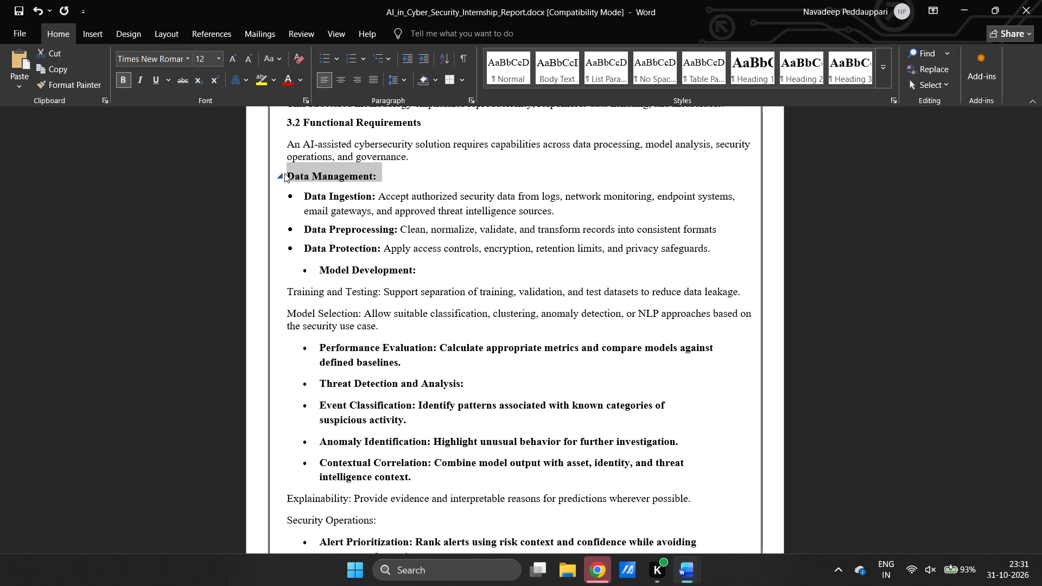
{"action": "left_click", "coordinate": [284, 173]}
{"action": "left_click", "coordinate": [284, 173]}
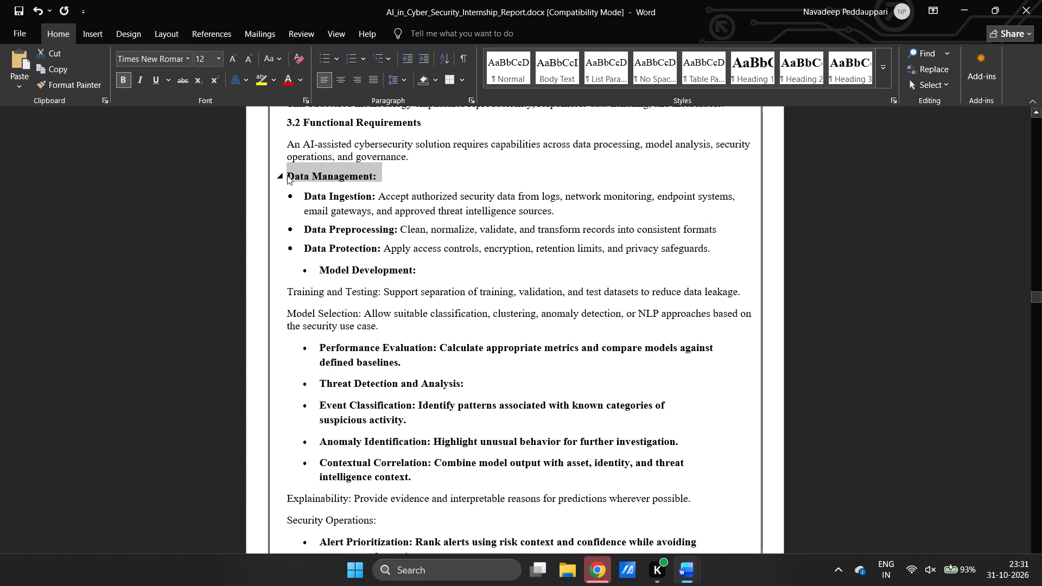
{"action": "key", "text": "ctrl+alt+c"}
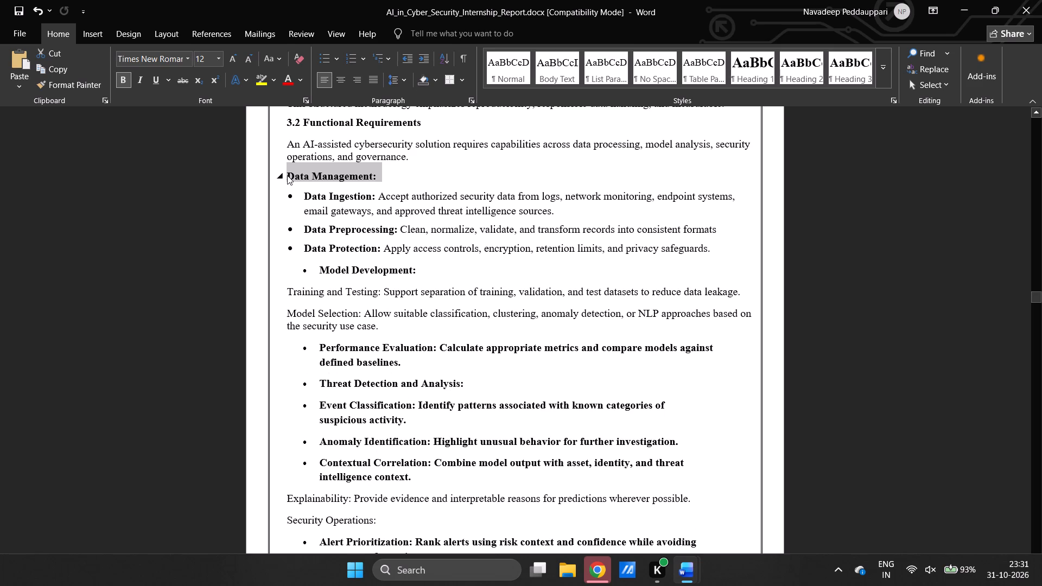
{"action": "left_click_drag", "start_coordinate": [297, 268], "coordinate": [454, 270]}
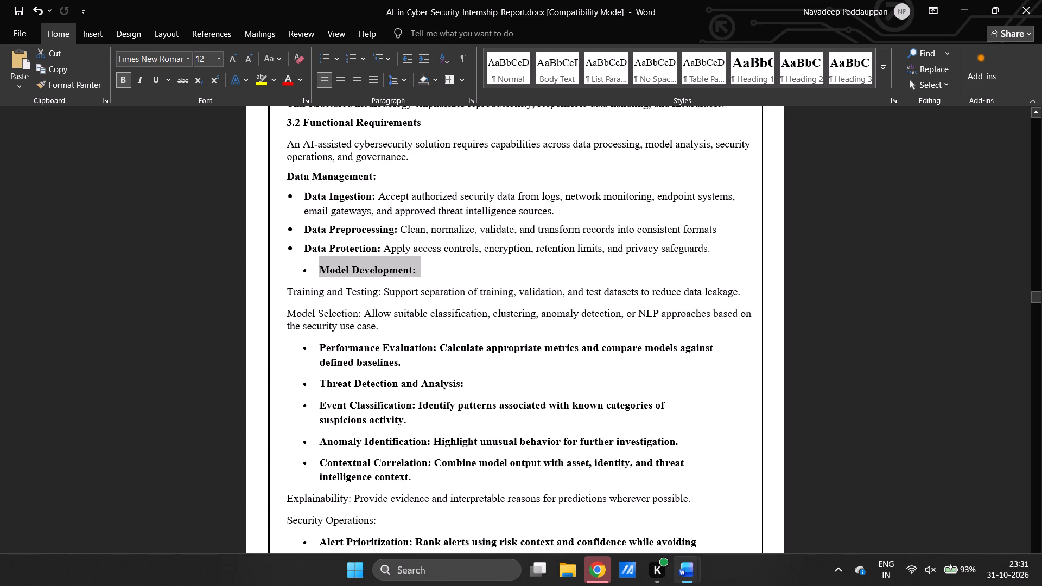
{"action": "left_click_drag", "start_coordinate": [454, 270], "coordinate": [456, 270]}
{"action": "key", "text": "ctrl+alt+v"}
Apply solid round bullets to the "Training and Testing", "Model Selection" and "Performance Evaluation" paragraphs under "Model Development".
{"action": "scroll", "coordinate": [439, 304], "scroll_direction": "down", "scroll_amount": 1}
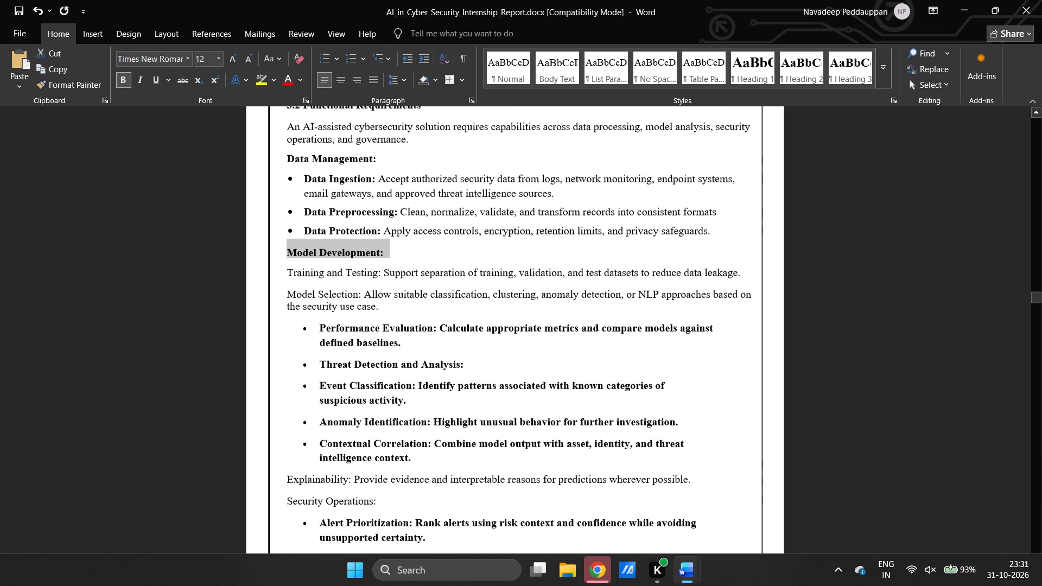
{"action": "scroll", "coordinate": [439, 304], "scroll_direction": "down", "scroll_amount": 1}
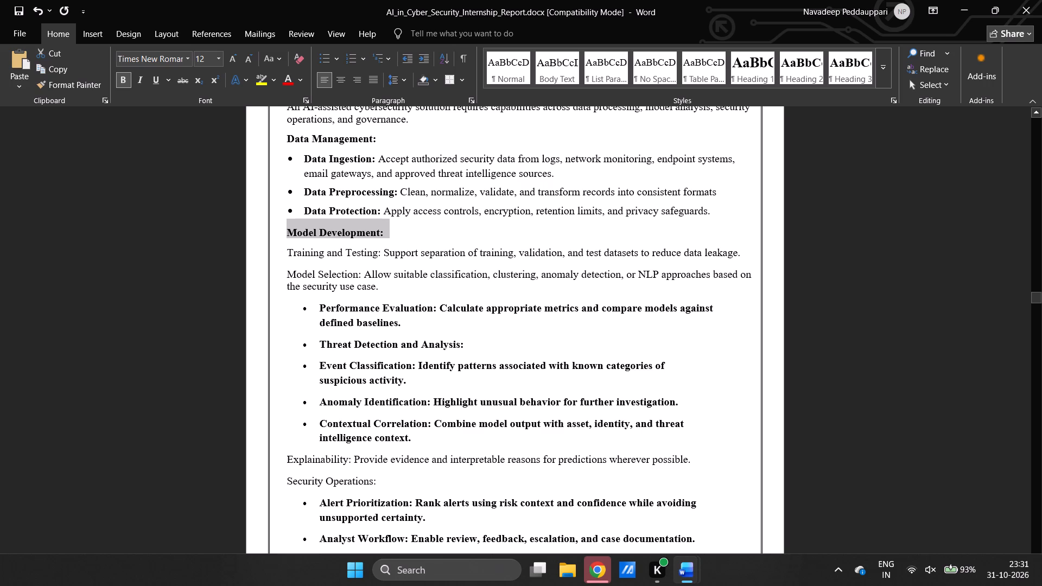
{"action": "left_click_drag", "start_coordinate": [288, 253], "coordinate": [410, 326]}
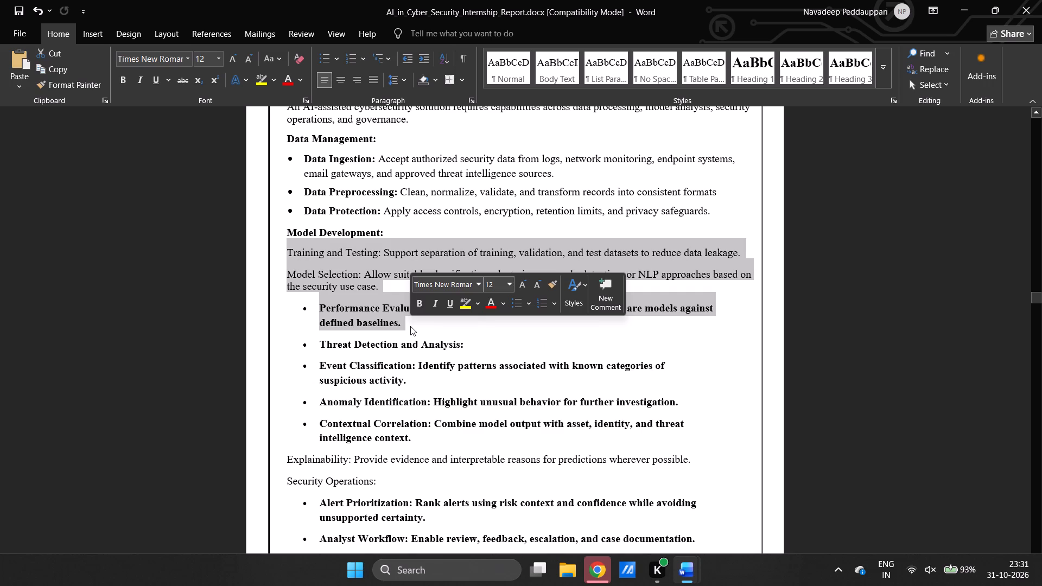
{"action": "left_click", "coordinate": [341, 62]}
{"action": "left_click", "coordinate": [362, 150]}
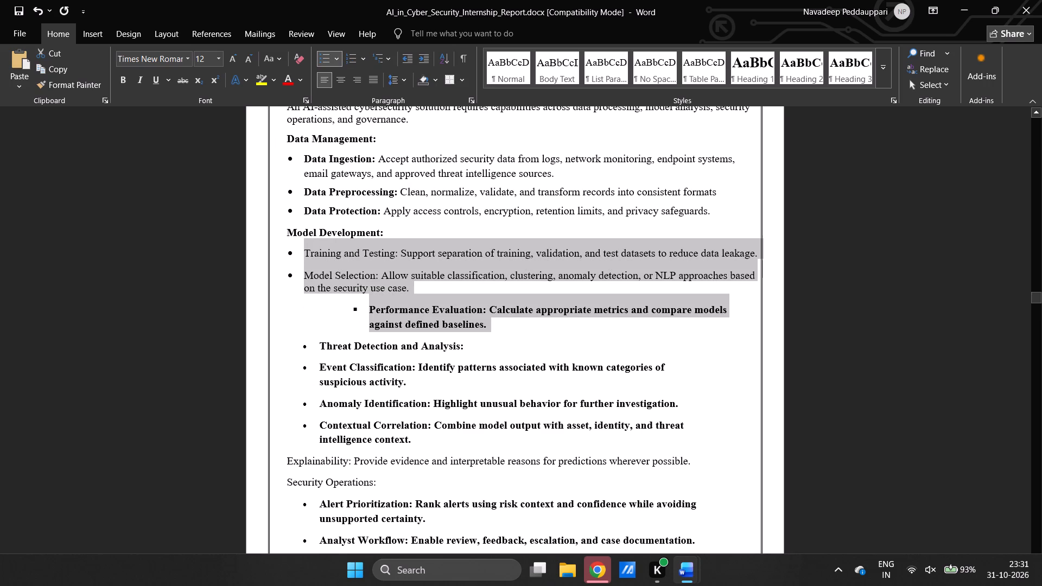
Remove the "Performance Evaluation" item's nested bullet and indent, and rejoin it to the list as a solid-bulleted item below "Model Selection".
{"action": "left_click", "coordinate": [367, 307]}
{"action": "key", "text": "BackSpace"}
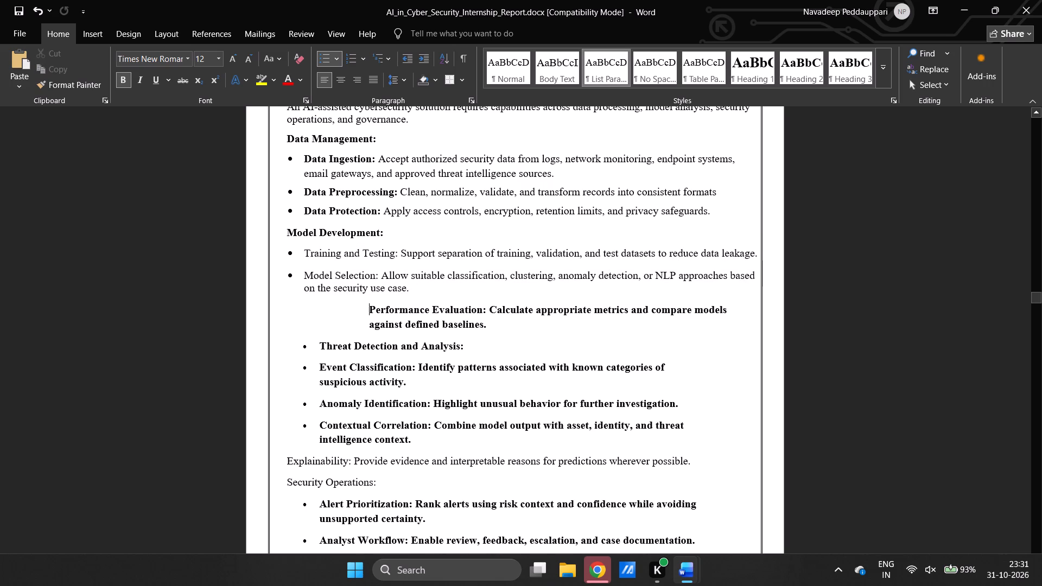
{"action": "key", "text": "BackSpace"}
{"action": "key", "text": "BackSpace"}
{"action": "key", "text": "Return"}
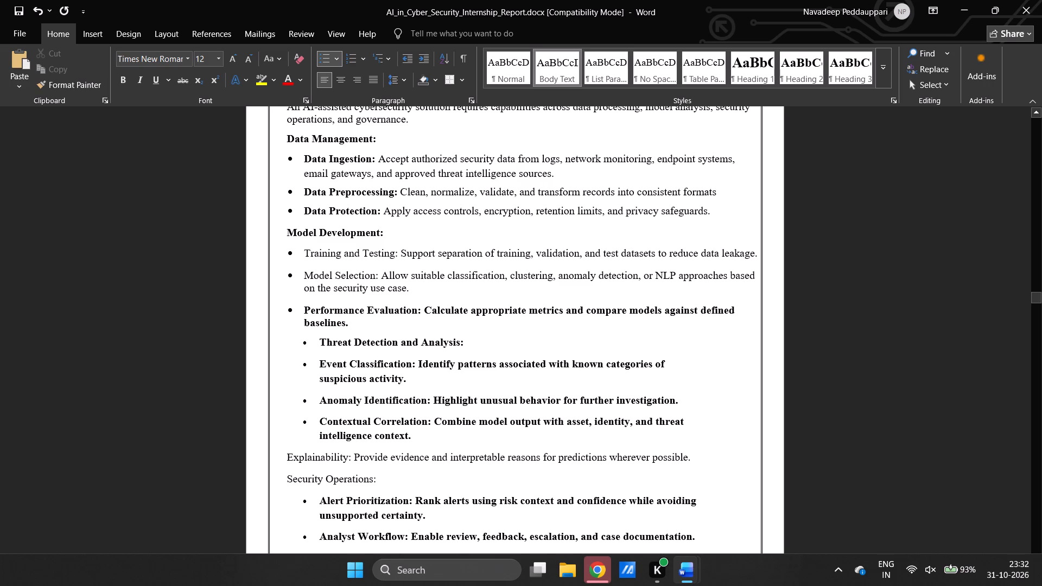
Apply the copied bold subheading formatting to the "Model Selection:" and "Training and Testing:" labels.
{"action": "left_click_drag", "start_coordinate": [303, 272], "coordinate": [380, 274]}
{"action": "key", "text": "ctrl+alt+v"}
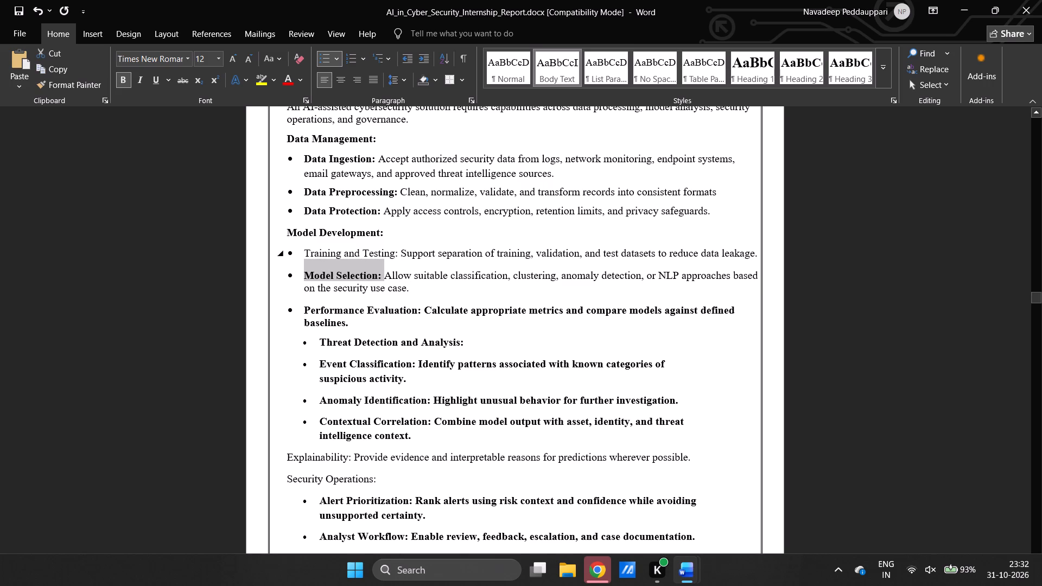
{"action": "left_click_drag", "start_coordinate": [305, 254], "coordinate": [401, 254]}
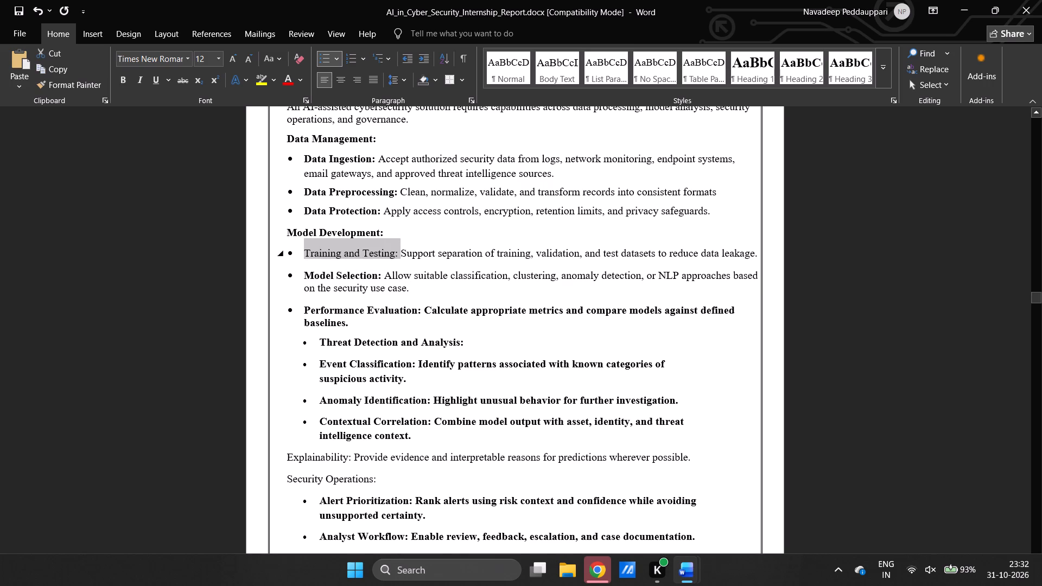
{"action": "key", "text": "ctrl+alt+v"}
{"action": "left_click", "coordinate": [415, 254]}
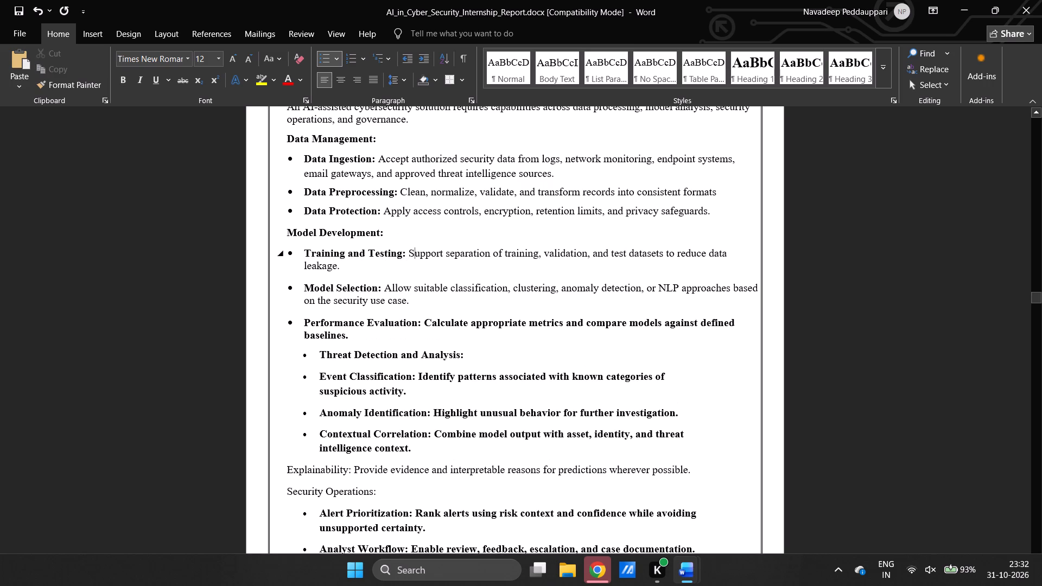
Copy the regular-weight formatting of the "Model Selection" description onto the "Performance Evaluation" description.
{"action": "left_click_drag", "start_coordinate": [423, 322], "coordinate": [429, 339]}
{"action": "left_click", "coordinate": [394, 293]}
{"action": "left_click_drag", "start_coordinate": [394, 293], "coordinate": [405, 293]}
{"action": "key", "text": "ctrl+alt+v"}
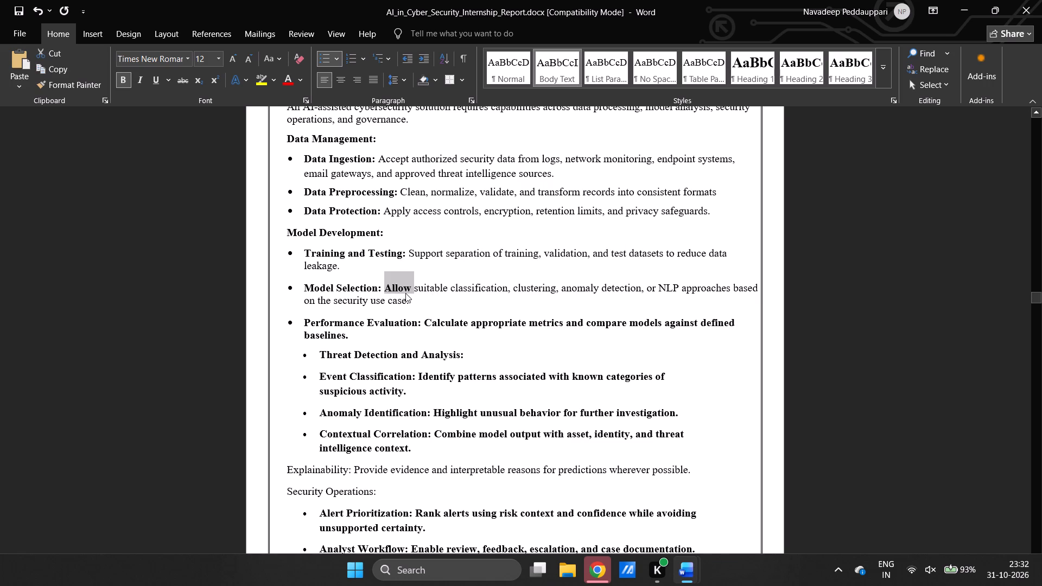
{"action": "key", "text": "ctrl+z"}
{"action": "key", "text": "ctrl+alt+c"}
{"action": "left_click_drag", "start_coordinate": [427, 323], "coordinate": [434, 335]}
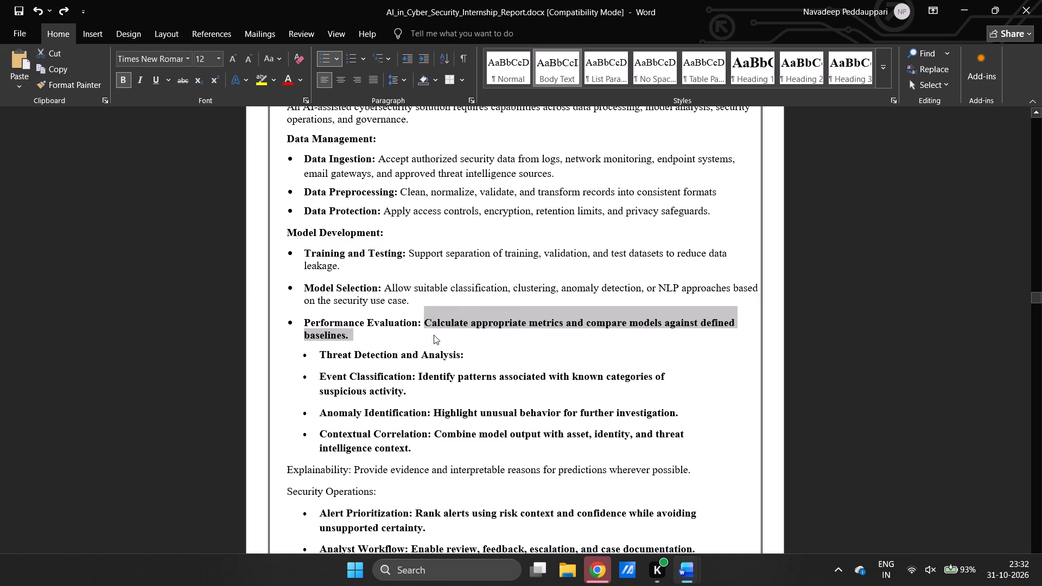
{"action": "key", "text": "ctrl+alt+v"}
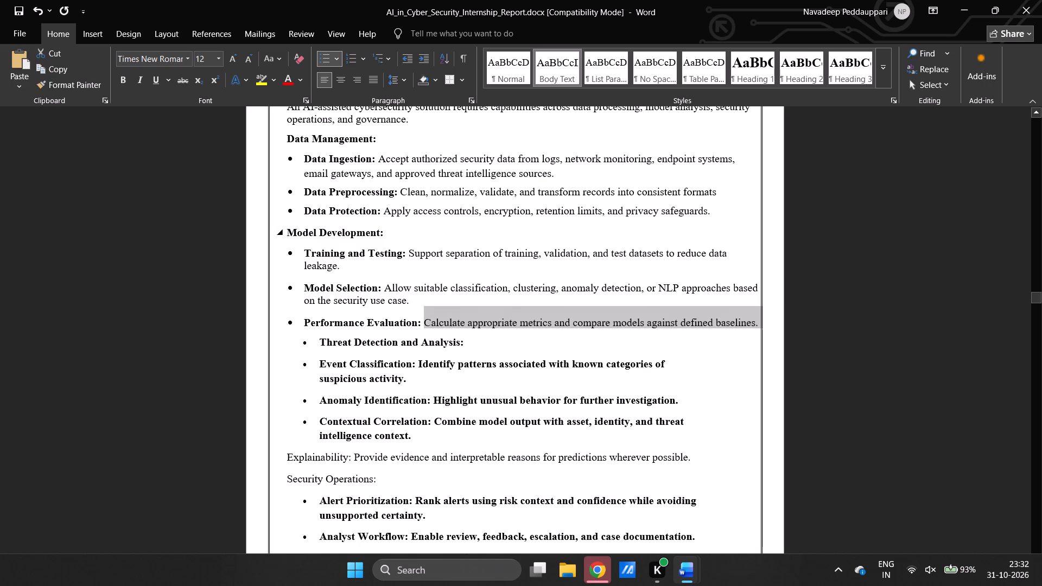
Copy the "Model Development:" subheading's formatting onto the bulleted "Threat Detection and Analysis:" line.
{"action": "left_click_drag", "start_coordinate": [289, 233], "coordinate": [391, 230]}
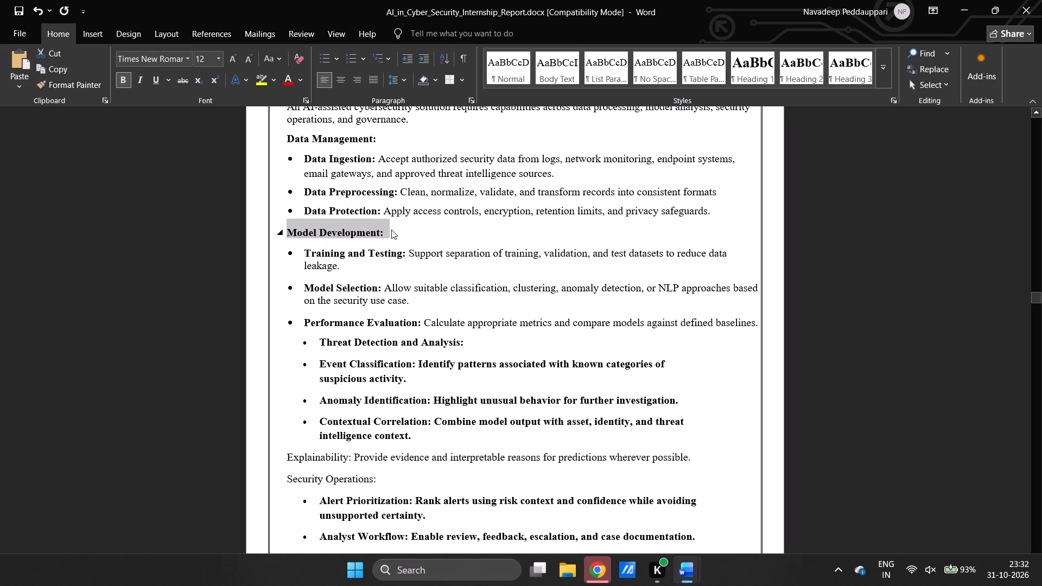
{"action": "key", "text": "ctrl+alt+c"}
{"action": "left_click_drag", "start_coordinate": [315, 341], "coordinate": [503, 340]}
{"action": "key", "text": "ctrl+alt+v"}
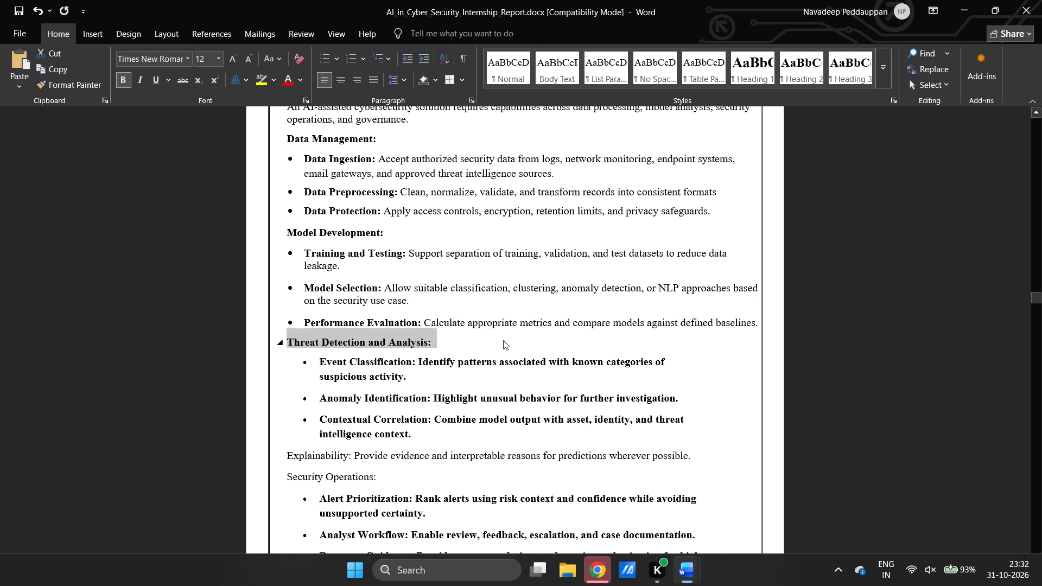
Remove the bullets and indents from the "Event Classification", "Anomaly Identification" and "Contextual Correlation" items.
{"action": "left_click", "coordinate": [320, 361]}
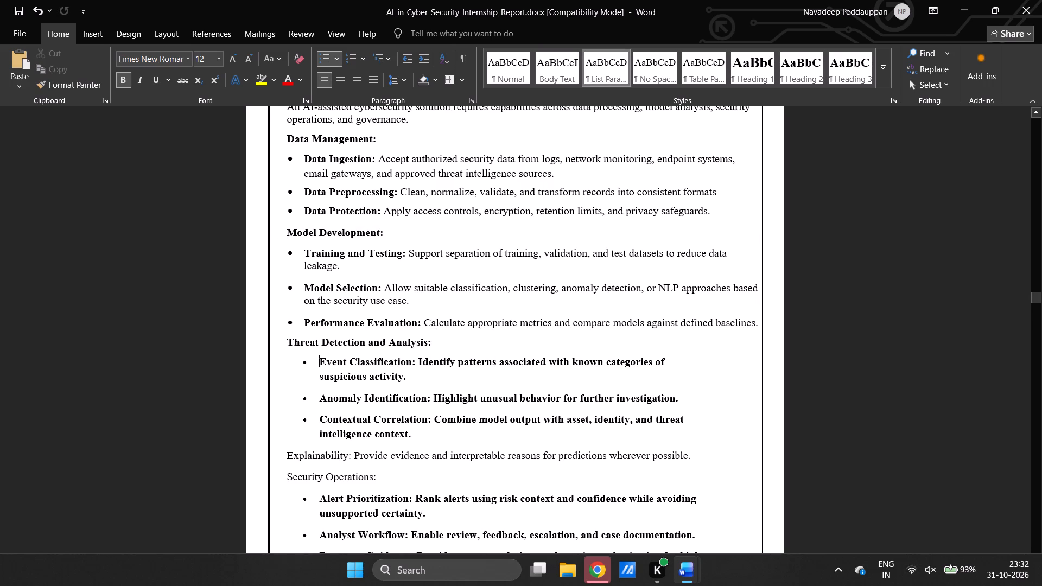
{"action": "key", "text": "BackSpace"}
{"action": "key", "text": "BackSpace"}
{"action": "key", "text": "Down"}
{"action": "key", "text": "Down"}
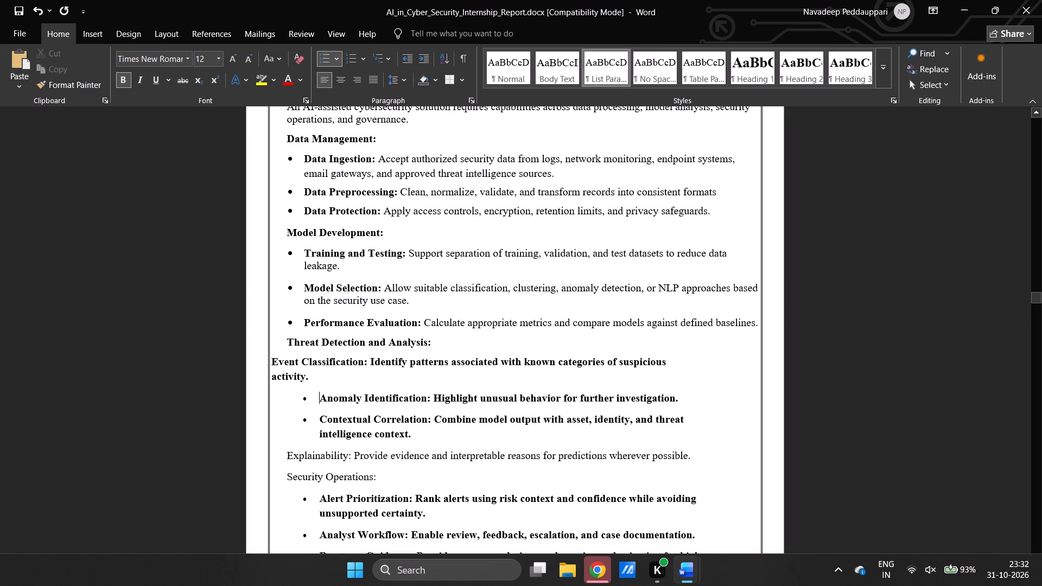
{"action": "key", "text": "BackSpace"}
{"action": "key", "text": "BackSpace"}
{"action": "key", "text": "Down"}
{"action": "key", "text": "Down"}
{"action": "key", "text": "Up"}
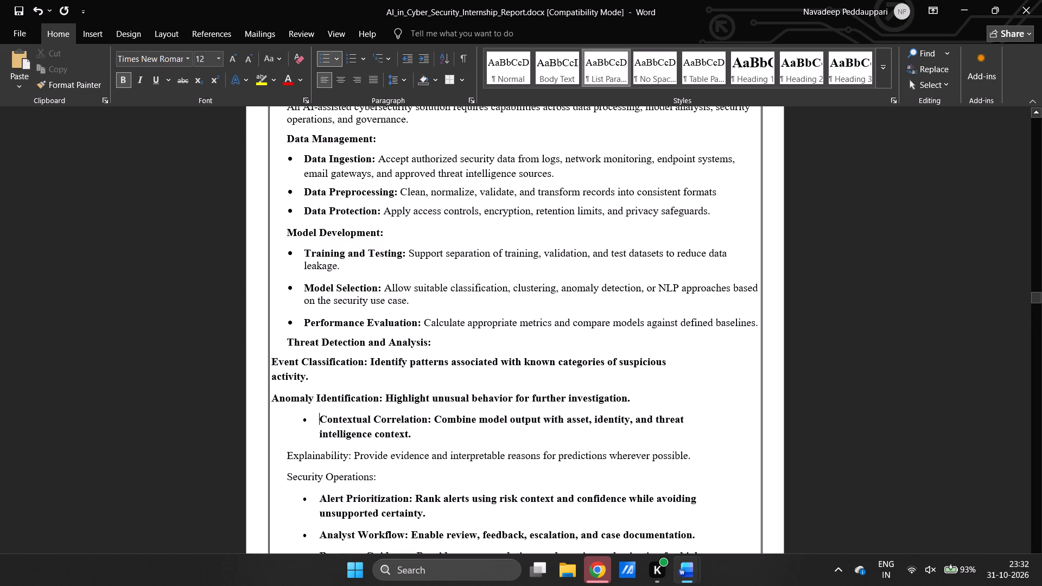
{"action": "key", "text": "BackSpace"}
{"action": "key", "text": "BackSpace"}
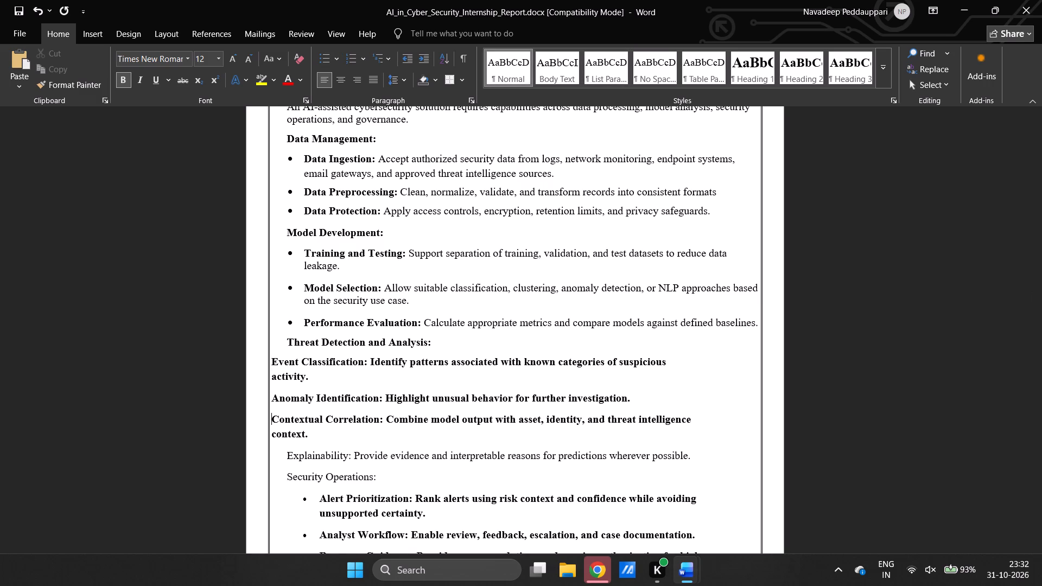
Apply solid round bullets to the "Event Classification", "Anomaly Identification" and "Contextual Correlation" paragraphs.
{"action": "left_click_drag", "start_coordinate": [271, 359], "coordinate": [306, 420]}
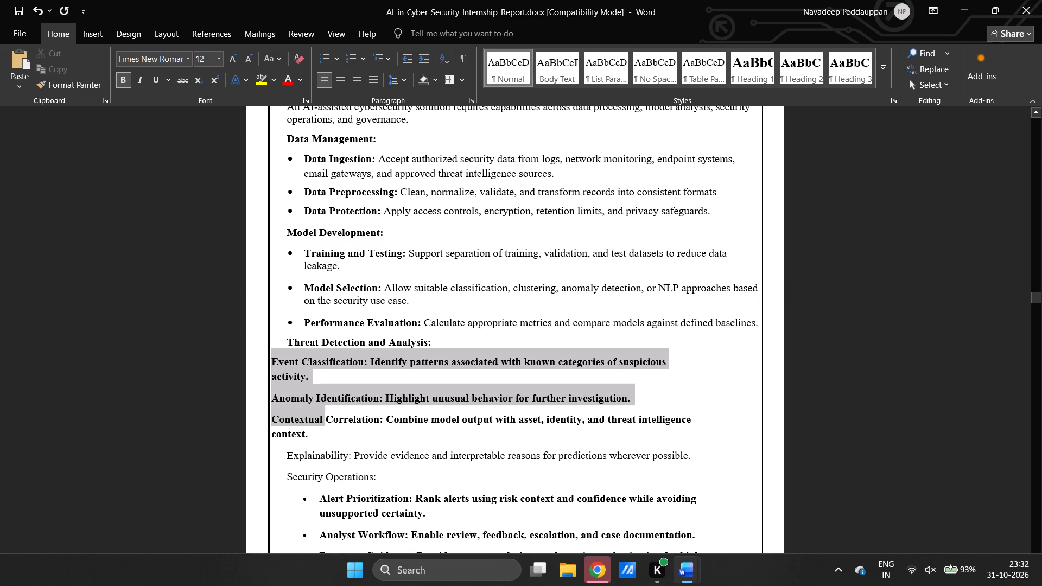
{"action": "left_click_drag", "start_coordinate": [306, 420], "coordinate": [309, 432]}
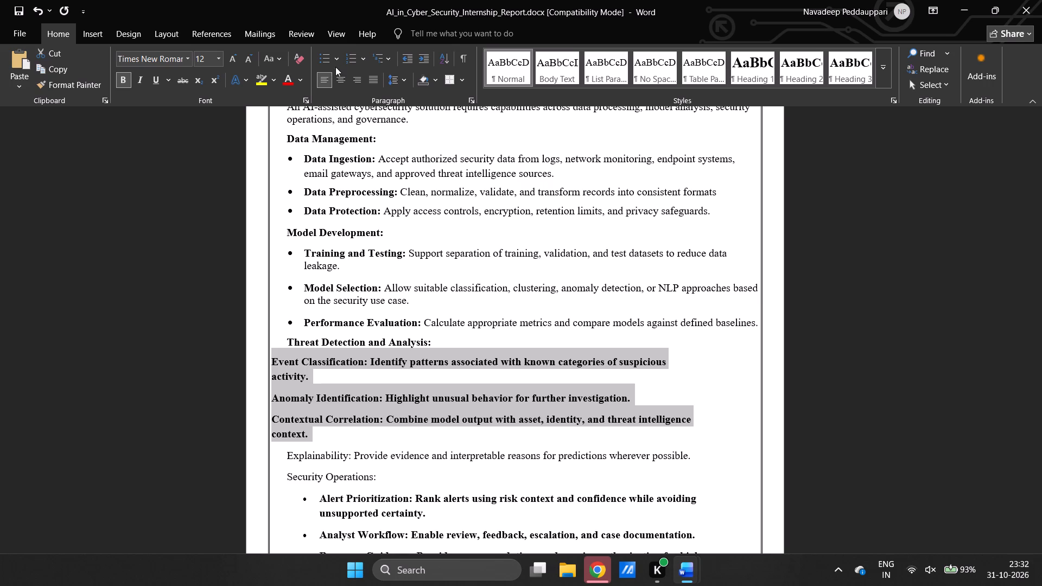
{"action": "left_click", "coordinate": [335, 58]}
{"action": "left_click", "coordinate": [366, 158]}
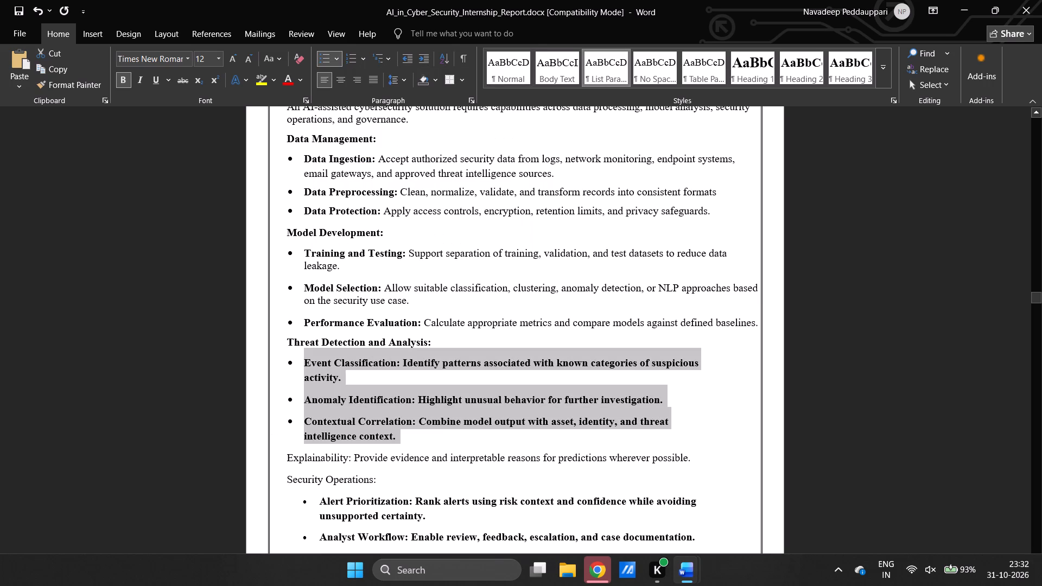
Copy the regular-weight formatting of the "Performance Evaluation" description onto the "Event Classification" description.
{"action": "scroll", "coordinate": [405, 322], "scroll_direction": "down", "scroll_amount": 1}
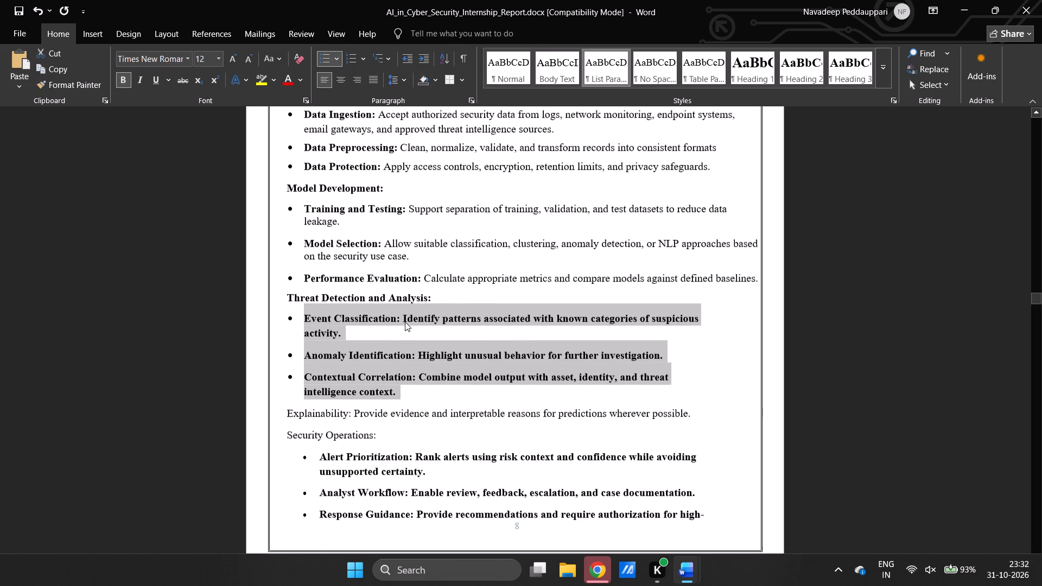
{"action": "scroll", "coordinate": [405, 322], "scroll_direction": "down", "scroll_amount": 1}
{"action": "left_click", "coordinate": [404, 305]}
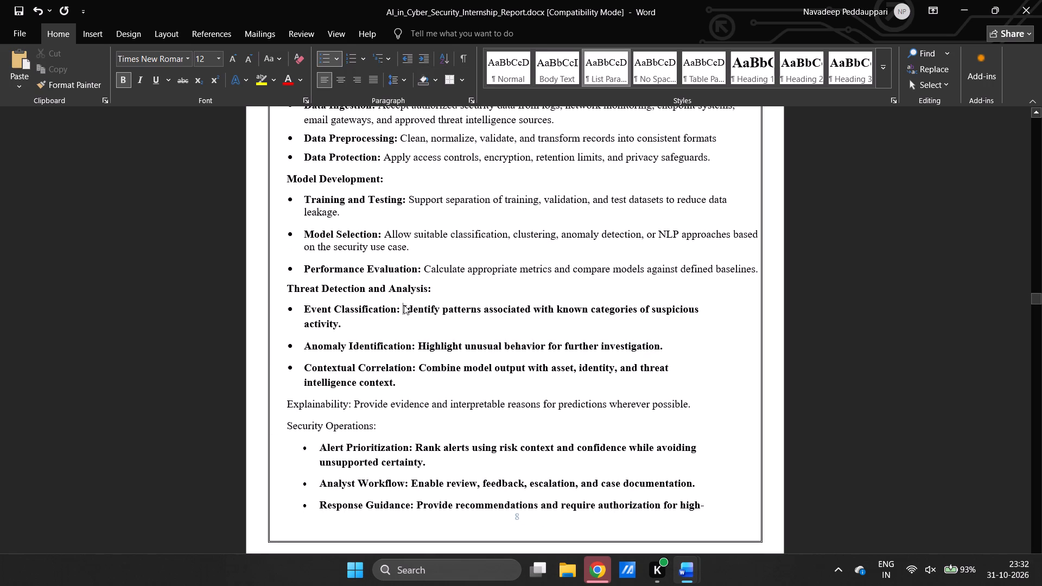
{"action": "left_click_drag", "start_coordinate": [404, 305], "coordinate": [405, 324]}
{"action": "key", "text": "ctrl+alt+v"}
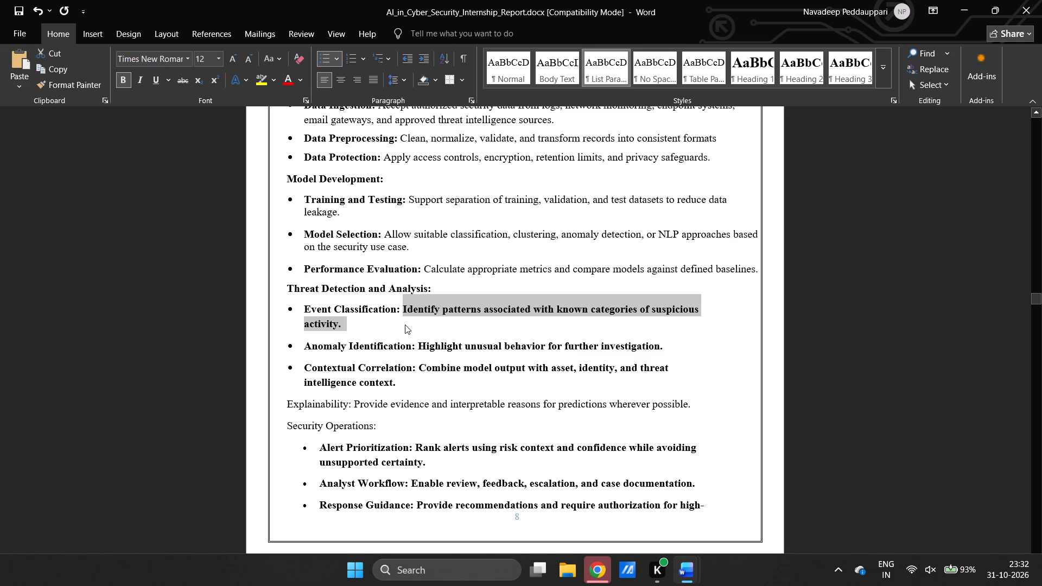
{"action": "triple_click", "coordinate": [434, 269]}
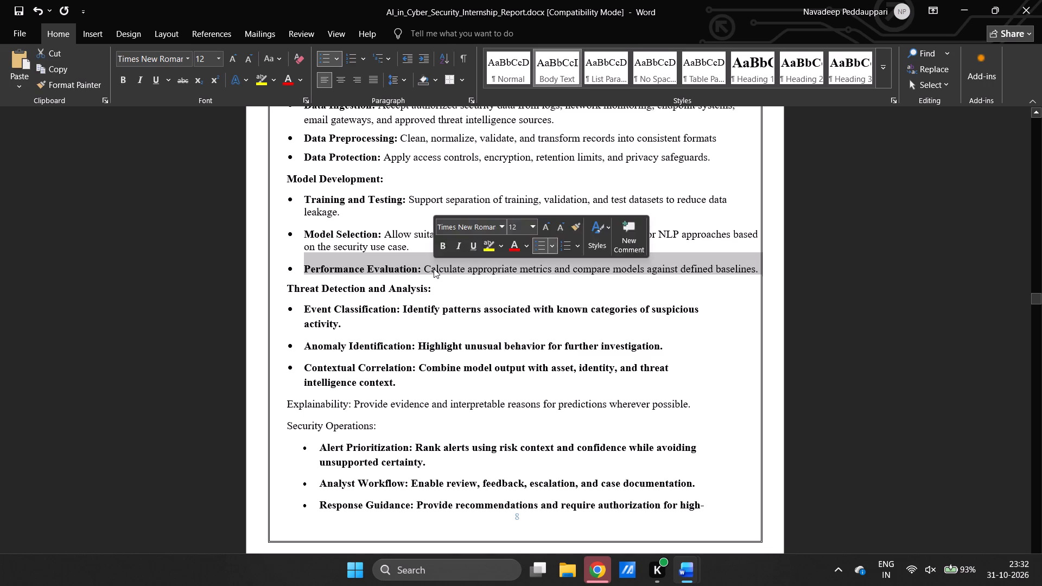
{"action": "triple_click", "coordinate": [434, 269]}
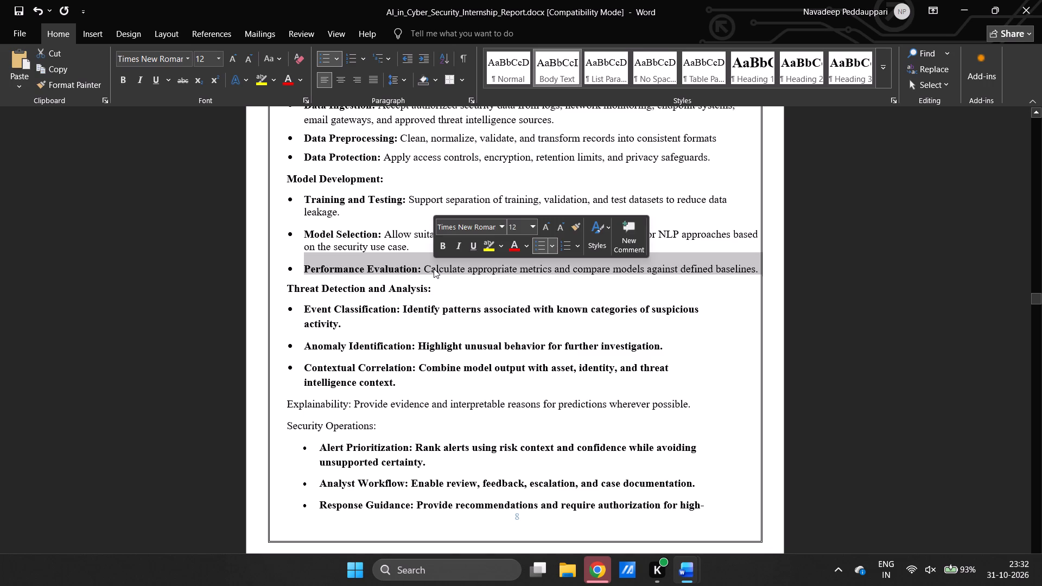
{"action": "left_click", "coordinate": [434, 269]}
{"action": "left_click", "coordinate": [434, 269]}
{"action": "left_click_drag", "start_coordinate": [434, 269], "coordinate": [450, 269]}
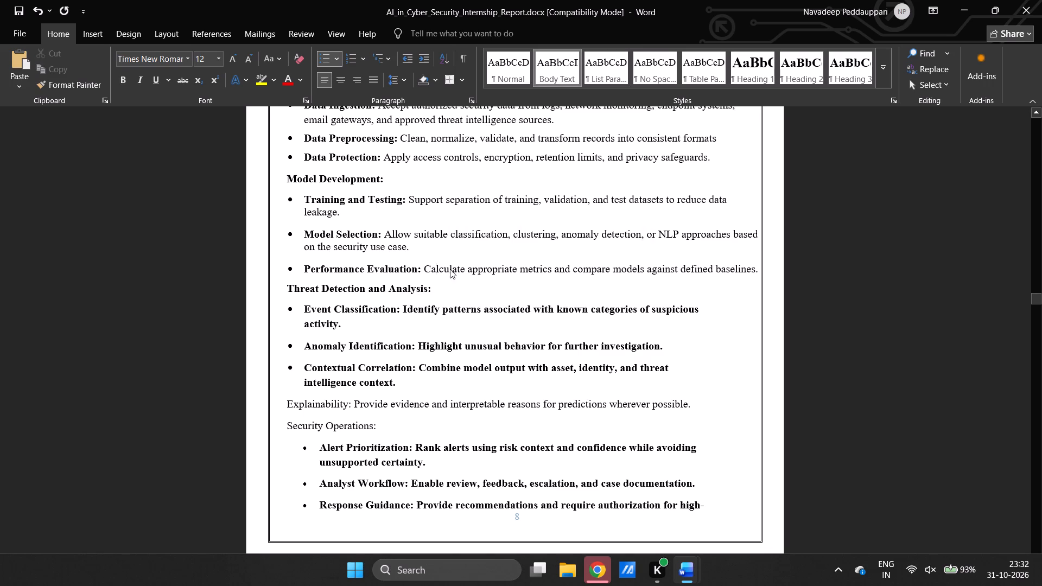
{"action": "left_click_drag", "start_coordinate": [450, 269], "coordinate": [454, 270]}
{"action": "key", "text": "ctrl+alt+c"}
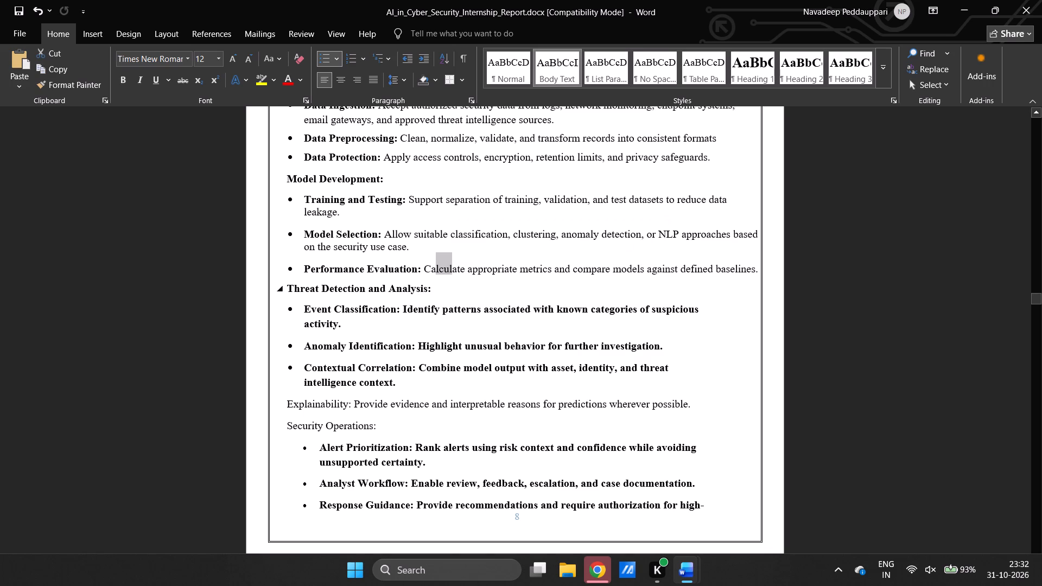
{"action": "left_click_drag", "start_coordinate": [402, 307], "coordinate": [414, 330]}
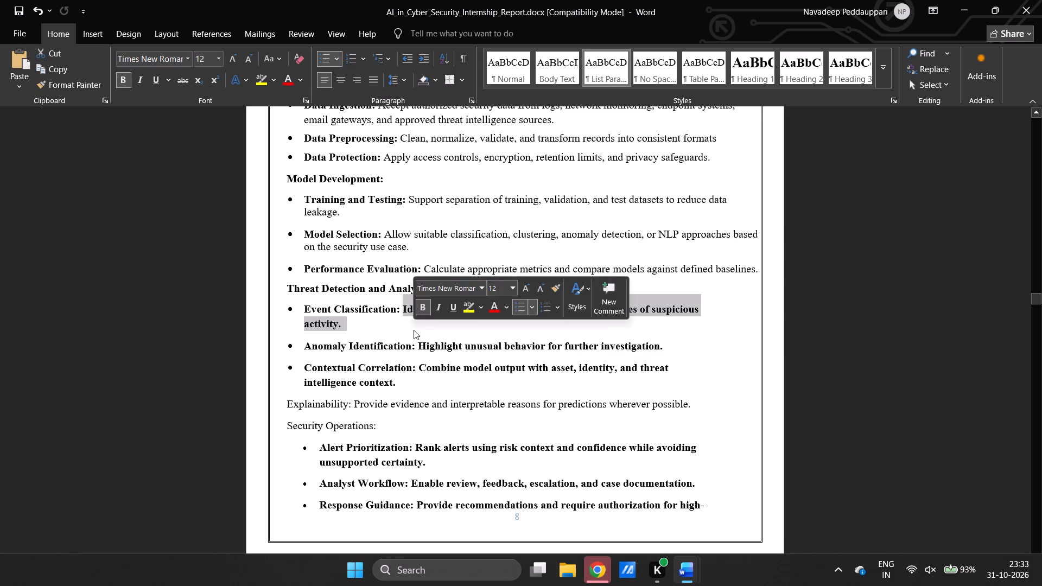
{"action": "key", "text": "ctrl+alt+v"}
Apply the same copied regular-weight formatting to the "Anomaly Identification" and "Contextual Correlation" descriptions.
{"action": "left_click_drag", "start_coordinate": [418, 347], "coordinate": [606, 355]}
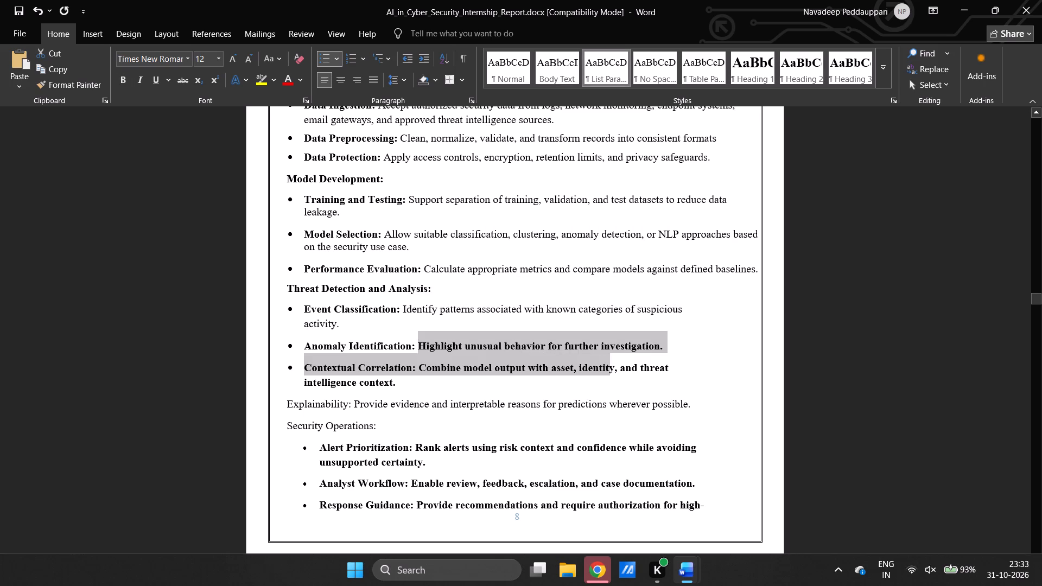
{"action": "left_click_drag", "start_coordinate": [606, 355], "coordinate": [671, 343]}
{"action": "key", "text": "ctrl+alt+v"}
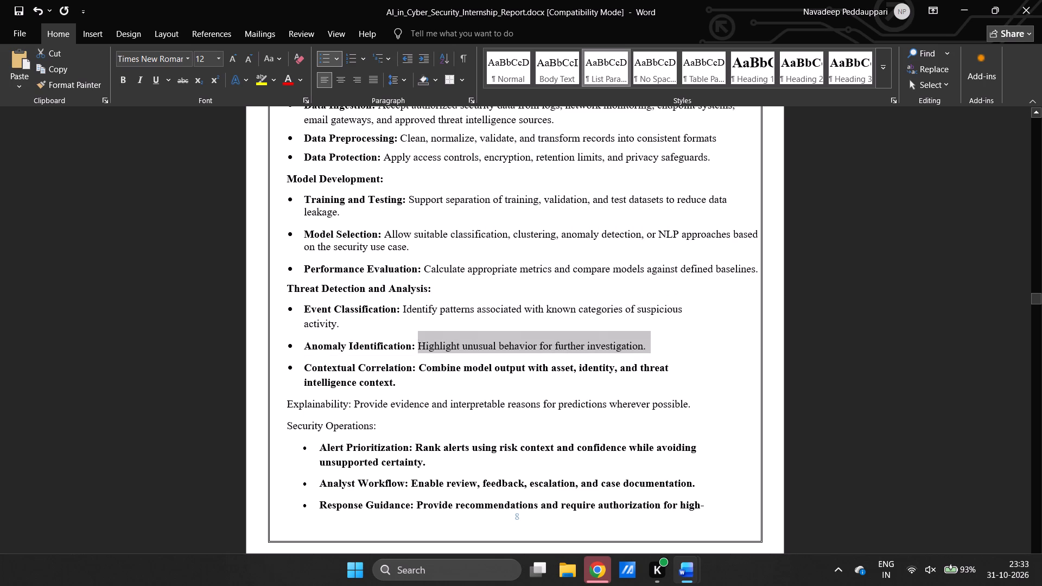
{"action": "left_click_drag", "start_coordinate": [418, 367], "coordinate": [429, 386]}
{"action": "key", "text": "ctrl+alt+v"}
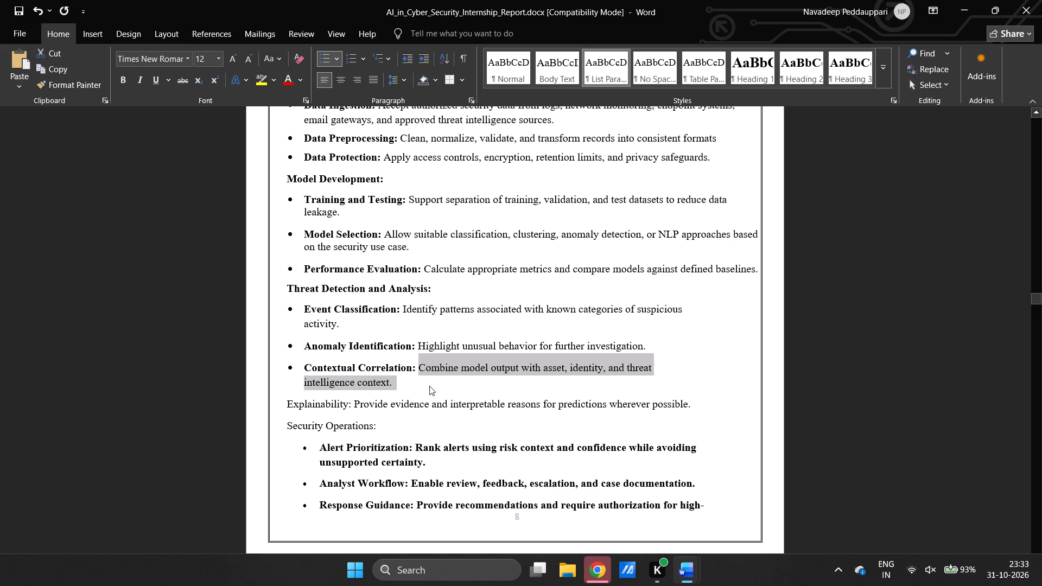
Turn the "Explainability" paragraph into a bulleted item continuing the list below "Contextual Correlation".
{"action": "scroll", "coordinate": [429, 386], "scroll_direction": "up", "scroll_amount": 1}
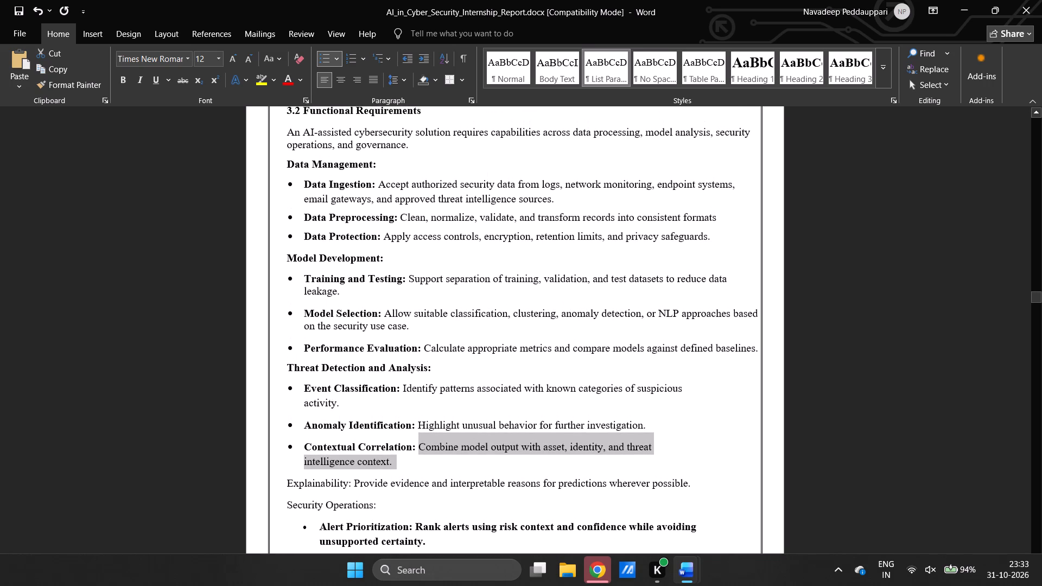
{"action": "scroll", "coordinate": [429, 386], "scroll_direction": "down", "scroll_amount": 1}
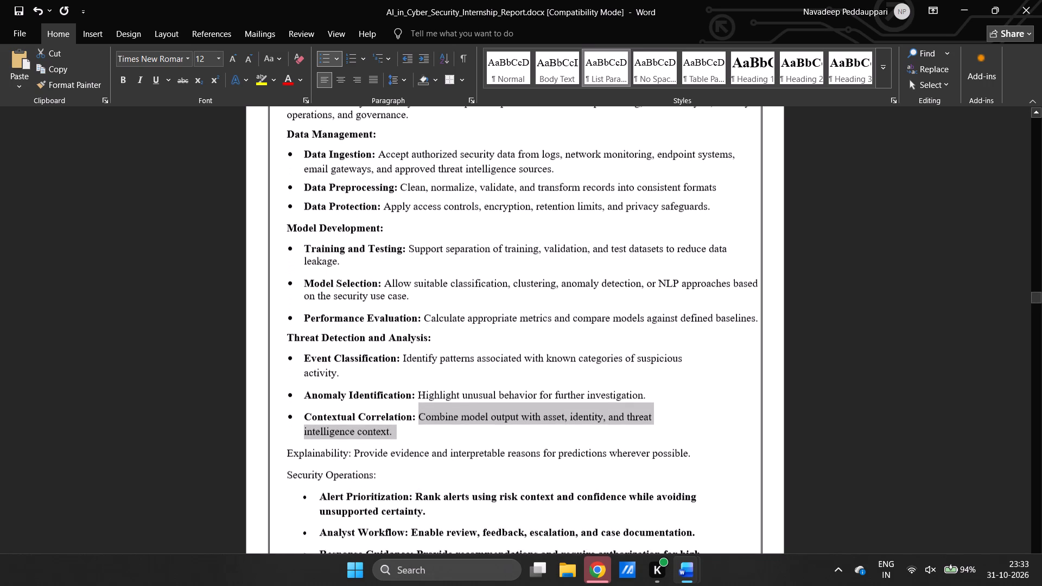
{"action": "scroll", "coordinate": [429, 386], "scroll_direction": "down", "scroll_amount": 2}
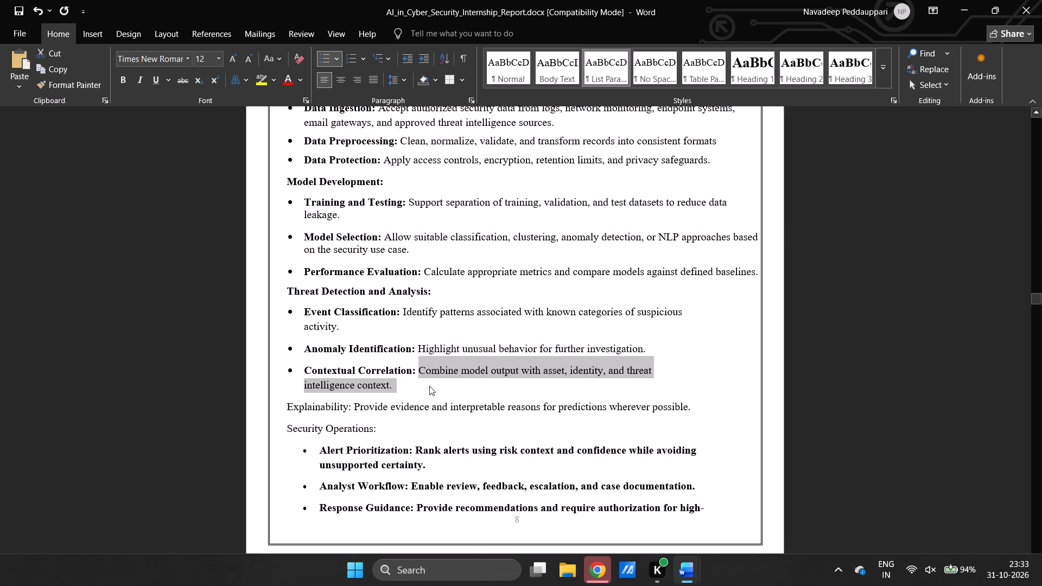
{"action": "scroll", "coordinate": [429, 386], "scroll_direction": "down", "scroll_amount": 1}
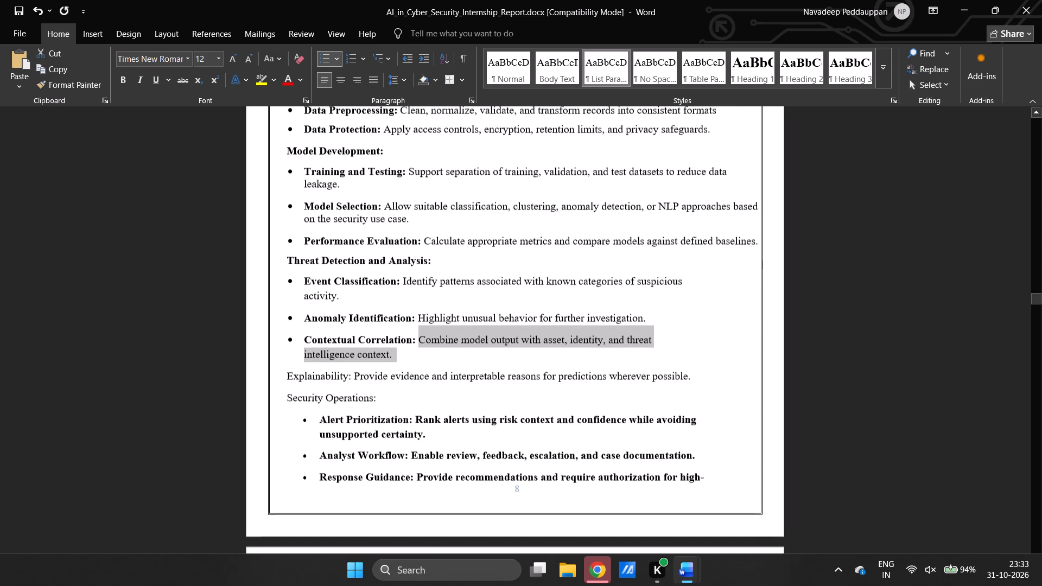
{"action": "scroll", "coordinate": [429, 386], "scroll_direction": "down", "scroll_amount": 2}
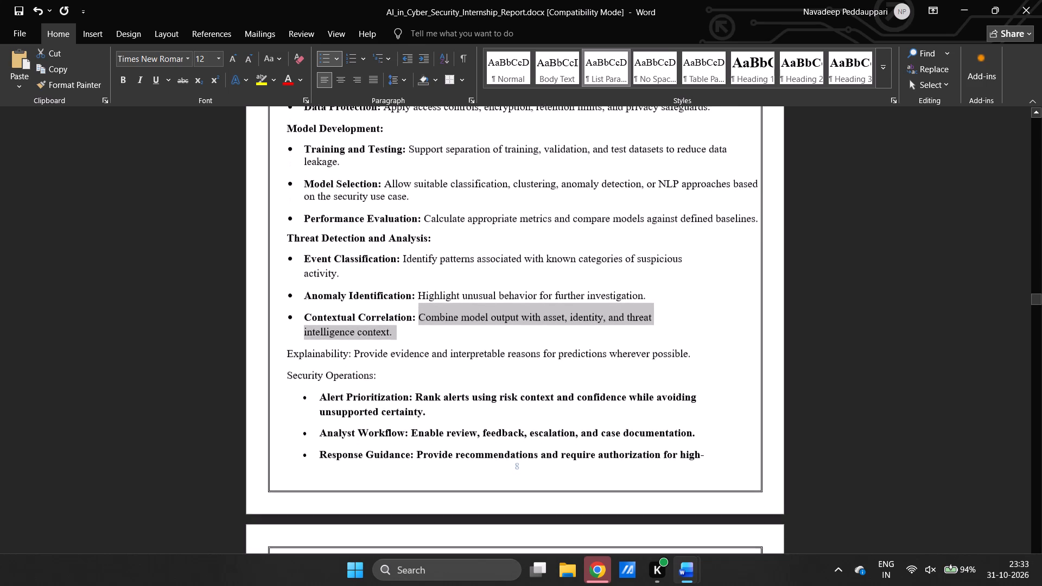
{"action": "scroll", "coordinate": [429, 386], "scroll_direction": "down", "scroll_amount": 1}
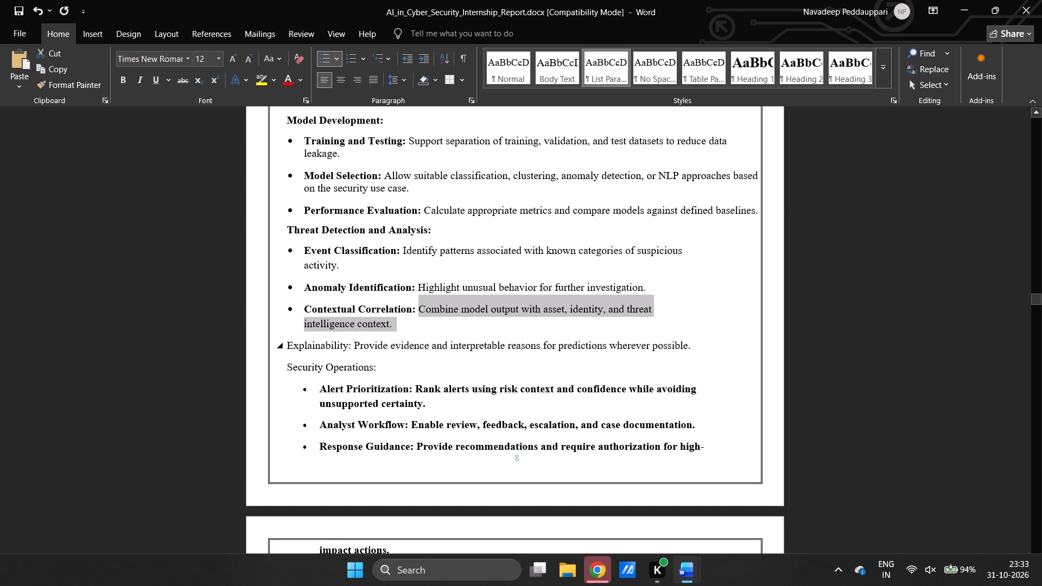
{"action": "left_click", "coordinate": [286, 345]}
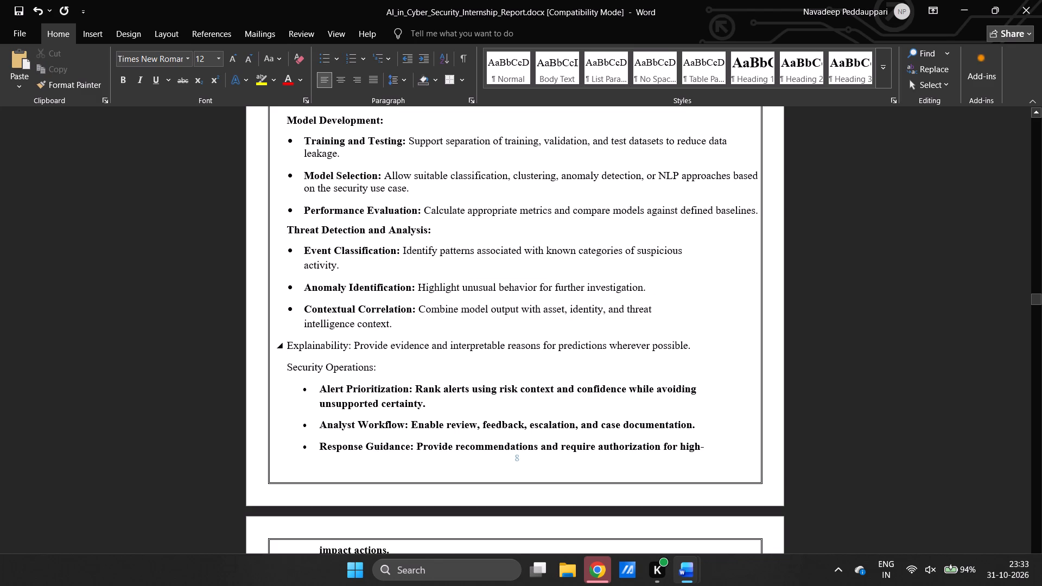
{"action": "left_click_drag", "start_coordinate": [286, 345], "coordinate": [300, 347]}
{"action": "left_click", "coordinate": [300, 347]}
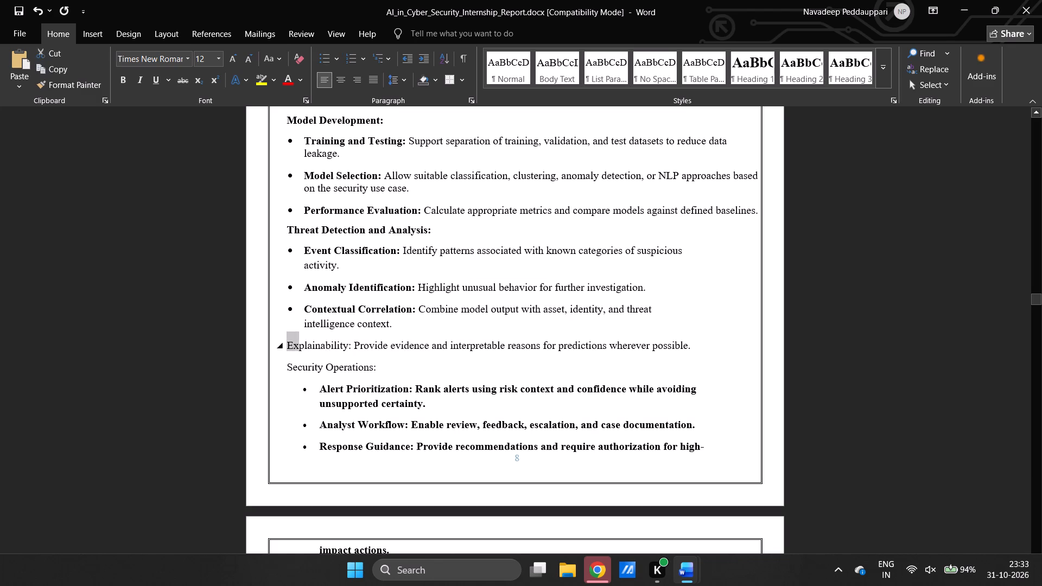
{"action": "key", "text": "Left"}
{"action": "key", "text": "Left"}
{"action": "key", "text": "BackSpace"}
{"action": "key", "text": "BackSpace"}
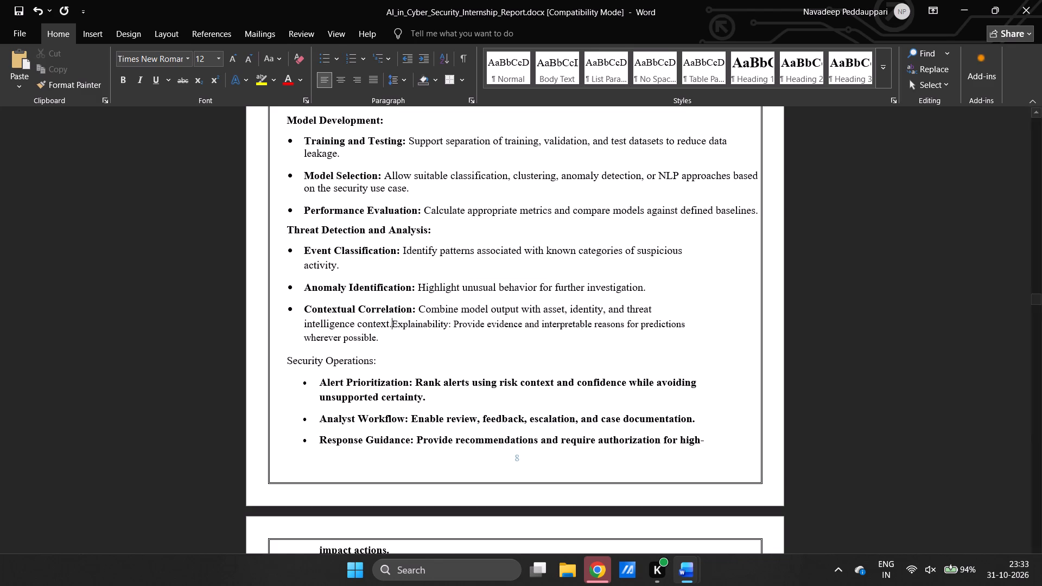
{"action": "key", "text": "Return"}
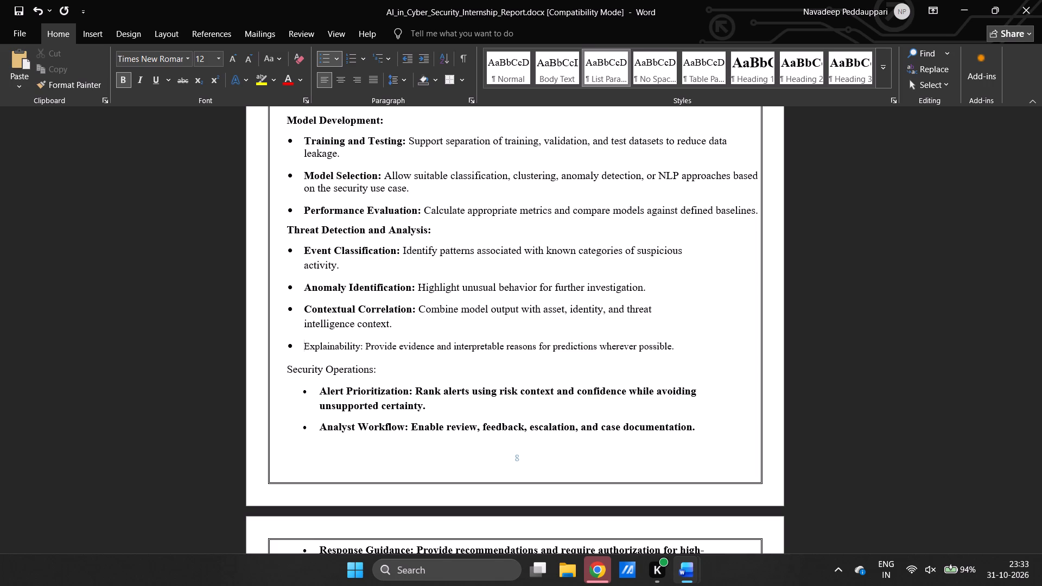
Copy the bold label formatting of "Contextual Correlation" onto the "Explainability:" label.
{"action": "left_click_drag", "start_coordinate": [322, 308], "coordinate": [347, 311]}
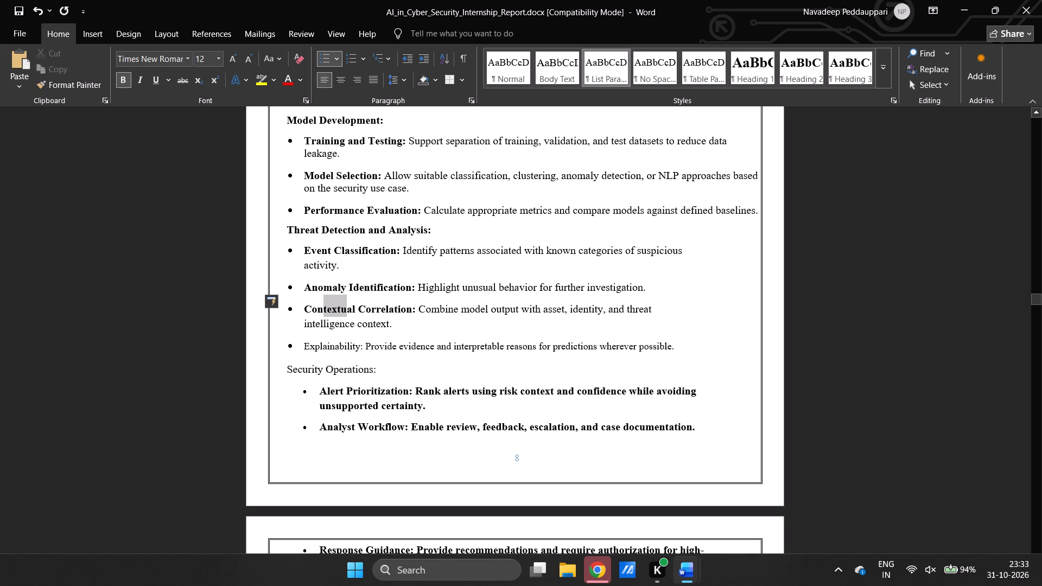
{"action": "left_click_drag", "start_coordinate": [347, 311], "coordinate": [348, 311]}
{"action": "key", "text": "ctrl+alt+c"}
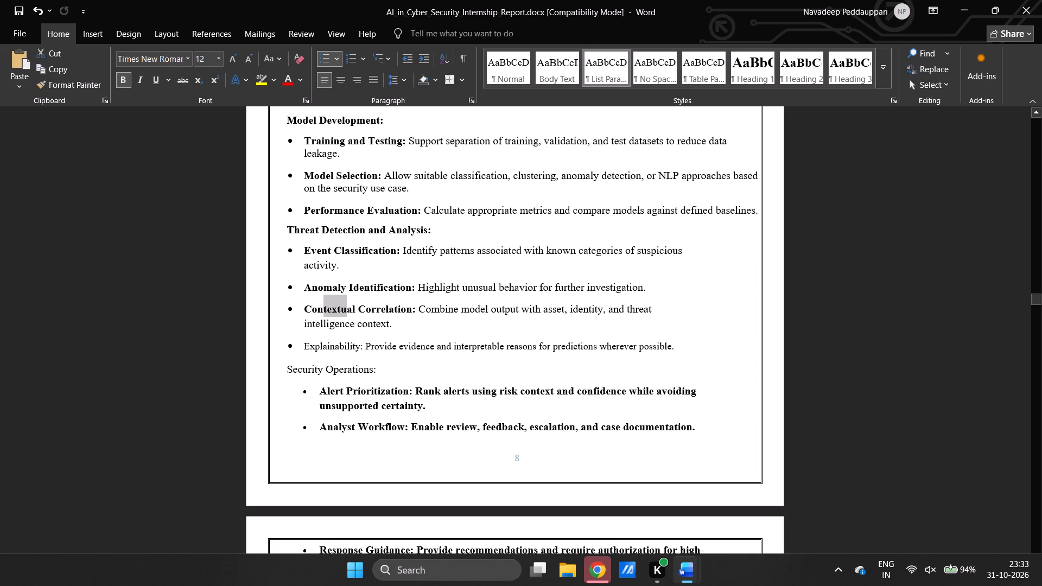
{"action": "left_click_drag", "start_coordinate": [302, 346], "coordinate": [355, 347]}
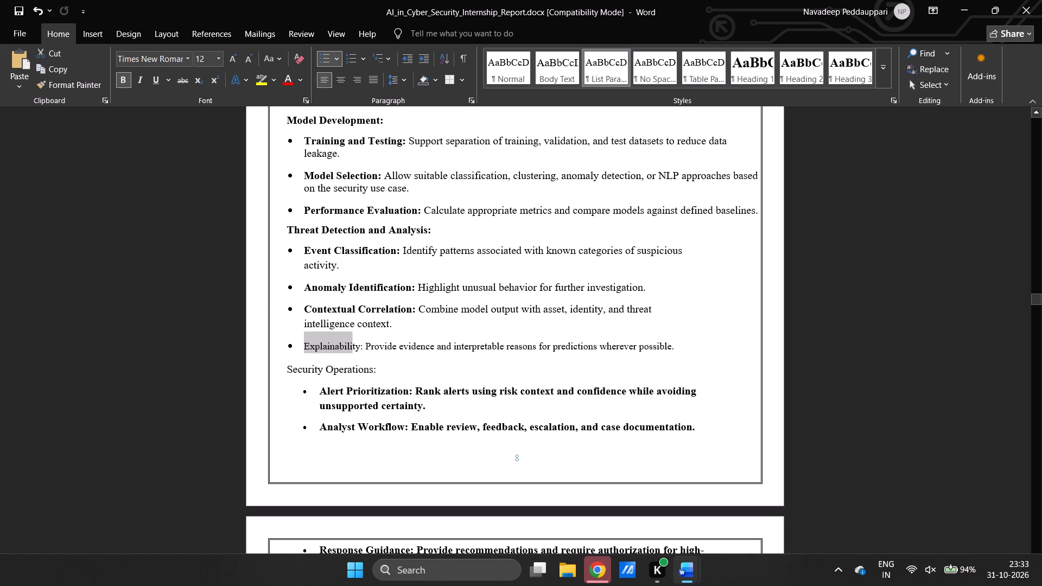
{"action": "left_click_drag", "start_coordinate": [355, 347], "coordinate": [363, 347]}
{"action": "key", "text": "ctrl+alt+v"}
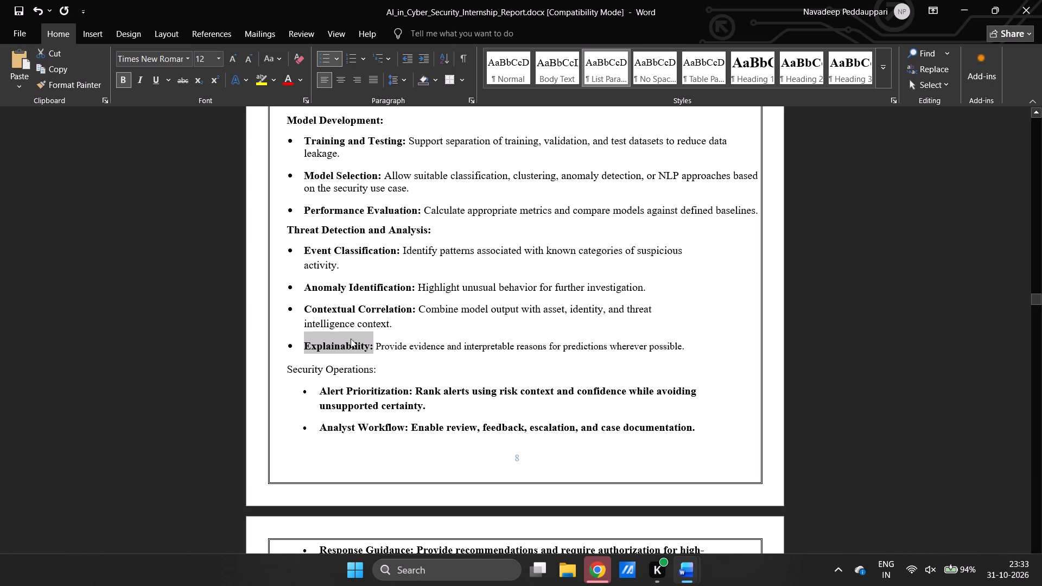
Copy the "Threat Detection and Analysis:" subheading's formatting onto the "Security Operations:" line.
{"action": "left_click_drag", "start_coordinate": [288, 230], "coordinate": [440, 231]}
{"action": "key", "text": "ctrl+alt+c"}
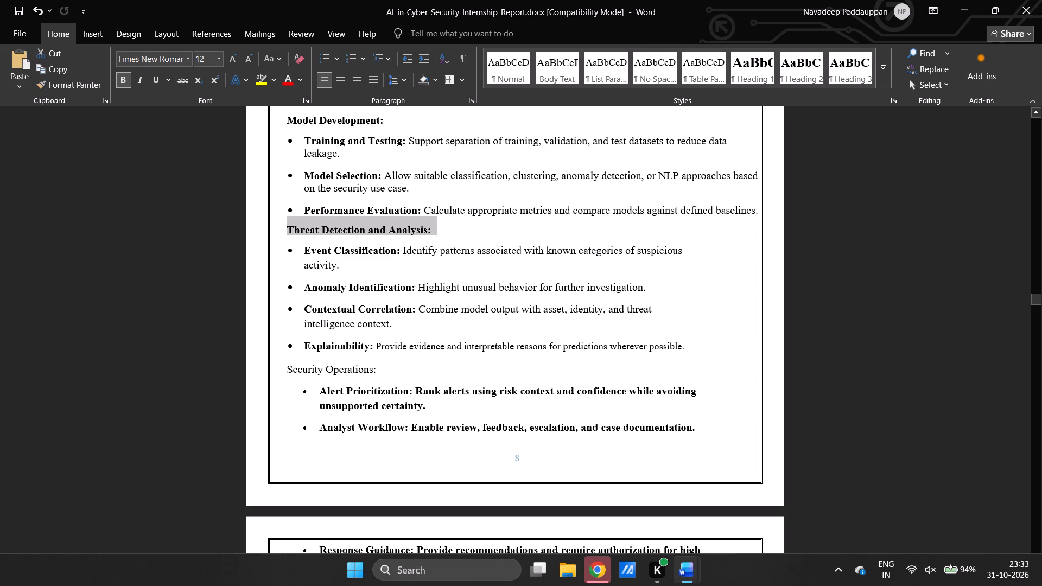
{"action": "left_click_drag", "start_coordinate": [287, 370], "coordinate": [381, 370]}
{"action": "key", "text": "ctrl+alt+v"}
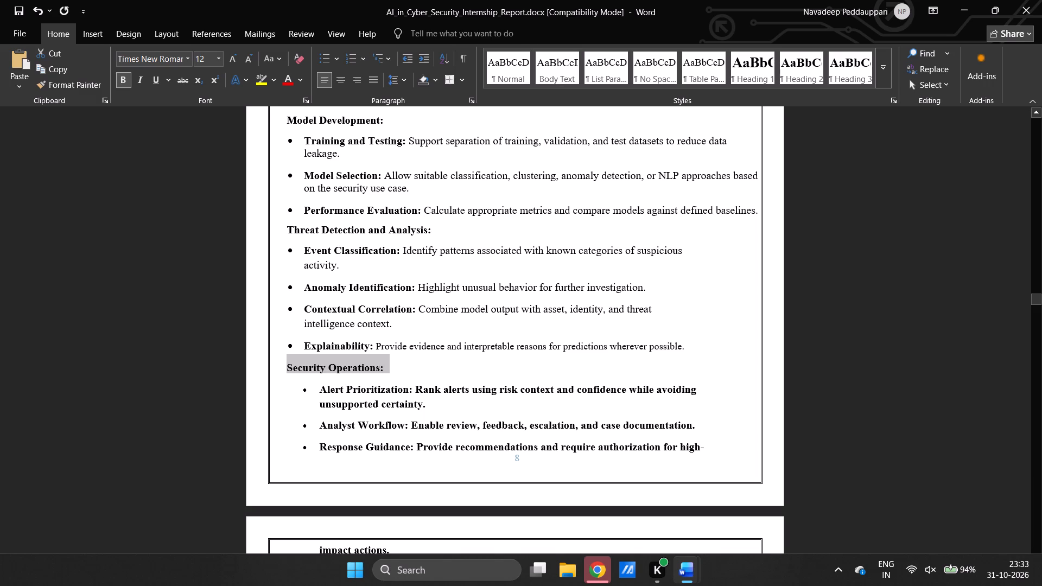
Remove the bullets and indents from the "Alert Prioritization", "Analyst Workflow" and "Response Guidance" items.
{"action": "left_click", "coordinate": [320, 388]}
{"action": "key", "text": "BackSpace"}
{"action": "key", "text": "BackSpace"}
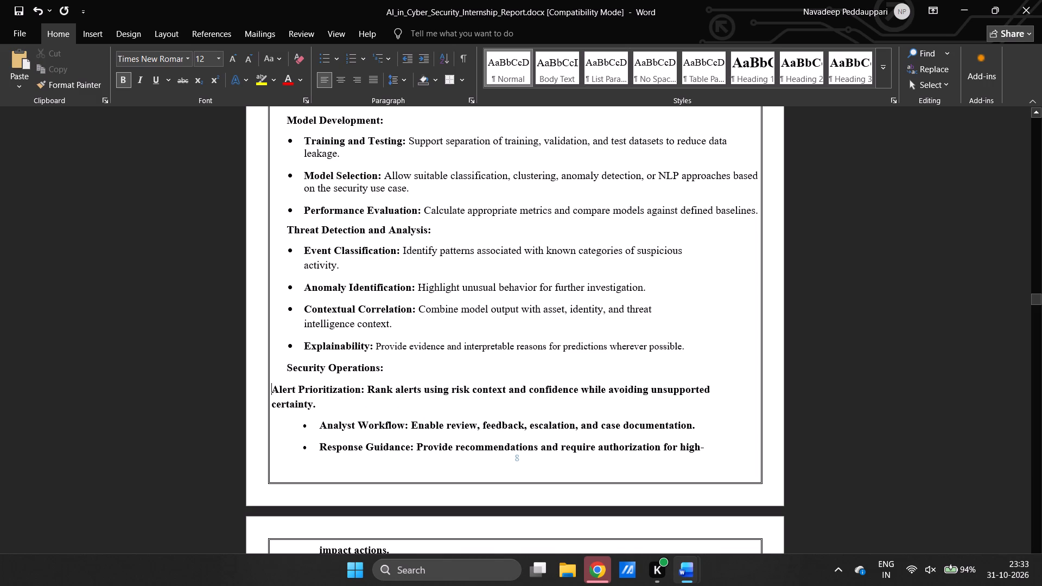
{"action": "key", "text": "Down"}
{"action": "key", "text": "Down"}
{"action": "key", "text": "BackSpace"}
{"action": "key", "text": "BackSpace"}
{"action": "key", "text": "Down"}
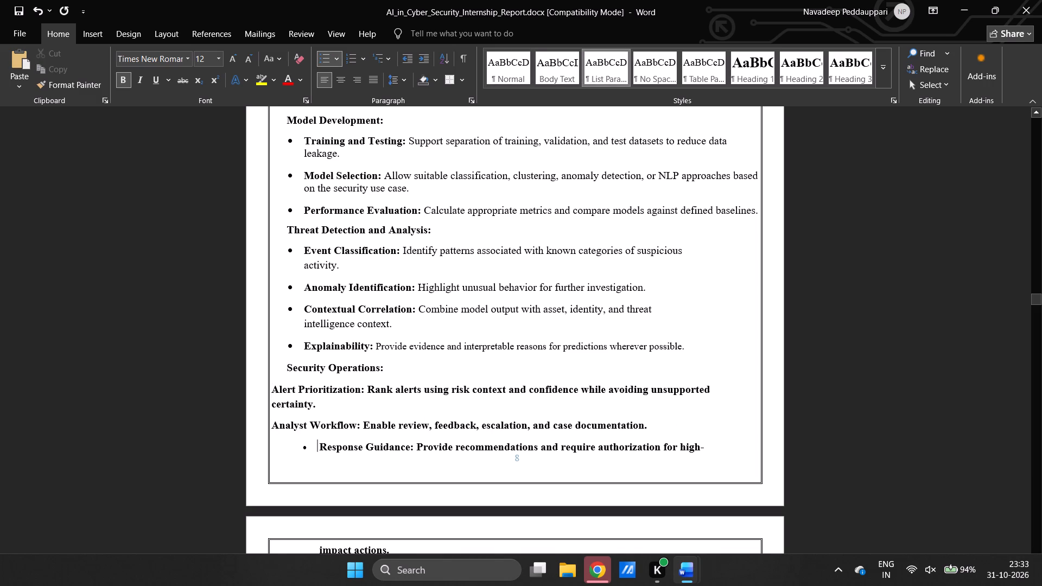
{"action": "key", "text": "BackSpace"}
{"action": "key", "text": "BackSpace"}
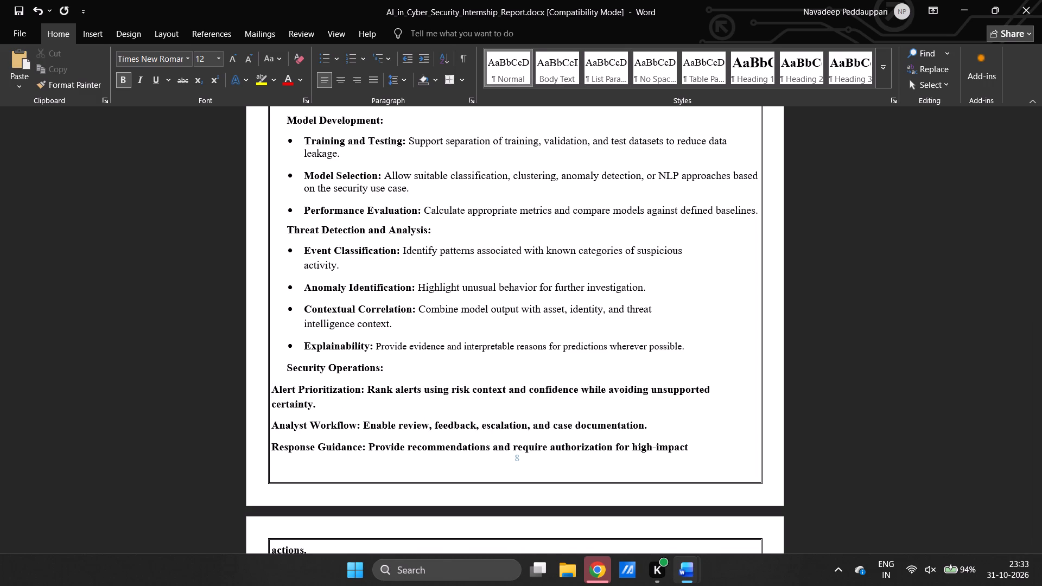
Apply round bullets to the "Alert Prioritization", "Analyst Workflow", "Response Guidance" and "Auditability" paragraphs under "Security Operations:".
{"action": "key", "text": "Down"}
{"action": "key", "text": "Down"}
{"action": "key", "text": "Down"}
{"action": "key", "text": "Down"}
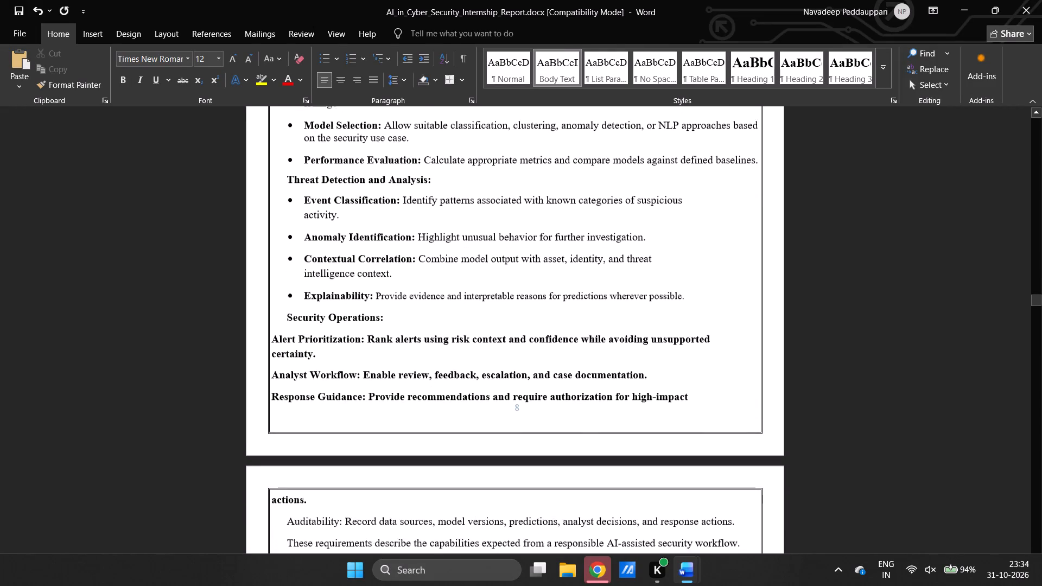
{"action": "key", "text": "Down"}
{"action": "key", "text": "Down"}
{"action": "key", "text": "Down"}
{"action": "key", "text": "Down"}
{"action": "key", "text": "Down"}
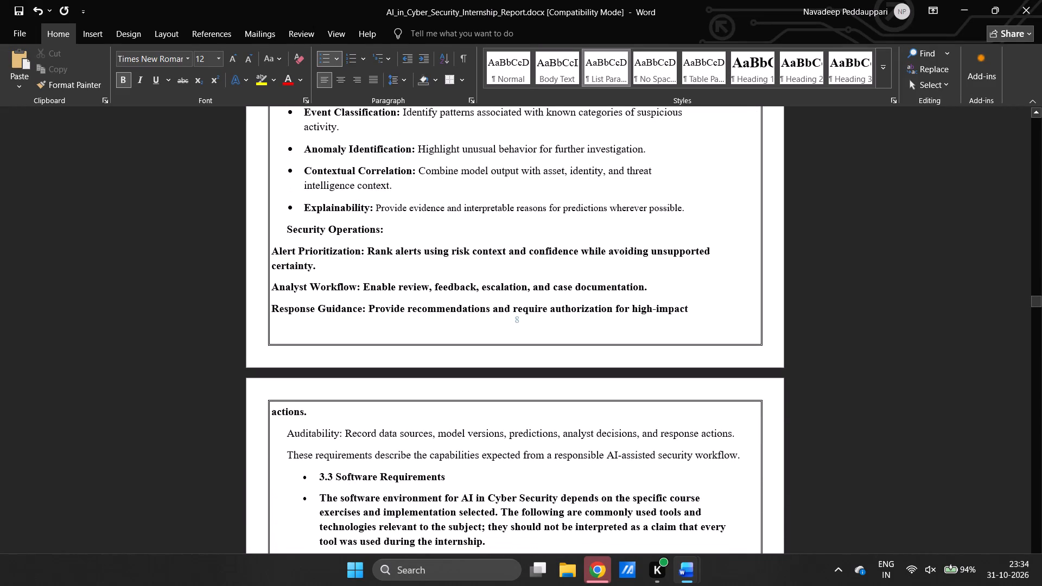
{"action": "key", "text": "Down"}
{"action": "key", "text": "Down"}
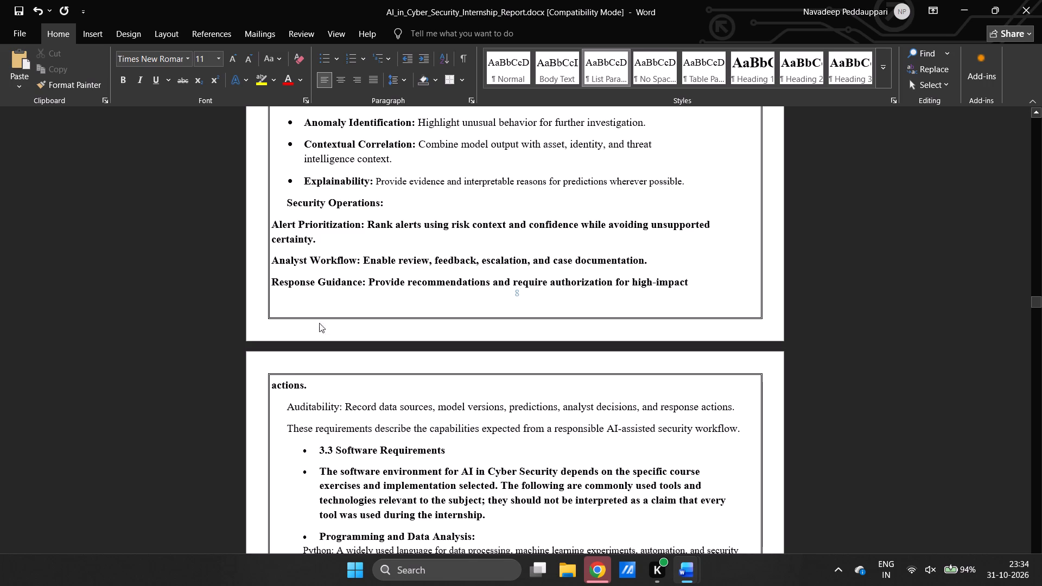
{"action": "left_click_drag", "start_coordinate": [271, 227], "coordinate": [736, 409]}
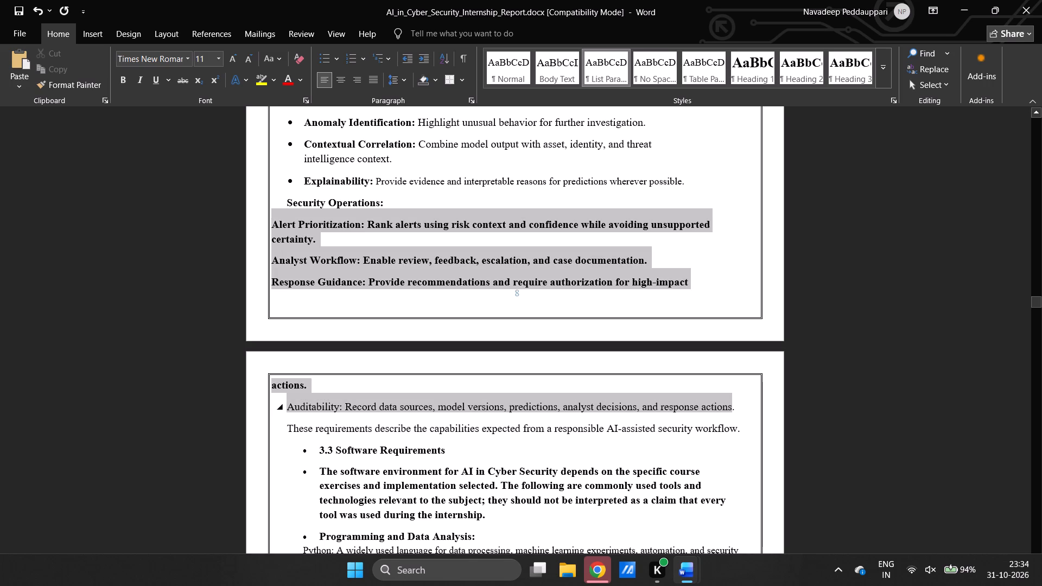
{"action": "left_click_drag", "start_coordinate": [736, 409], "coordinate": [744, 407]}
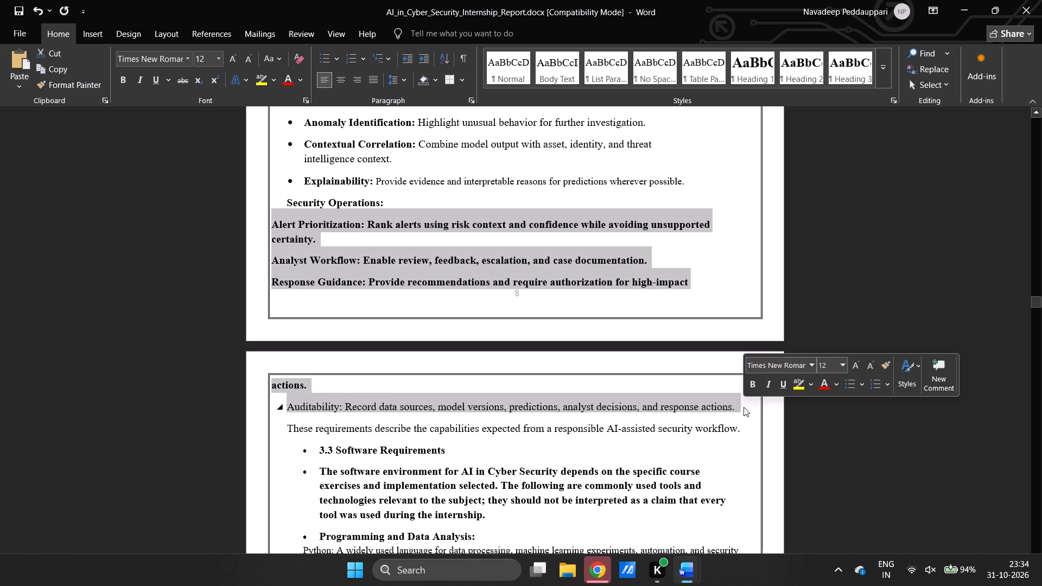
{"action": "left_click", "coordinate": [335, 55]}
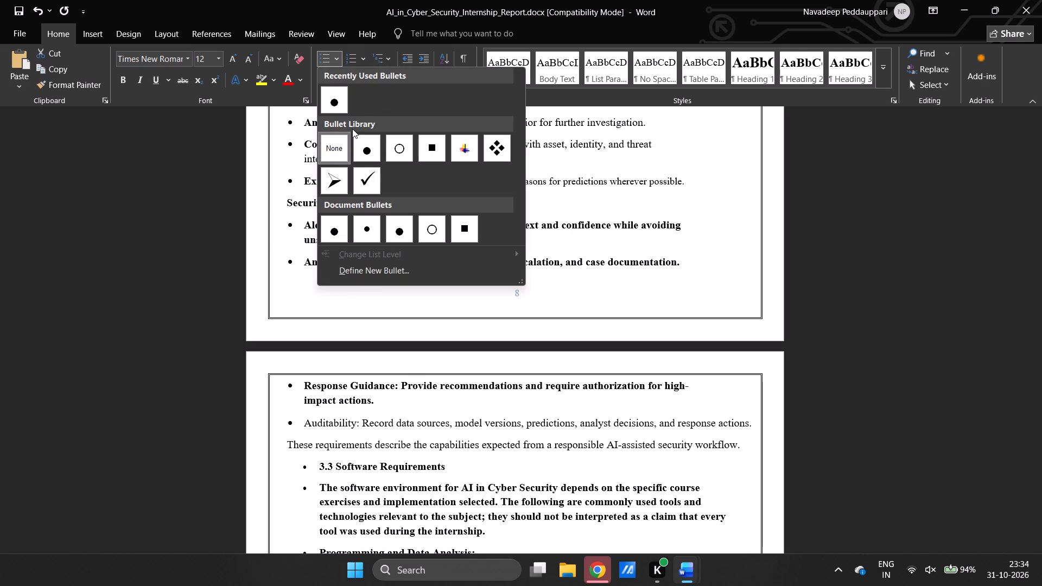
{"action": "left_click", "coordinate": [358, 145]}
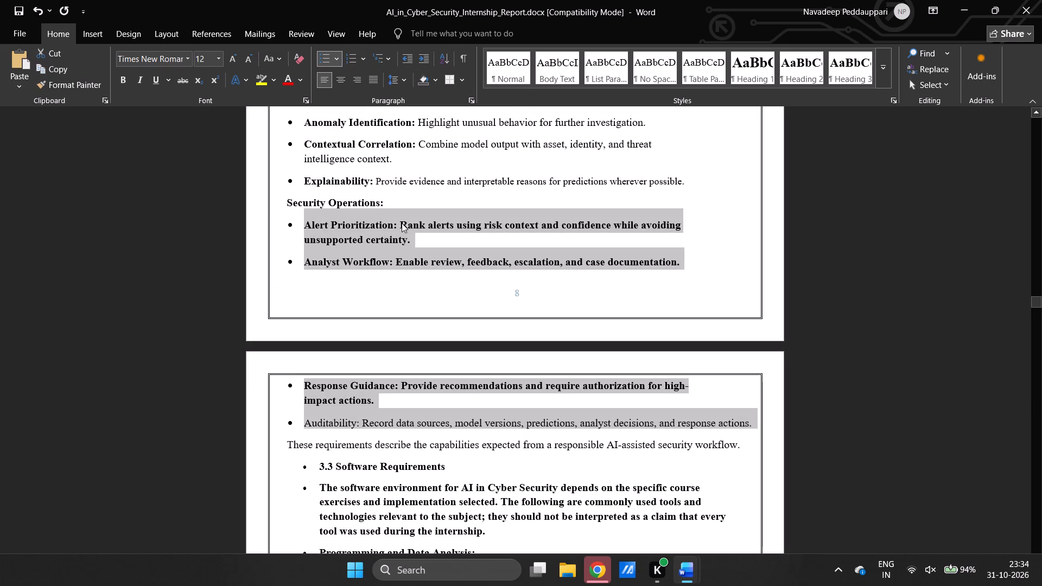
Copy the text formatting of the "Contextual Correlation" description onto the description following the "Explainability:" label.
{"action": "left_click", "coordinate": [401, 178]}
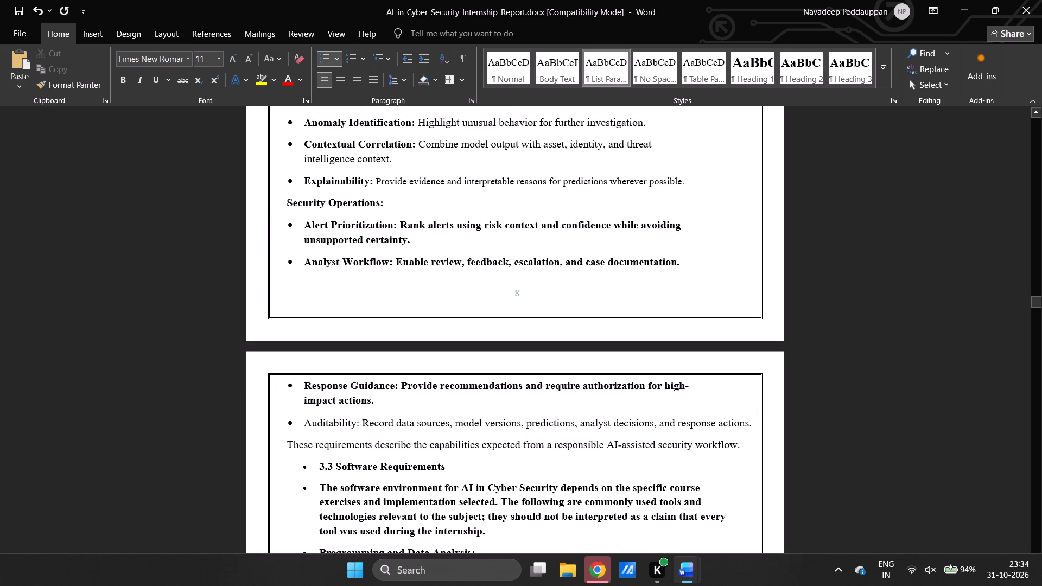
{"action": "left_click_drag", "start_coordinate": [308, 181], "coordinate": [351, 181]}
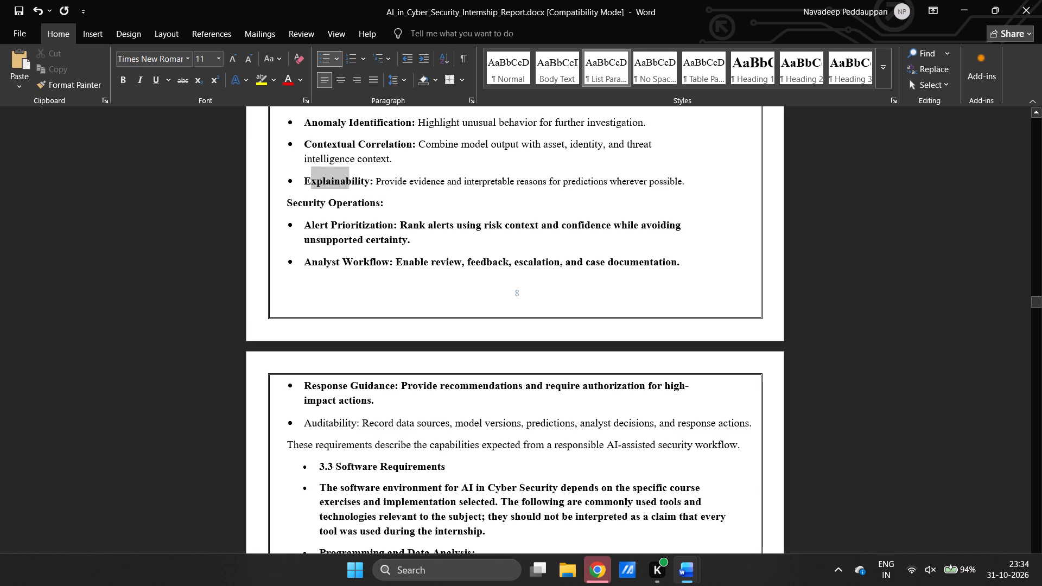
{"action": "left_click_drag", "start_coordinate": [351, 181], "coordinate": [354, 181]}
{"action": "left_click", "coordinate": [378, 179]}
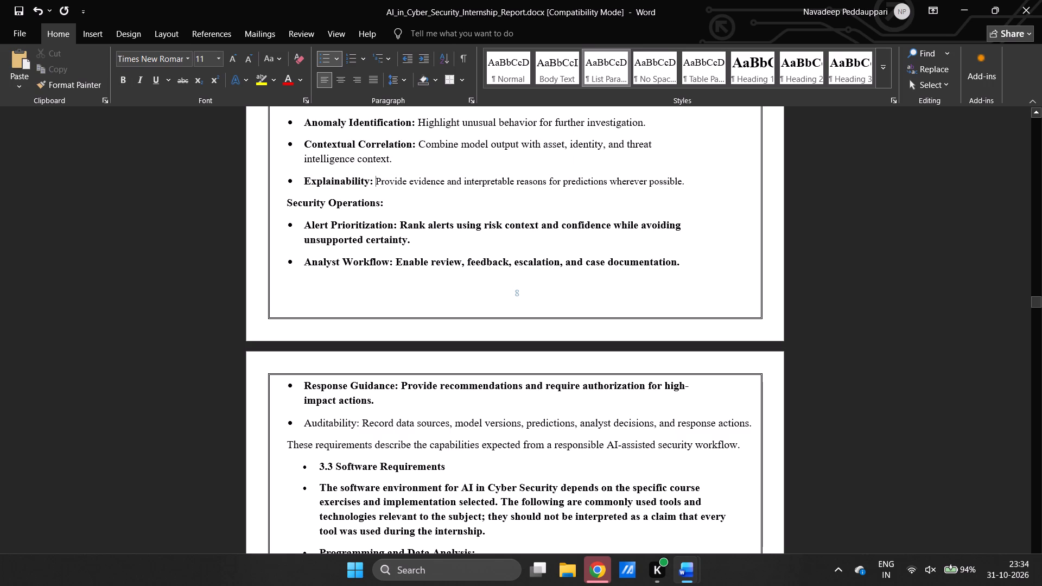
{"action": "left_click_drag", "start_coordinate": [423, 145], "coordinate": [428, 146]}
{"action": "left_click_drag", "start_coordinate": [428, 146], "coordinate": [441, 150]}
{"action": "key", "text": "ctrl+alt+c"}
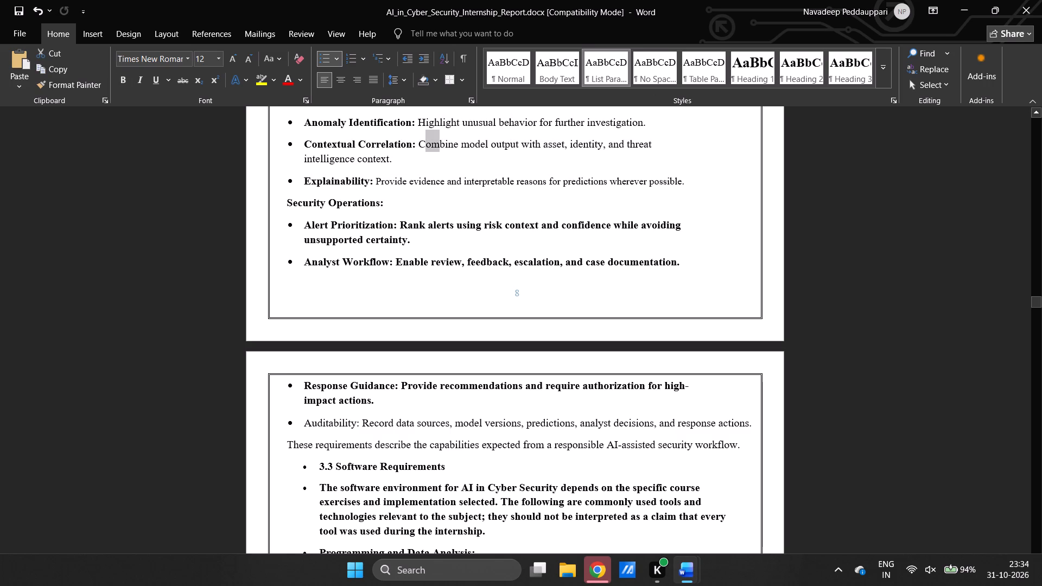
{"action": "left_click_drag", "start_coordinate": [377, 182], "coordinate": [618, 183]}
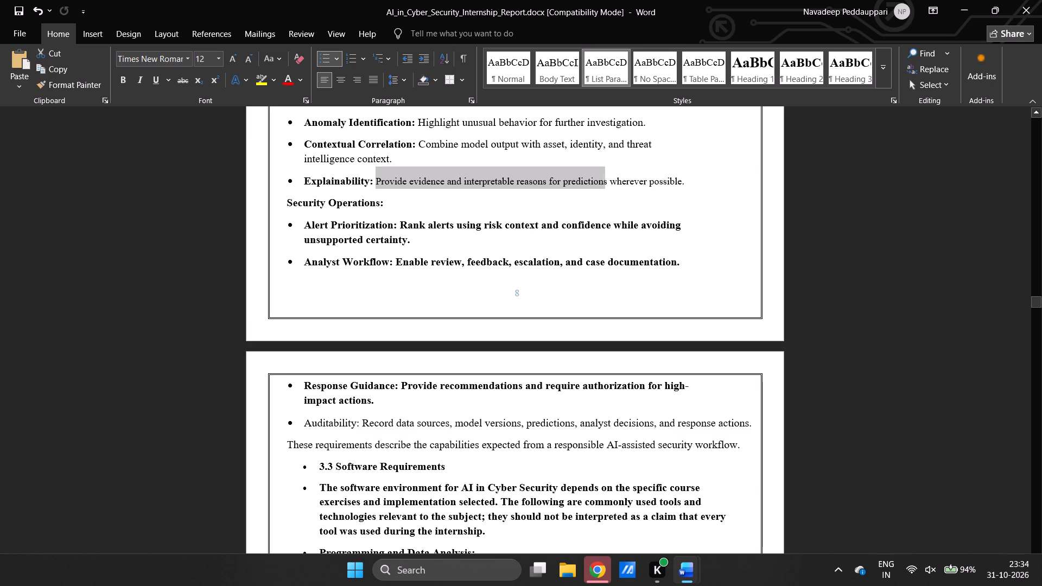
{"action": "left_click_drag", "start_coordinate": [618, 183], "coordinate": [686, 174]}
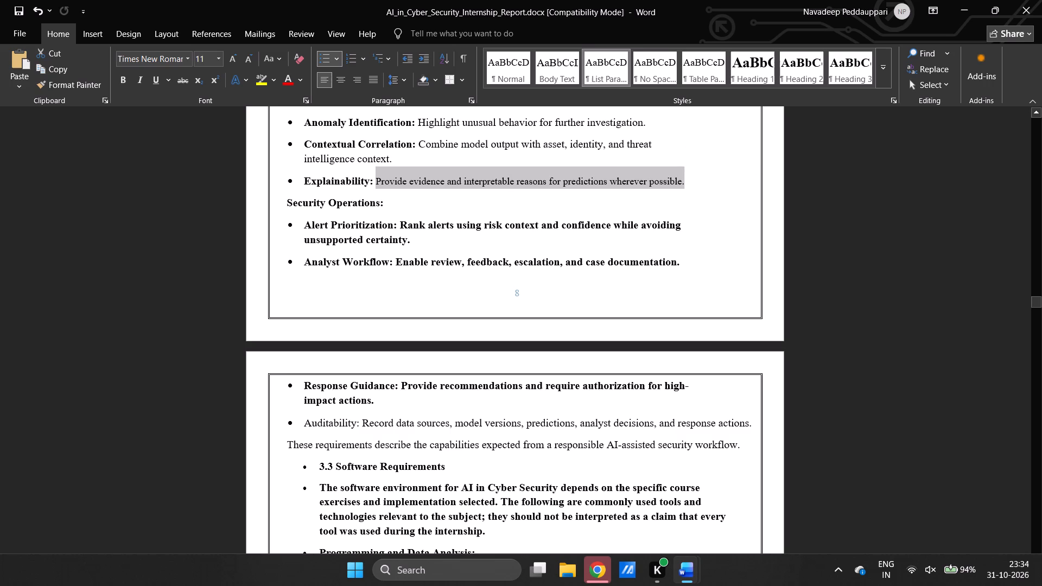
{"action": "key", "text": "ctrl+alt+v"}
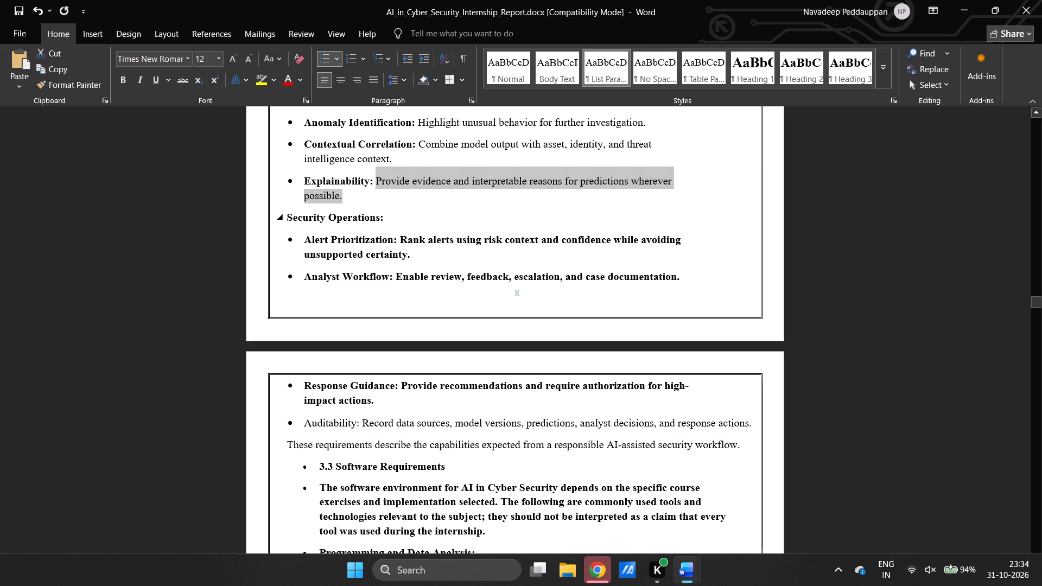
Apply the copied non-bold description formatting to the descriptions of "Alert Prioritization", "Analyst Workflow", "Response Guidance" and "Auditability".
{"action": "scroll", "coordinate": [710, 214], "scroll_direction": "down", "scroll_amount": 1}
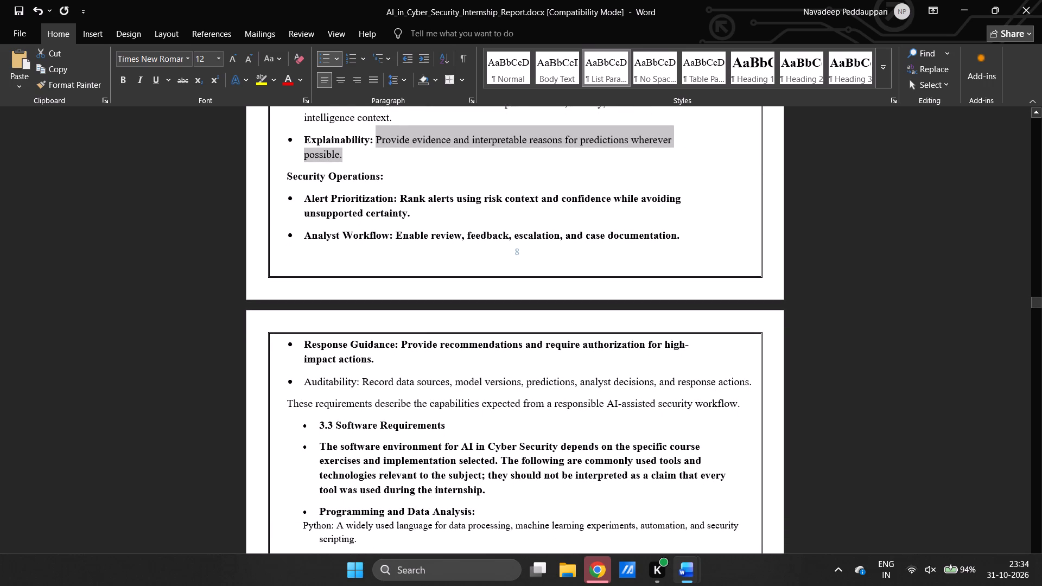
{"action": "left_click_drag", "start_coordinate": [399, 197], "coordinate": [424, 216]}
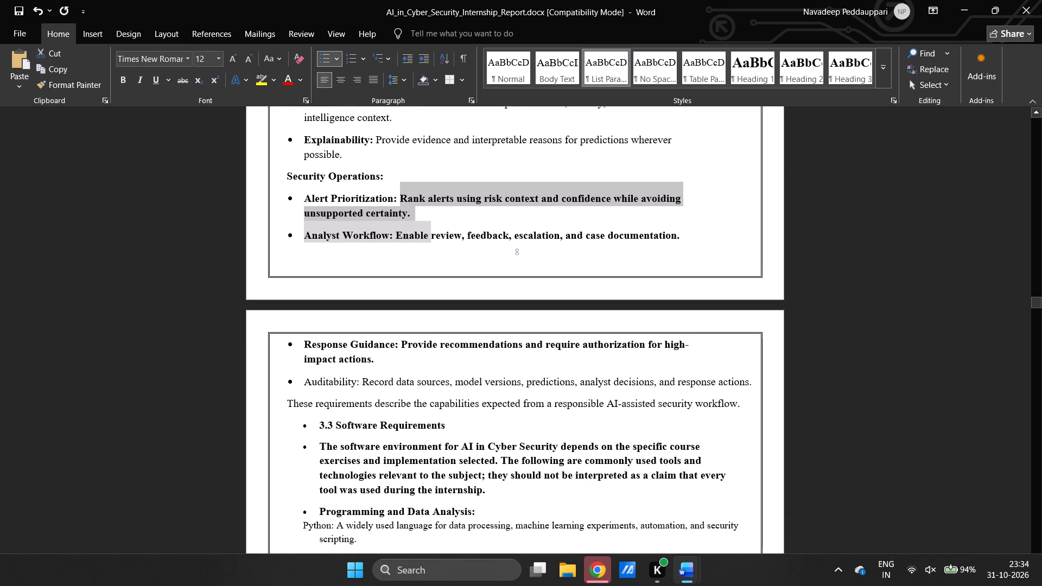
{"action": "left_click_drag", "start_coordinate": [424, 216], "coordinate": [424, 213]}
{"action": "key", "text": "ctrl+alt+v"}
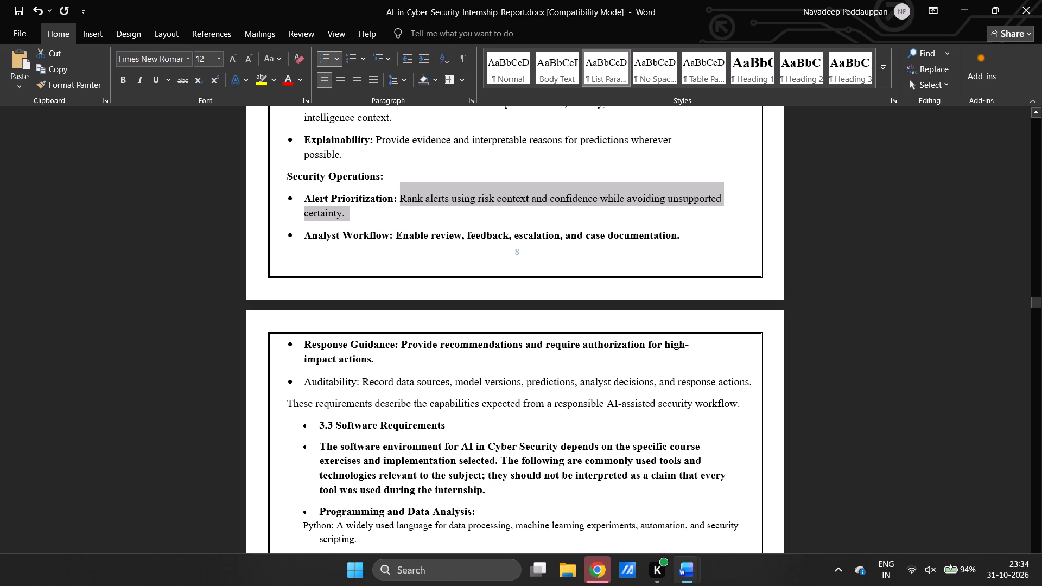
{"action": "left_click_drag", "start_coordinate": [397, 233], "coordinate": [702, 244]}
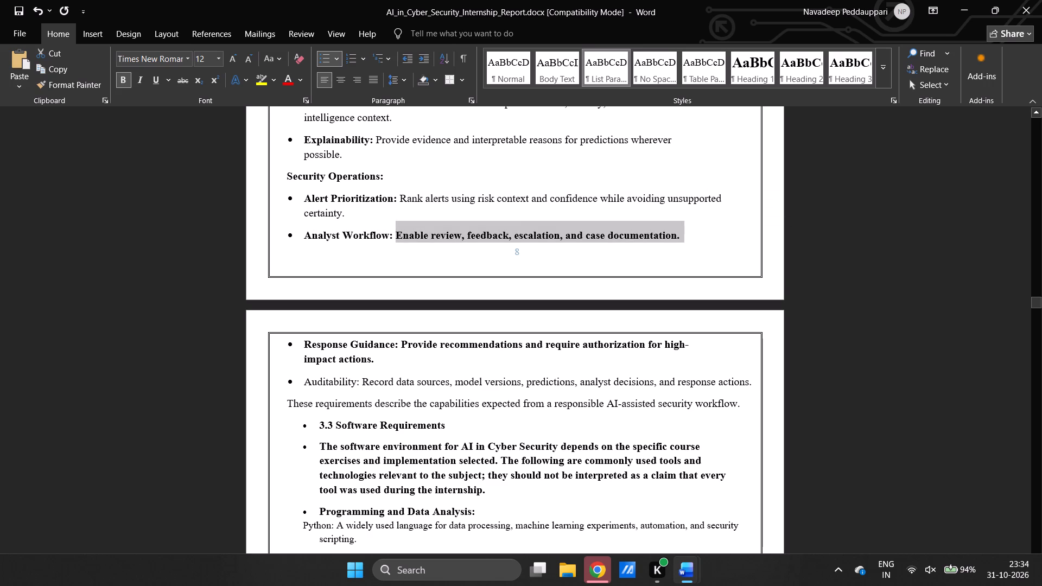
{"action": "key", "text": "ctrl+alt+v"}
{"action": "scroll", "coordinate": [702, 244], "scroll_direction": "down", "scroll_amount": 1}
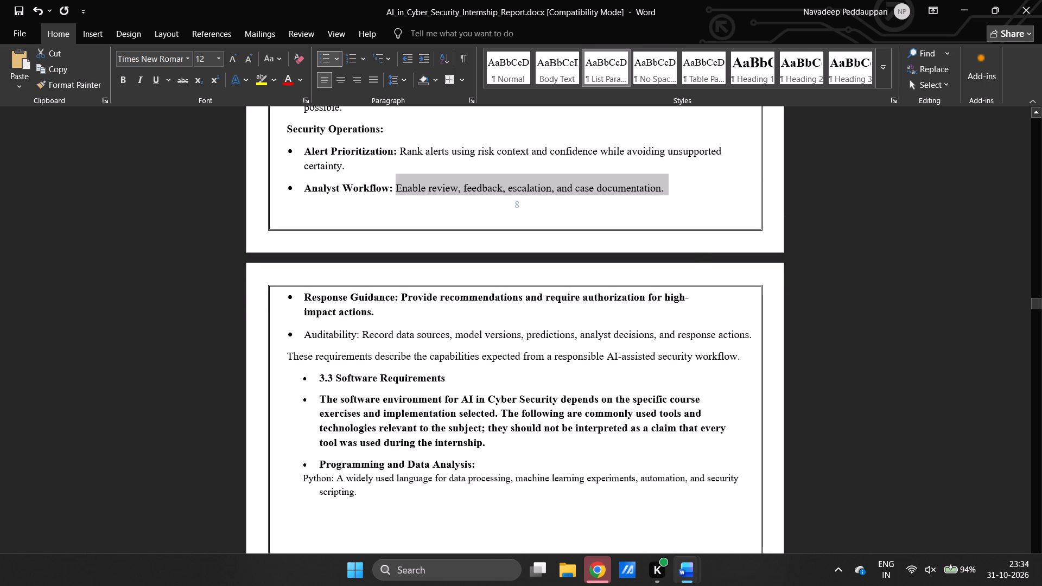
{"action": "left_click_drag", "start_coordinate": [400, 296], "coordinate": [410, 306]}
{"action": "key", "text": "ctrl+alt+v"}
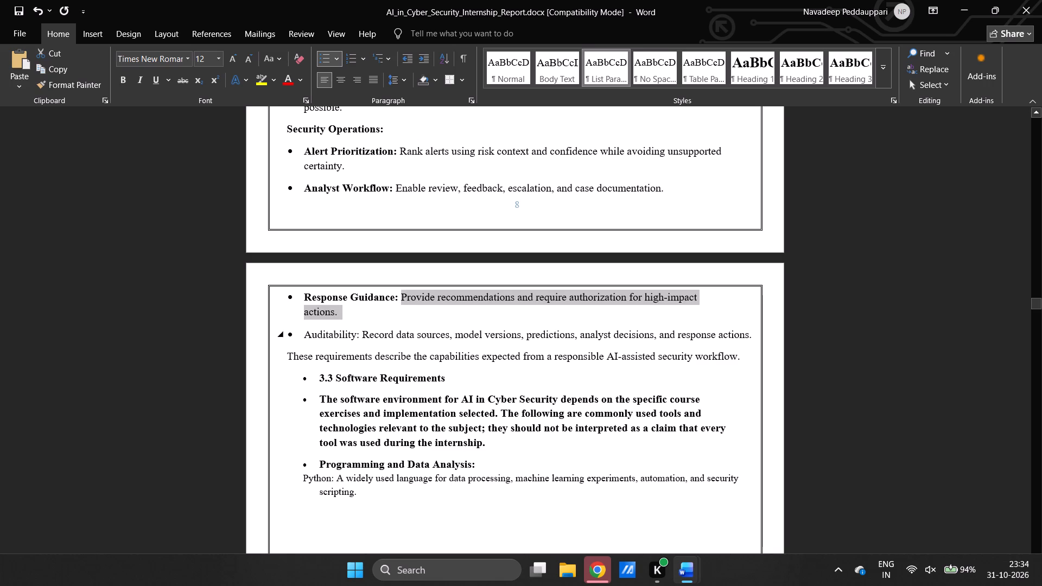
{"action": "left_click_drag", "start_coordinate": [364, 335], "coordinate": [723, 343]}
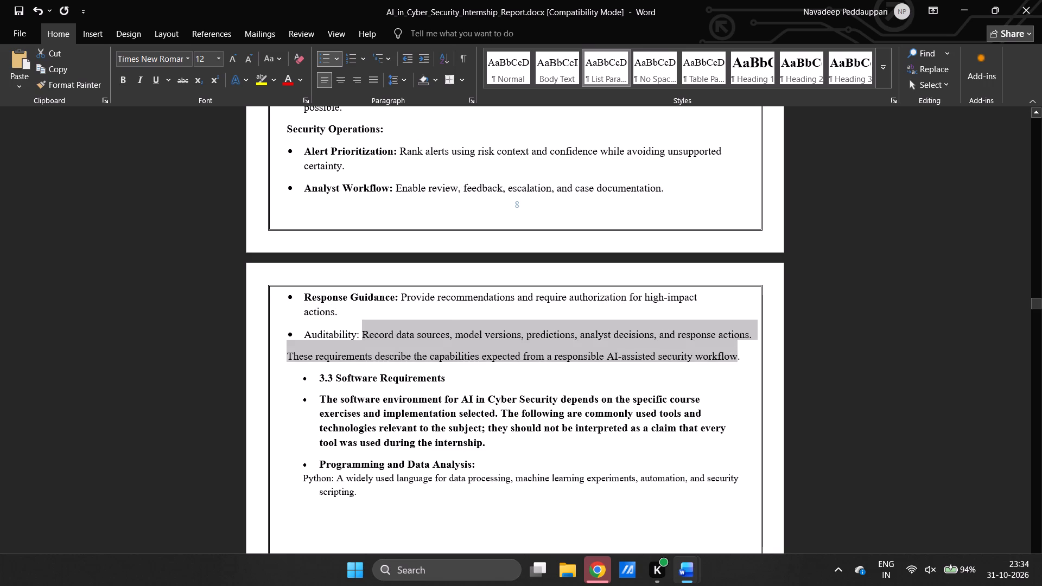
{"action": "left_click_drag", "start_coordinate": [723, 343], "coordinate": [753, 336]}
{"action": "key", "text": "ctrl+alt+v"}
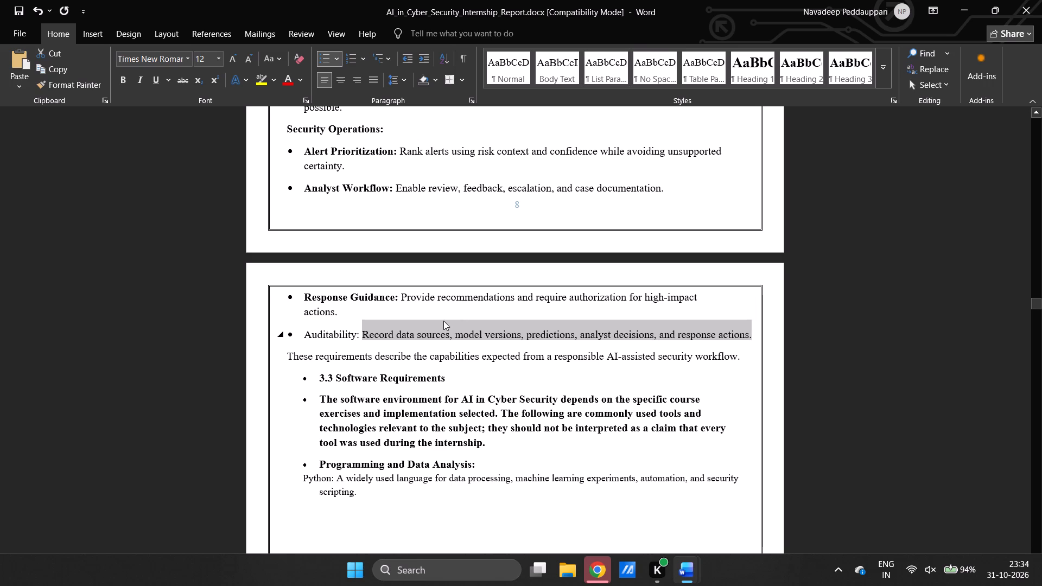
Copy the bold label formatting of "Response Guidance" onto the "Auditability:" label.
{"action": "left_click_drag", "start_coordinate": [331, 296], "coordinate": [342, 296]}
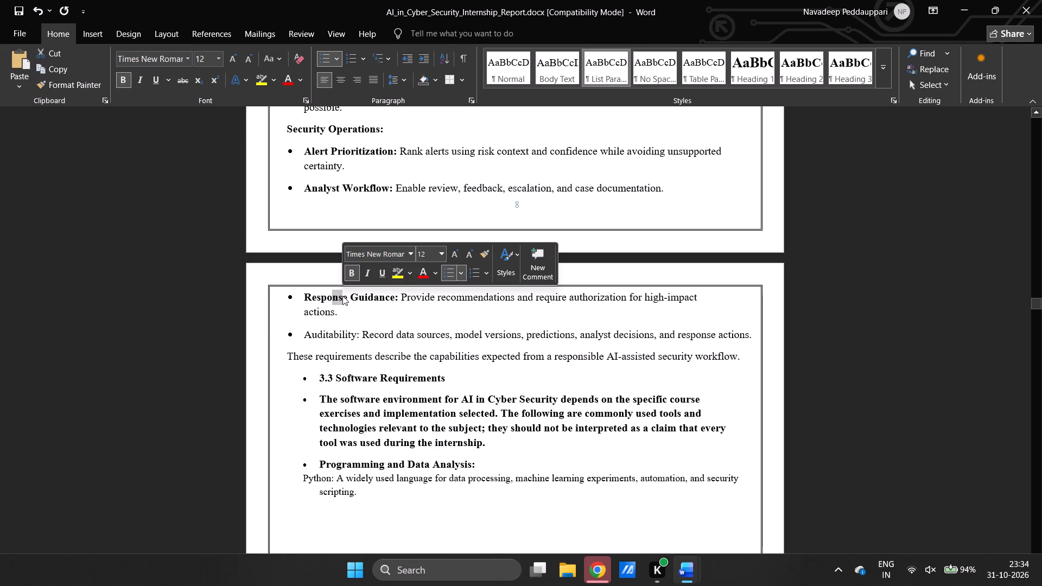
{"action": "key", "text": "ctrl+alt+c"}
{"action": "left_click_drag", "start_coordinate": [303, 337], "coordinate": [322, 339]}
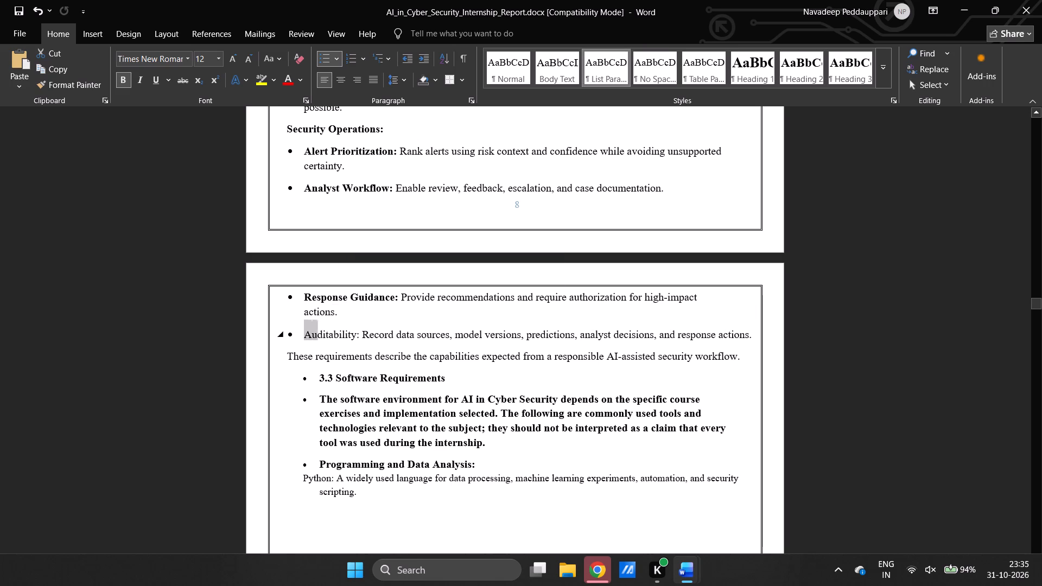
{"action": "left_click_drag", "start_coordinate": [322, 339], "coordinate": [361, 336]}
{"action": "key", "text": "ctrl+alt+v"}
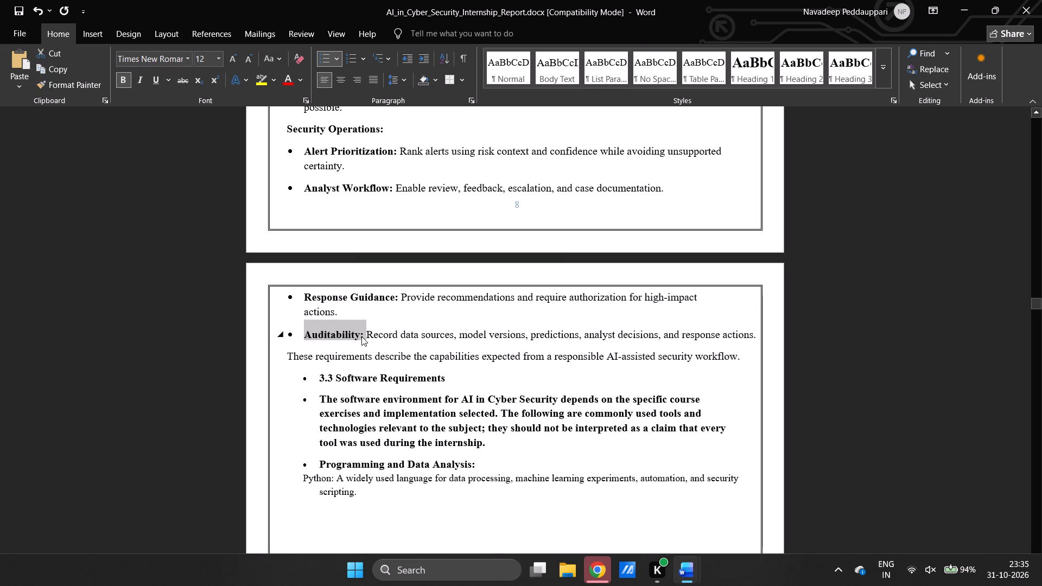
Review the formatting of the pages from "Methodological Principles" through the start of section 3.3.
{"action": "scroll", "coordinate": [427, 358], "scroll_direction": "down", "scroll_amount": 2}
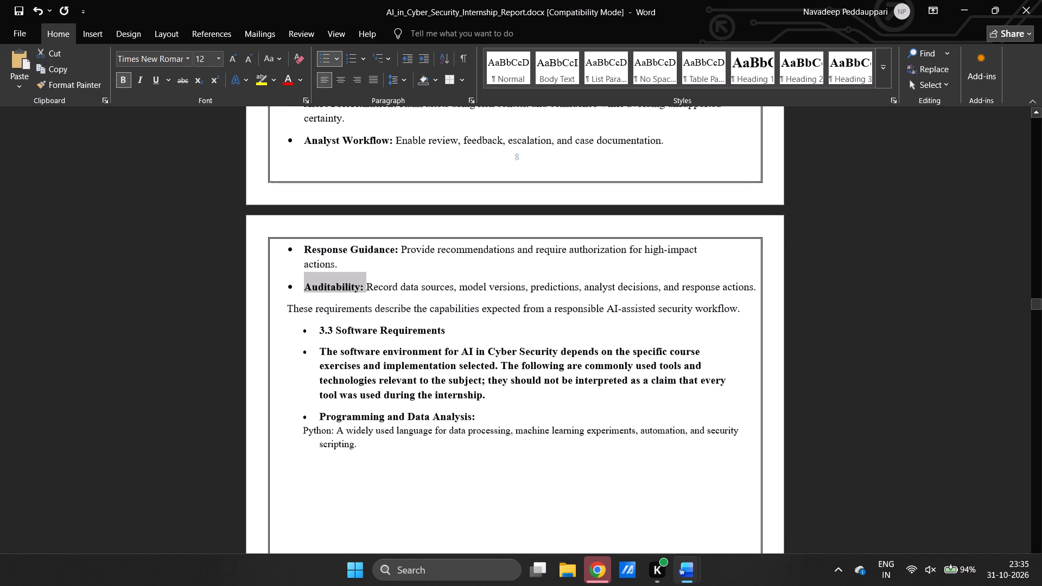
{"action": "scroll", "coordinate": [427, 358], "scroll_direction": "down", "scroll_amount": 1}
{"action": "scroll", "coordinate": [427, 358], "scroll_direction": "up", "scroll_amount": 8}
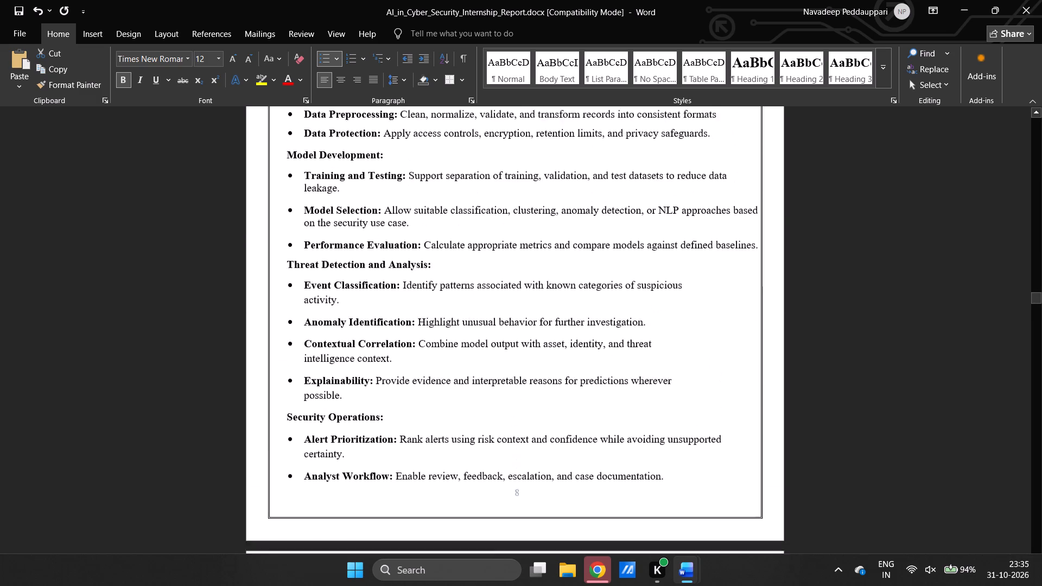
{"action": "scroll", "coordinate": [427, 358], "scroll_direction": "up", "scroll_amount": 4}
{"action": "scroll", "coordinate": [427, 358], "scroll_direction": "down", "scroll_amount": 2}
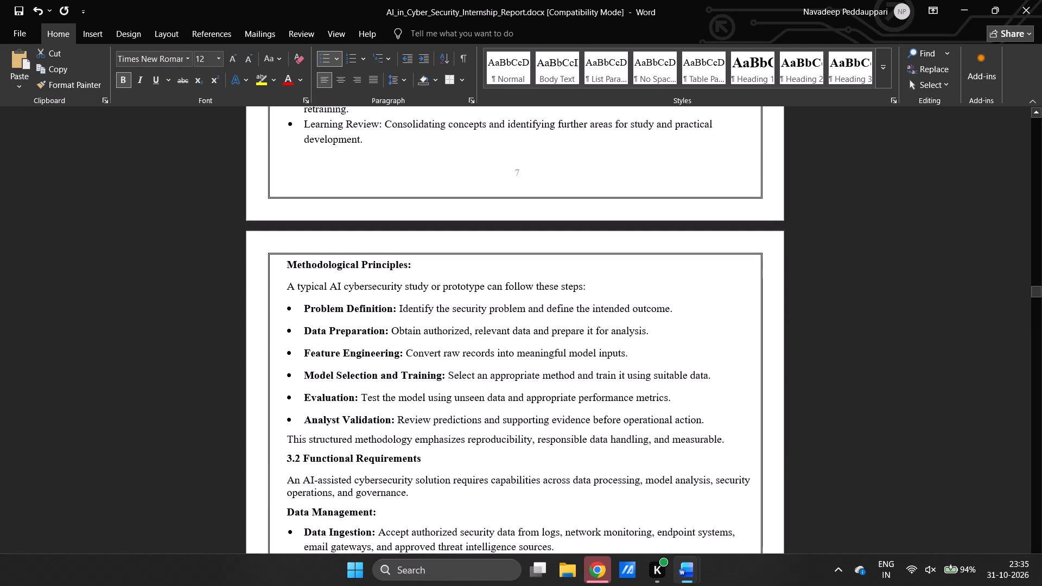
{"action": "scroll", "coordinate": [427, 358], "scroll_direction": "down", "scroll_amount": 2}
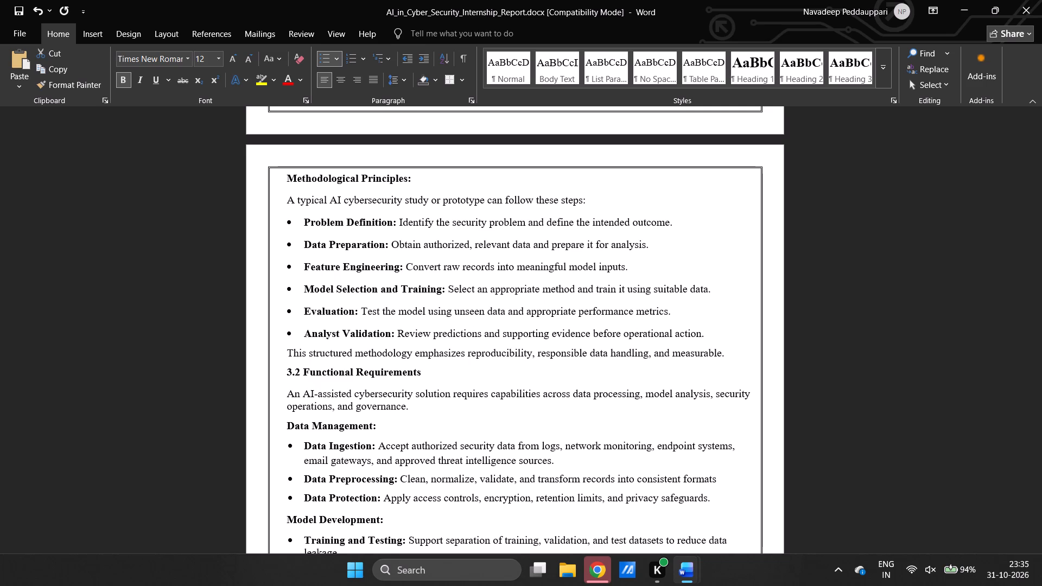
{"action": "scroll", "coordinate": [427, 358], "scroll_direction": "down", "scroll_amount": 10}
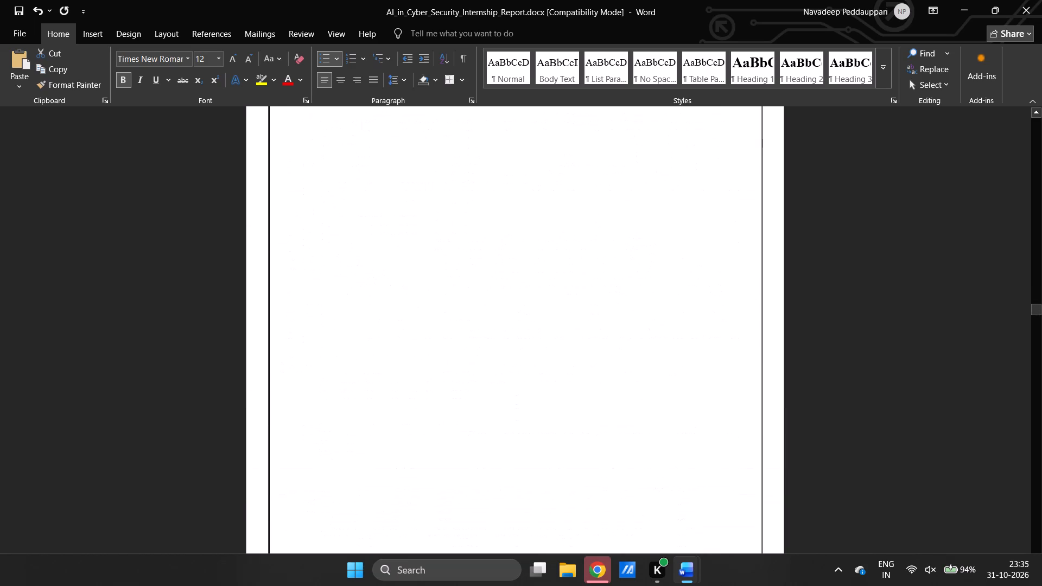
Remove the bullet from the "3.3 Software Requirements" heading and adjust its indent.
{"action": "scroll", "coordinate": [427, 358], "scroll_direction": "up", "scroll_amount": 4}
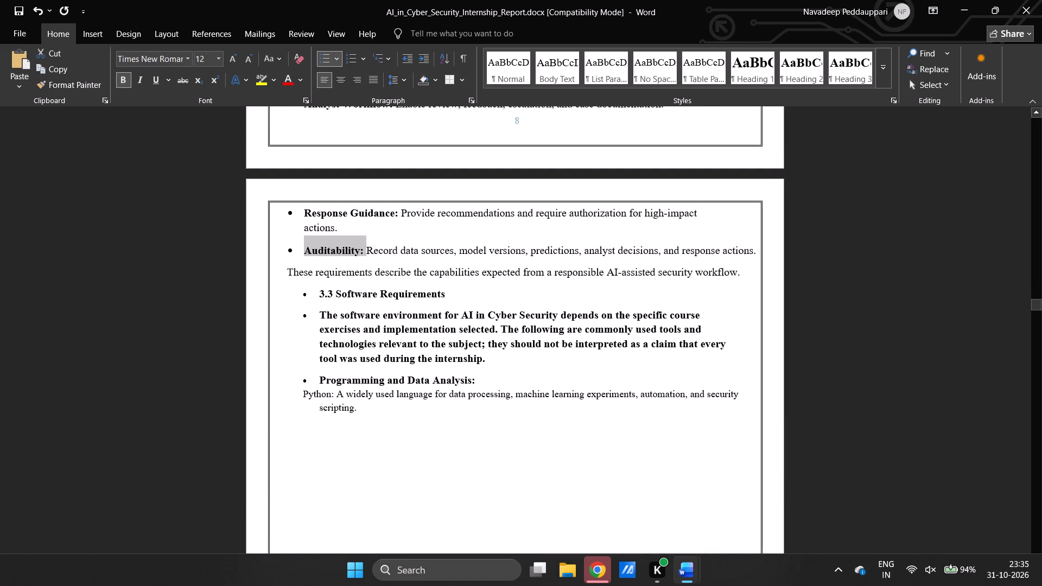
{"action": "left_click", "coordinate": [318, 291]}
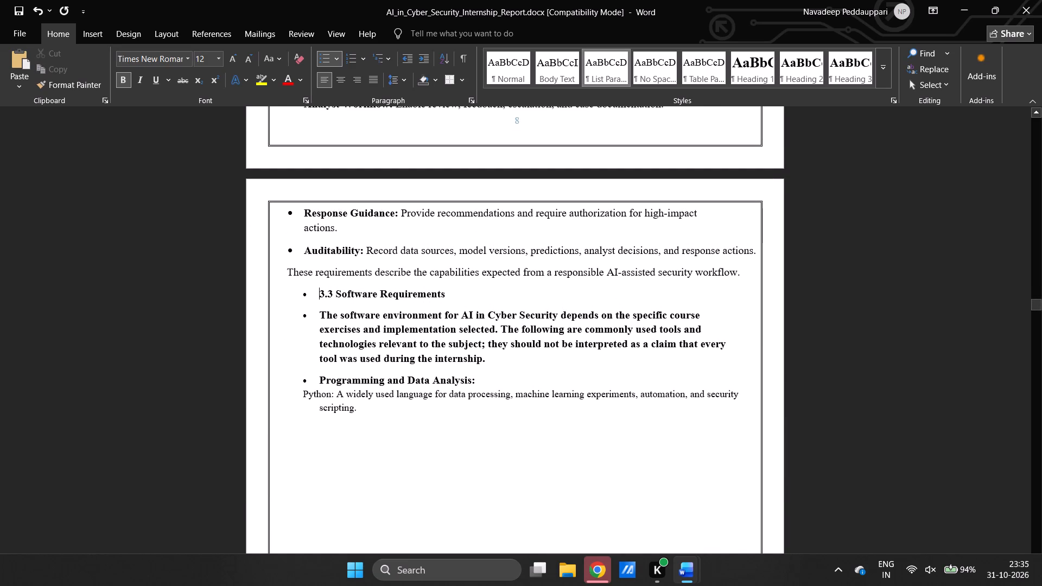
{"action": "key", "text": "BackSpace"}
{"action": "key", "text": "BackSpace"}
{"action": "key", "text": "Tab"}
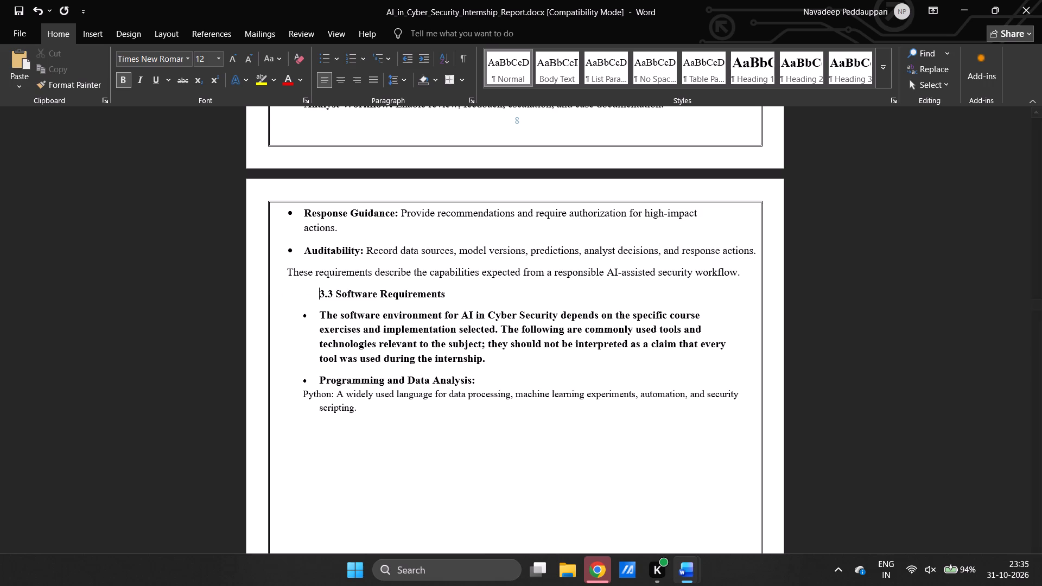
Copy the formatting of the "3.2 Functional Requirements" heading onto the "3.3 Software Requirements" heading.
{"action": "key", "text": "BackSpace"}
{"action": "scroll", "coordinate": [318, 291], "scroll_direction": "up", "scroll_amount": 5}
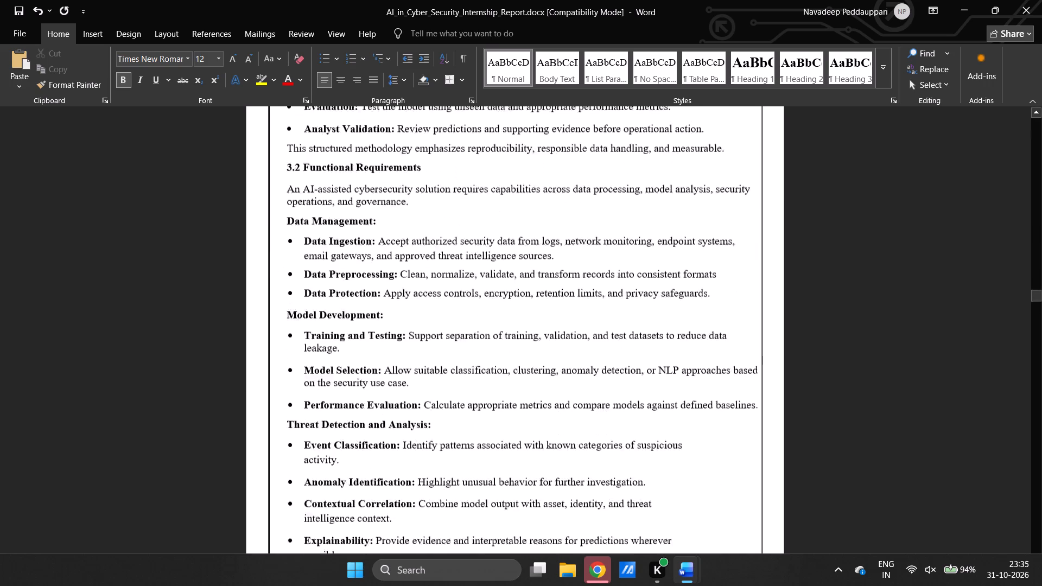
{"action": "scroll", "coordinate": [318, 291], "scroll_direction": "up", "scroll_amount": 3}
{"action": "scroll", "coordinate": [318, 291], "scroll_direction": "down", "scroll_amount": 1}
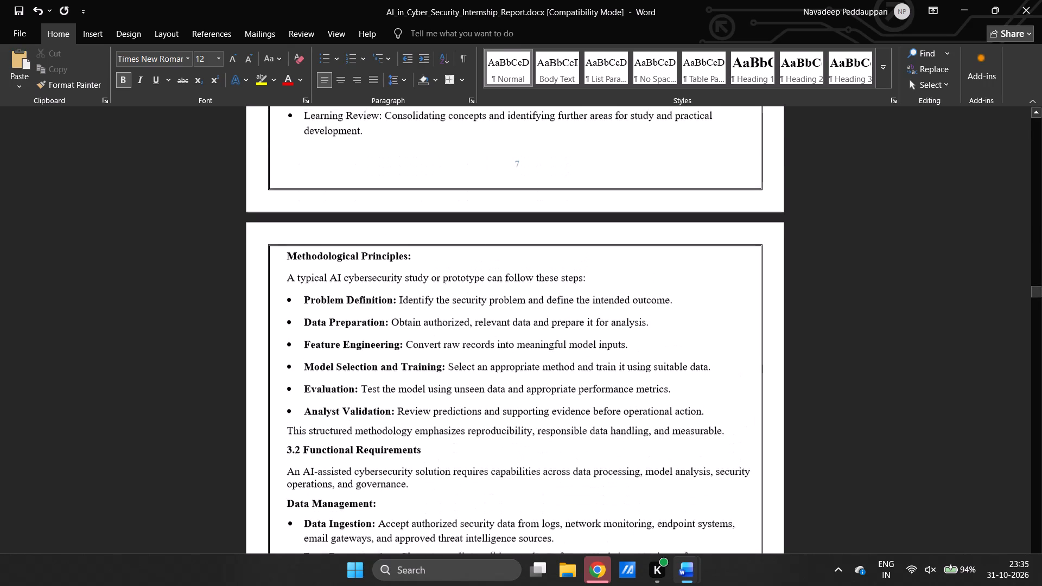
{"action": "scroll", "coordinate": [318, 291], "scroll_direction": "down", "scroll_amount": 1}
{"action": "triple_click", "coordinate": [287, 416]}
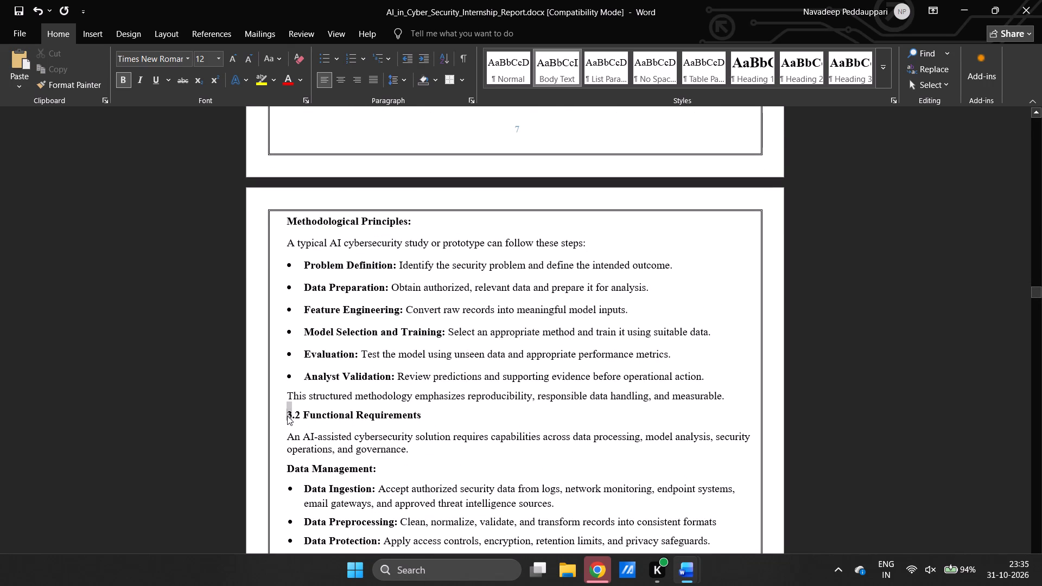
{"action": "key", "text": "ctrl+alt+c"}
{"action": "scroll", "coordinate": [287, 416], "scroll_direction": "down", "scroll_amount": 11}
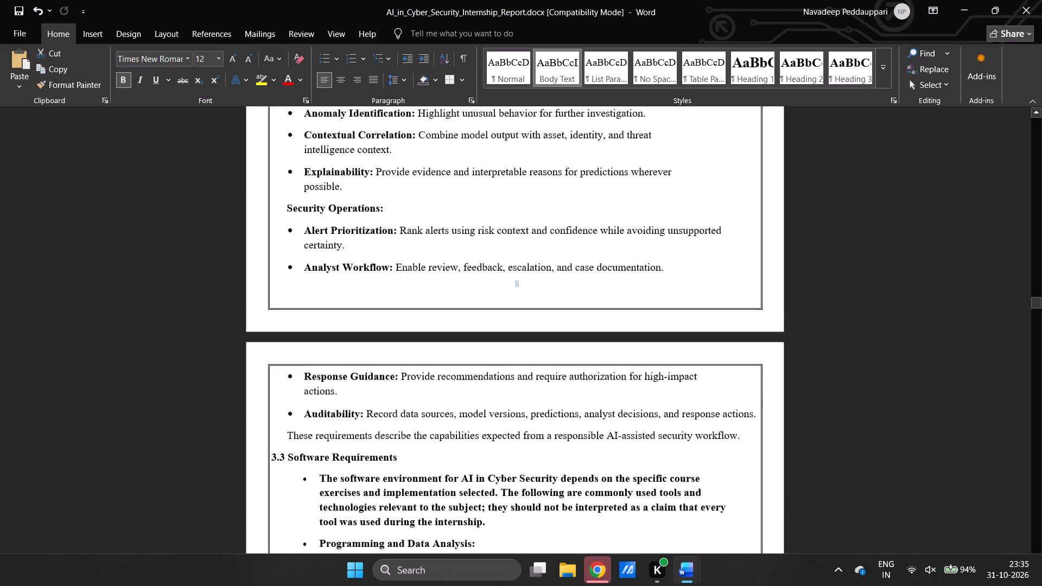
{"action": "triple_click", "coordinate": [274, 415]}
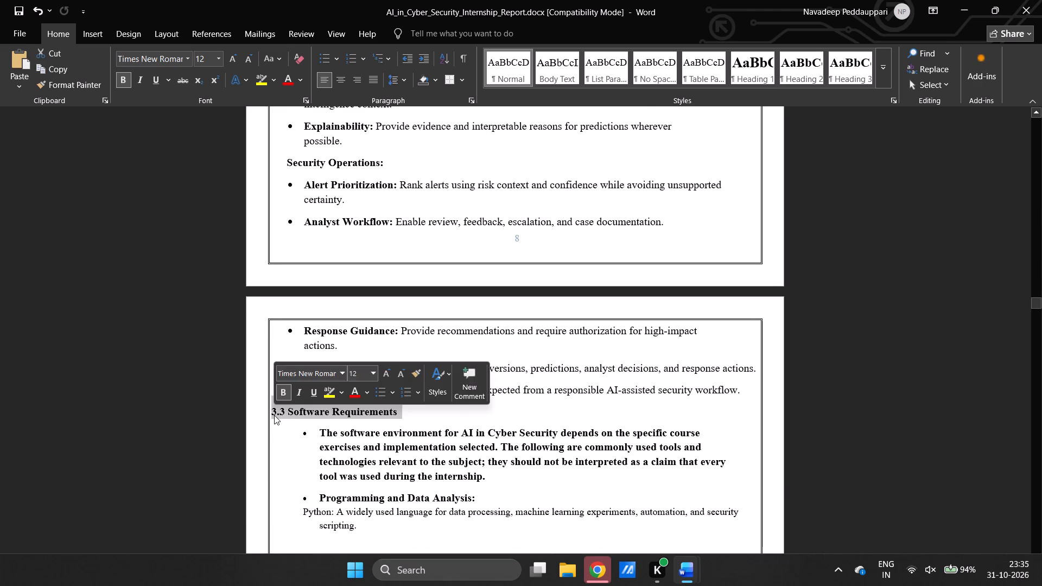
{"action": "key", "text": "ctrl+alt+v"}
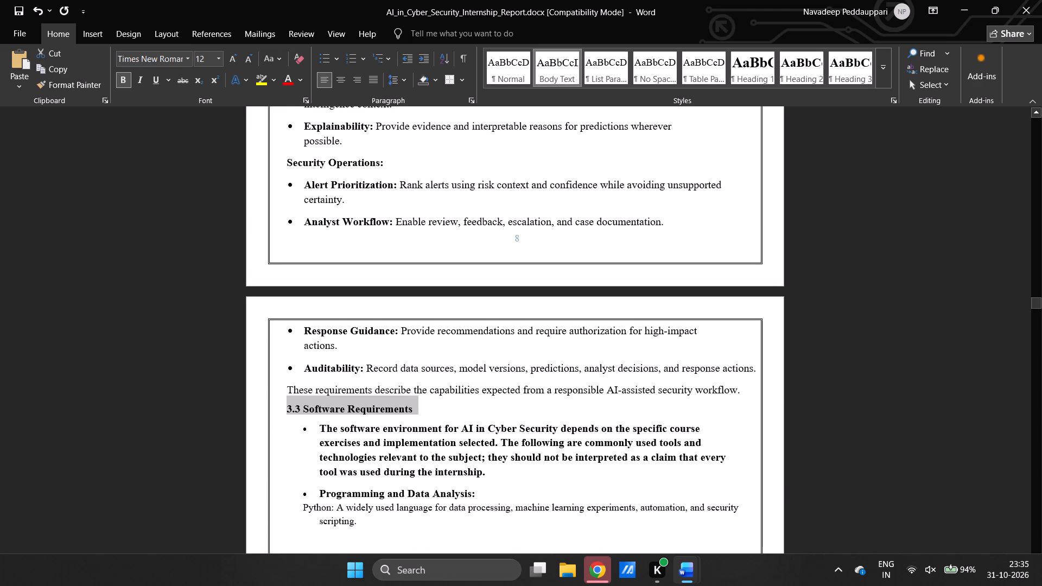
Review the formatting from section 3.3 back through section 3.2, "Methodological Principles" and the Phase 5 list.
{"action": "scroll", "coordinate": [372, 422], "scroll_direction": "up", "scroll_amount": 1}
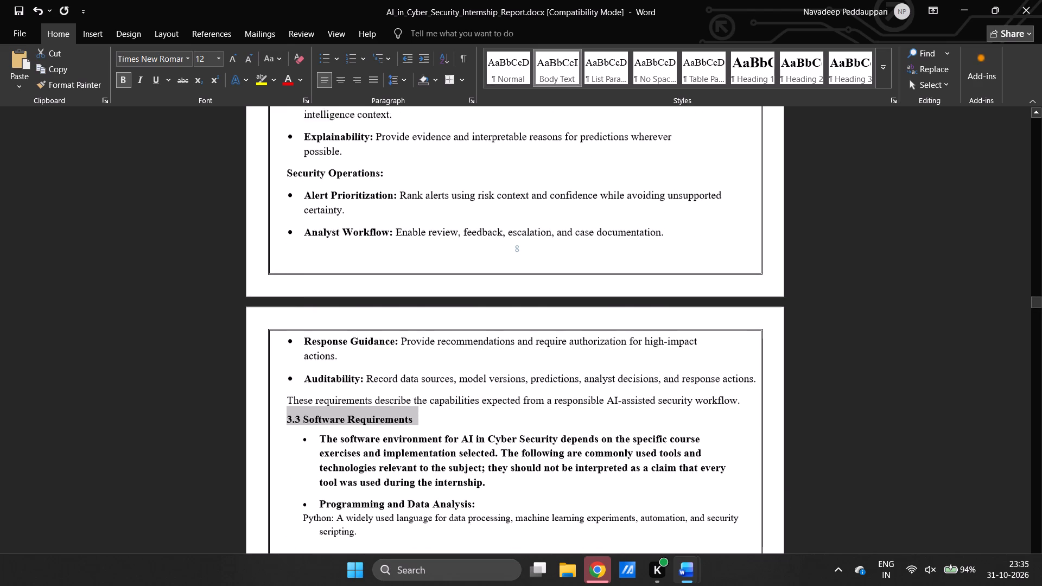
{"action": "scroll", "coordinate": [372, 422], "scroll_direction": "up", "scroll_amount": 5}
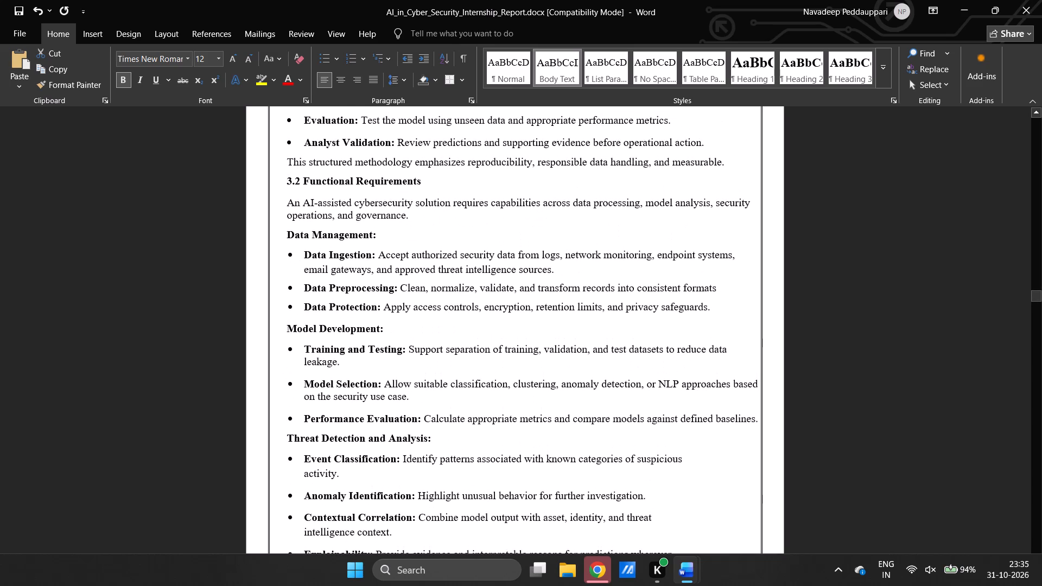
{"action": "scroll", "coordinate": [341, 373], "scroll_direction": "up", "scroll_amount": 2}
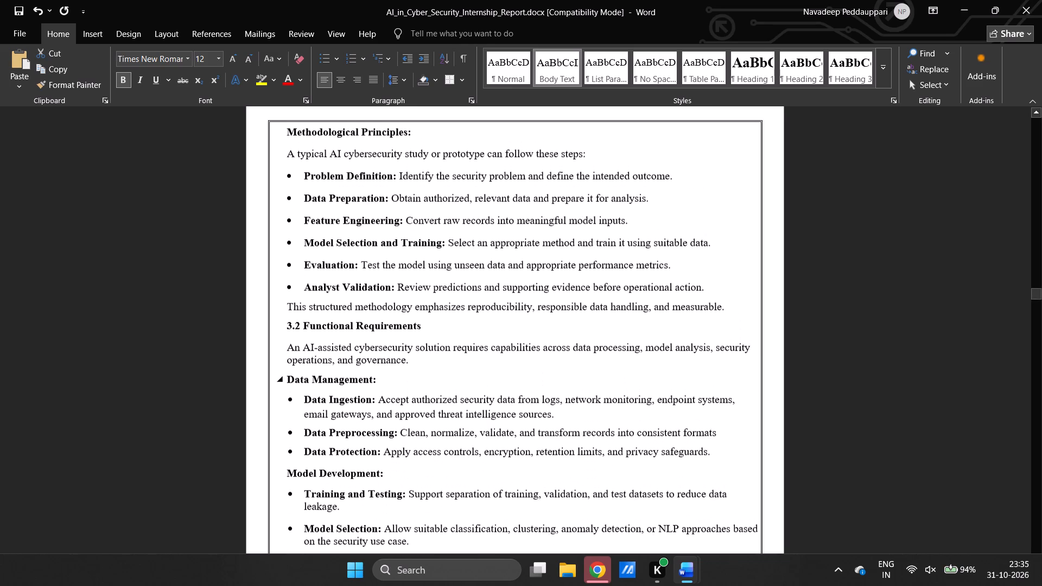
{"action": "scroll", "coordinate": [341, 373], "scroll_direction": "up", "scroll_amount": 7}
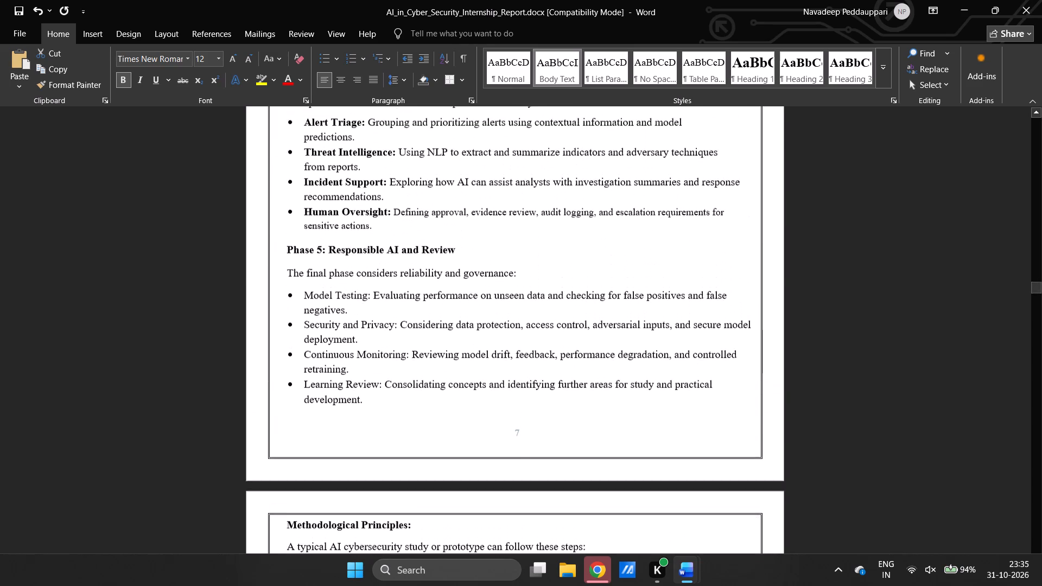
{"action": "scroll", "coordinate": [341, 373], "scroll_direction": "up", "scroll_amount": 3}
{"action": "scroll", "coordinate": [341, 373], "scroll_direction": "down", "scroll_amount": 10}
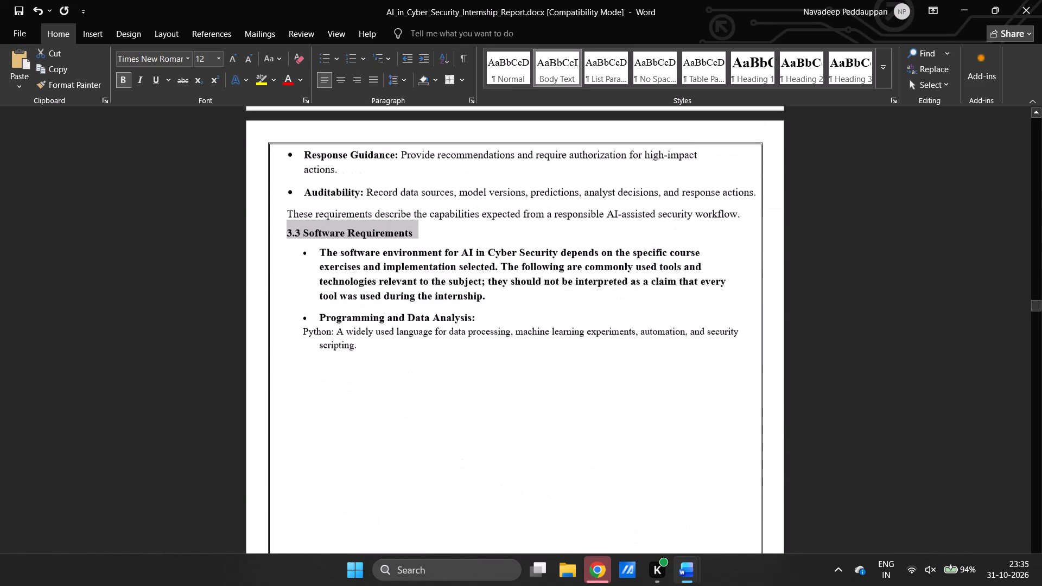
{"action": "scroll", "coordinate": [341, 373], "scroll_direction": "up", "scroll_amount": 5}
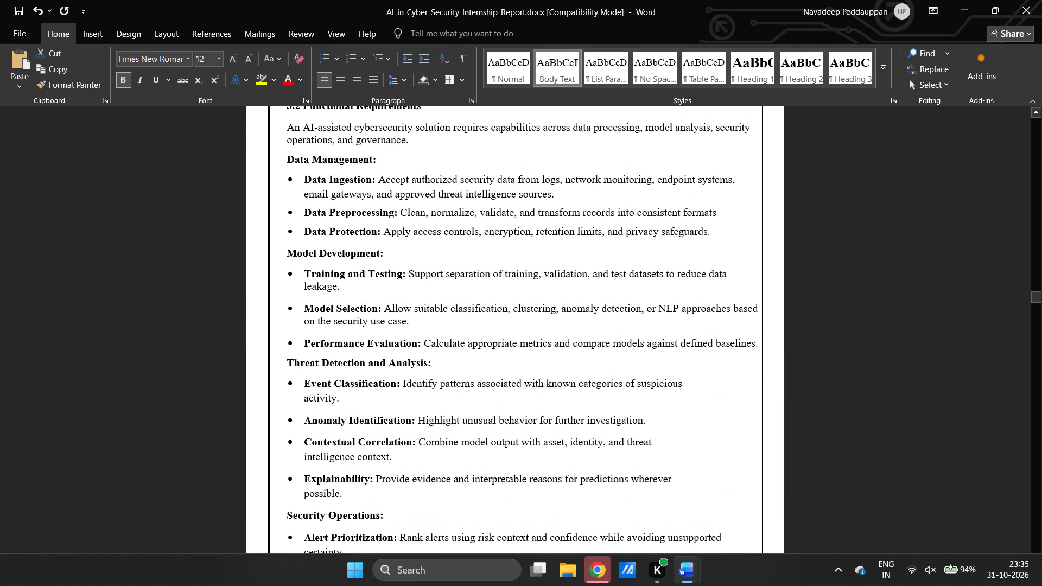
Check the line and paragraph spacing options of the "Model Selection" bullet and the Phase 5 "Continuous Monitoring" bullet.
{"action": "left_click", "coordinate": [303, 306]}
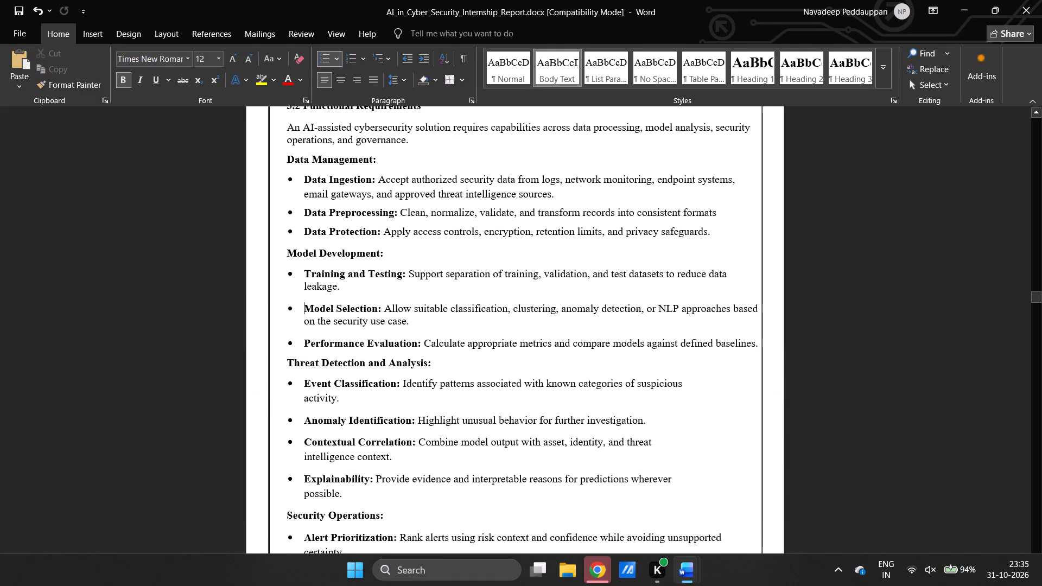
{"action": "left_click", "coordinate": [402, 80]}
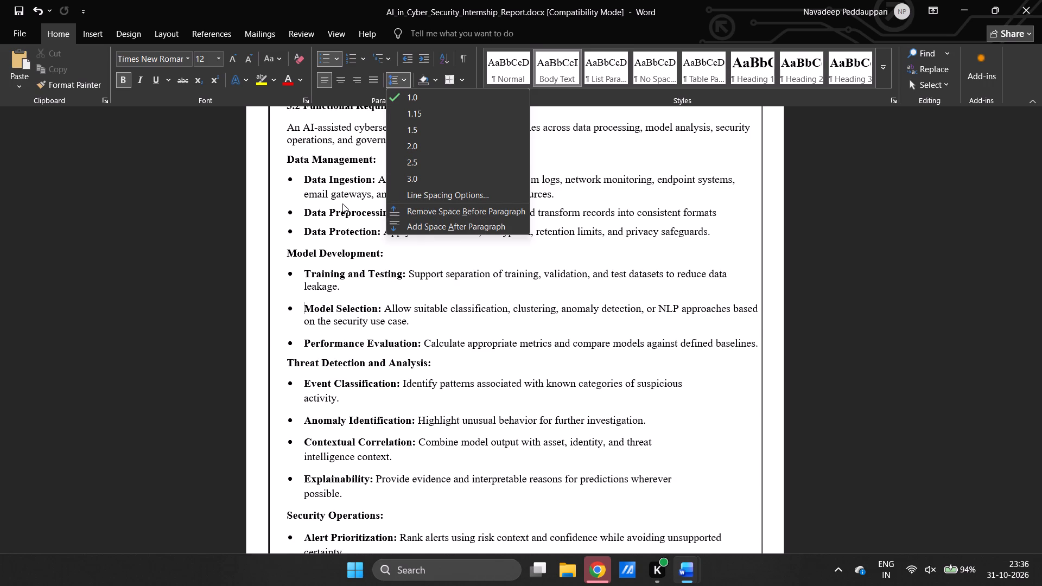
{"action": "scroll", "coordinate": [342, 204], "scroll_direction": "up", "scroll_amount": 4}
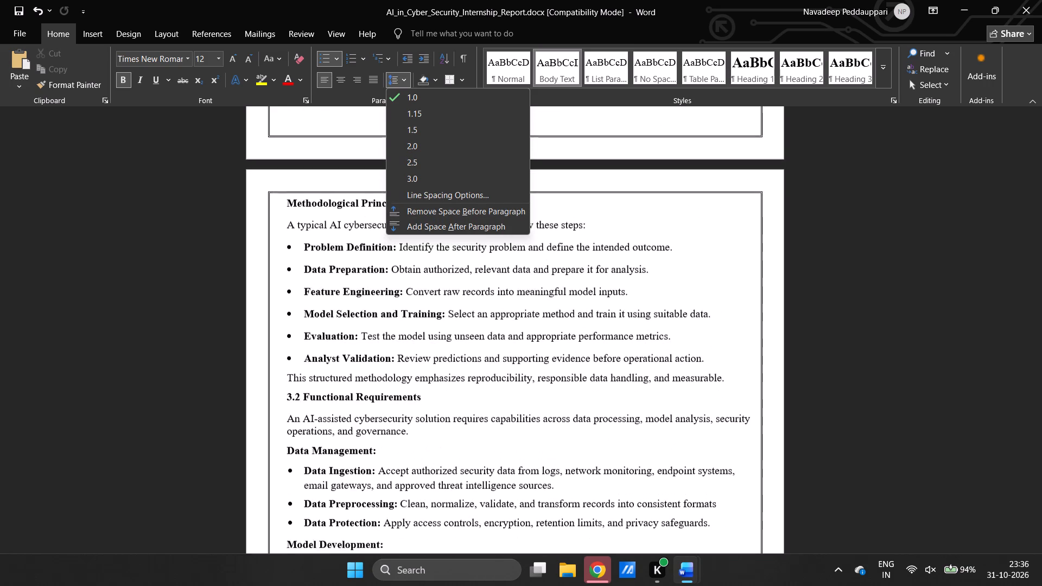
{"action": "scroll", "coordinate": [521, 332], "scroll_direction": "up", "scroll_amount": 2}
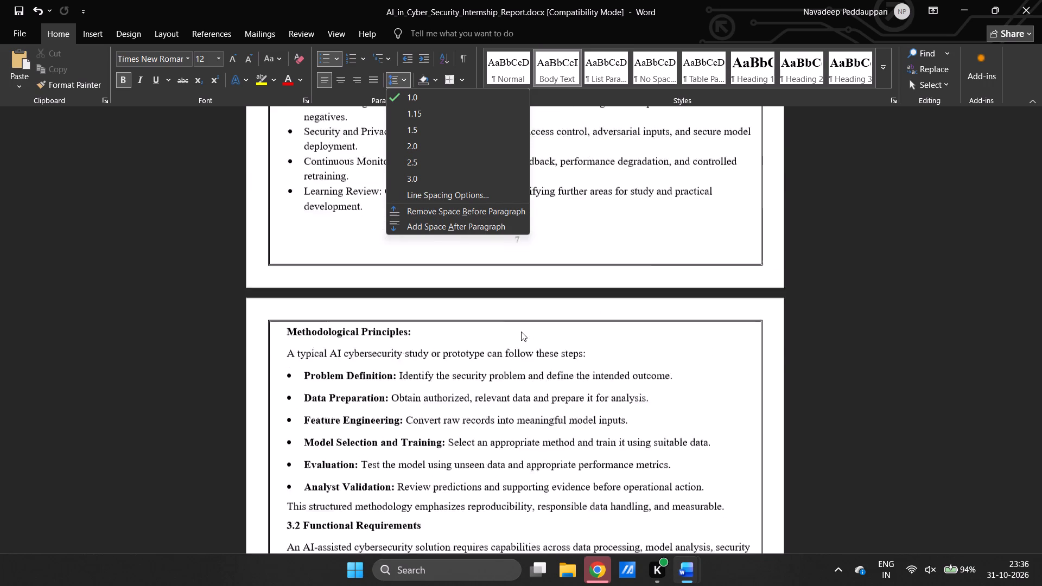
{"action": "left_click", "coordinate": [363, 247]}
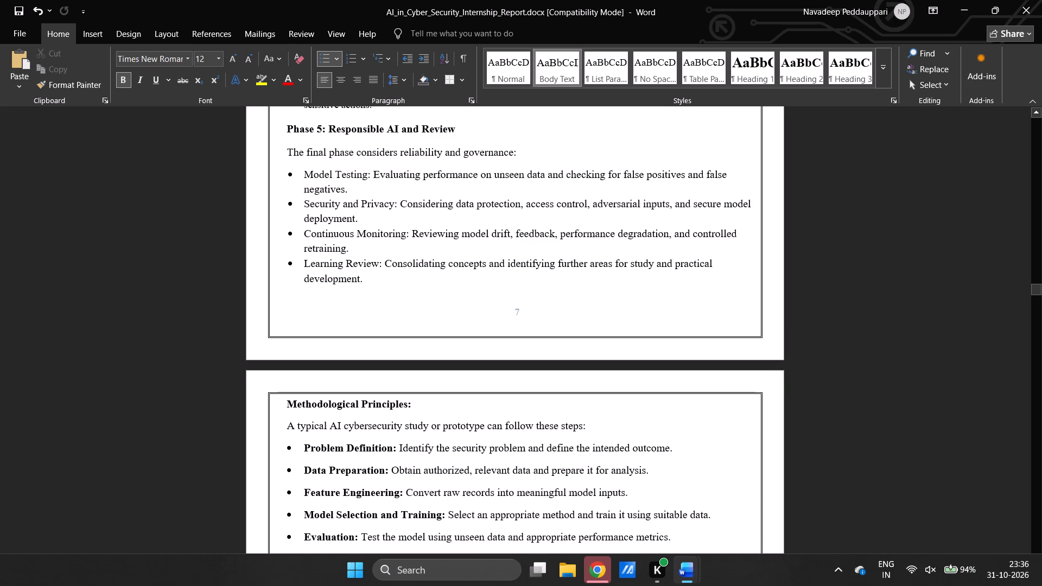
{"action": "left_click", "coordinate": [355, 245]}
{"action": "left_click", "coordinate": [402, 78]}
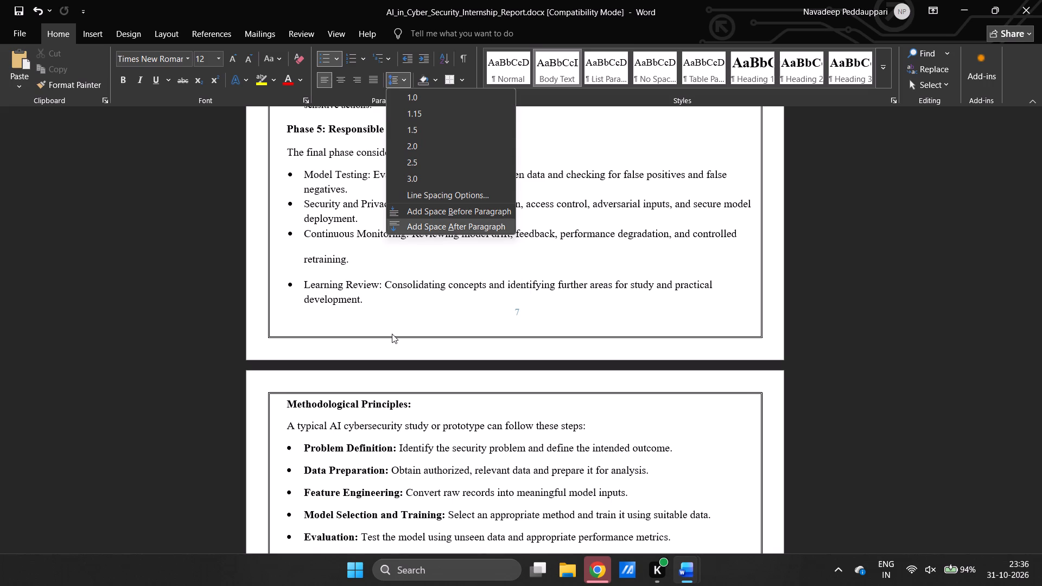
{"action": "scroll", "coordinate": [392, 334], "scroll_direction": "down", "scroll_amount": 1}
{"action": "left_click", "coordinate": [424, 328]}
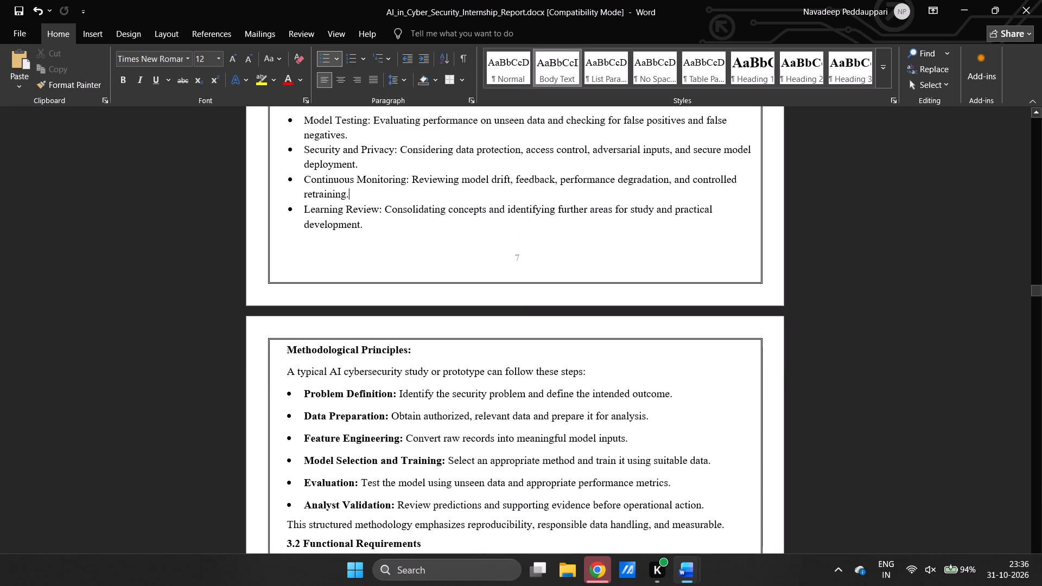
Remove the space before the "Model Selection" bullet under "Model Development".
{"action": "scroll", "coordinate": [424, 328], "scroll_direction": "down", "scroll_amount": 1}
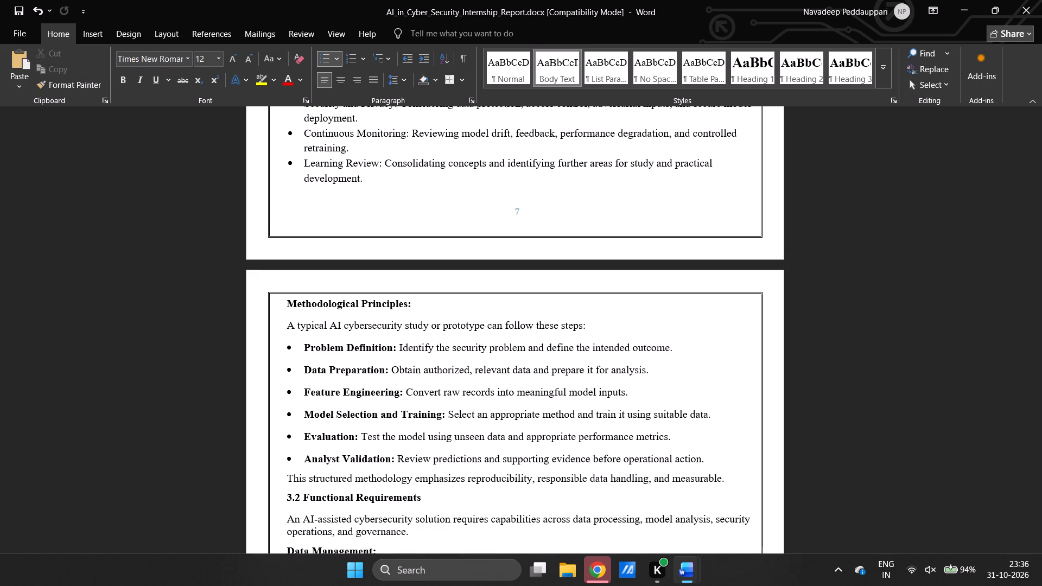
{"action": "scroll", "coordinate": [424, 328], "scroll_direction": "down", "scroll_amount": 2}
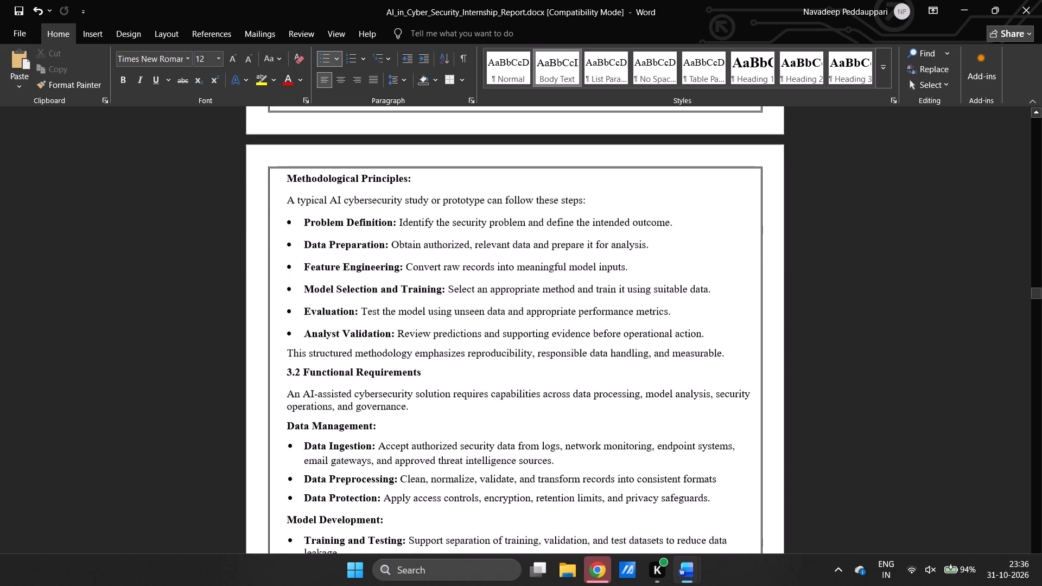
{"action": "scroll", "coordinate": [424, 328], "scroll_direction": "down", "scroll_amount": 4}
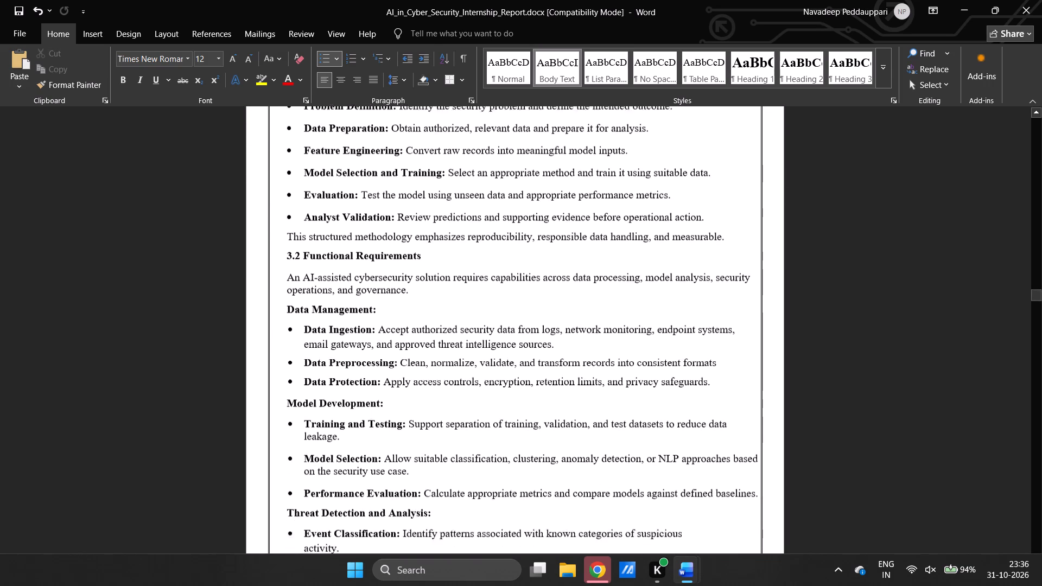
{"action": "scroll", "coordinate": [424, 328], "scroll_direction": "down", "scroll_amount": 2}
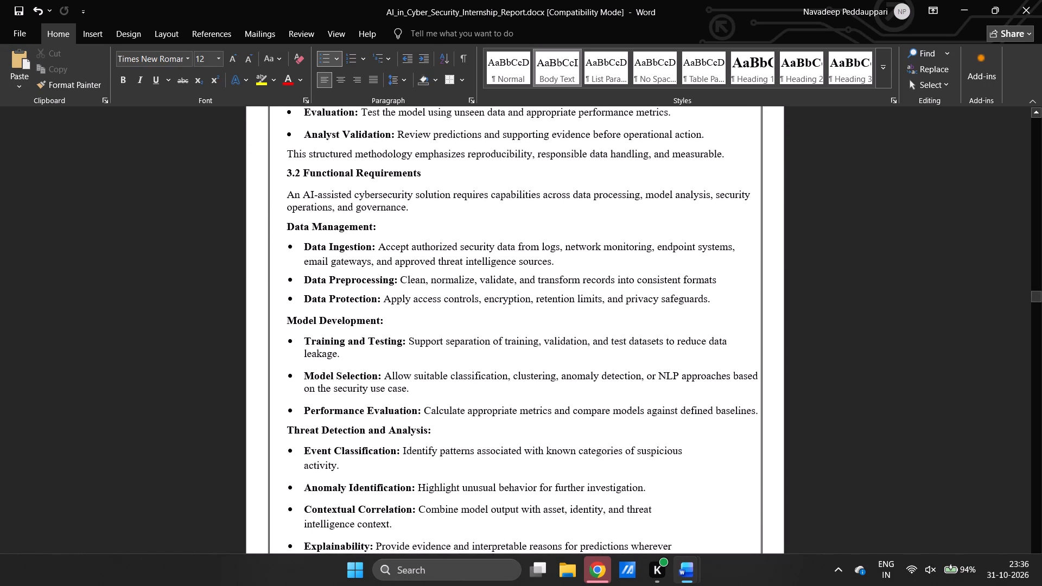
{"action": "left_click", "coordinate": [302, 373]}
{"action": "left_click", "coordinate": [404, 77]}
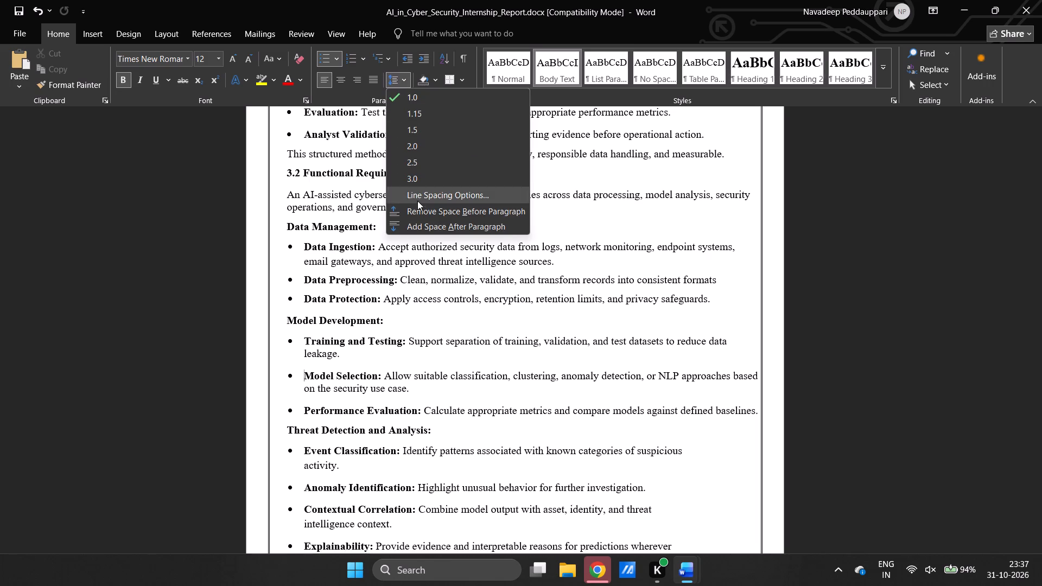
{"action": "left_click", "coordinate": [419, 209]}
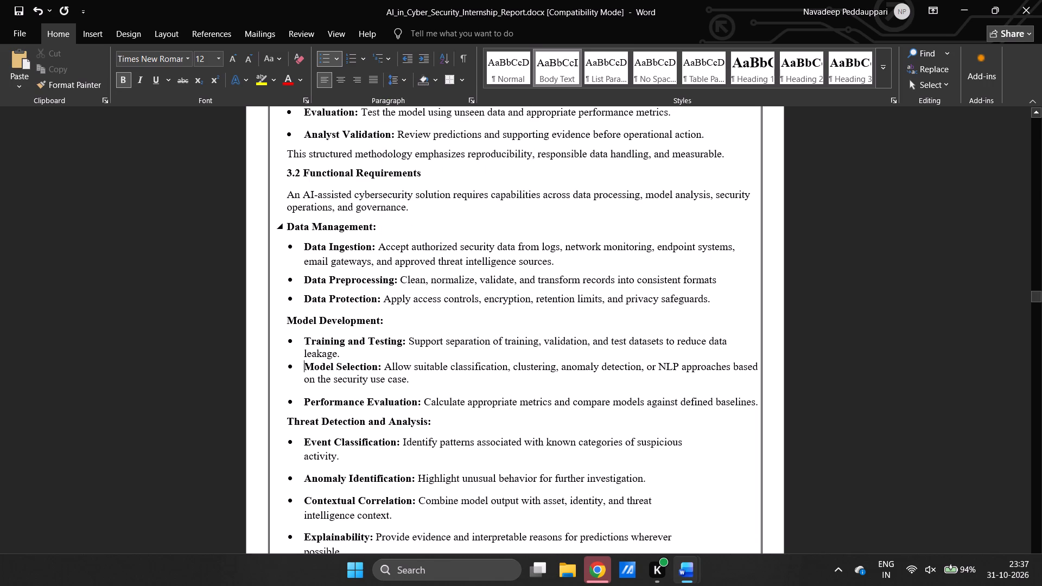
Add space after the "Training and Testing" bullet under "Model Development".
{"action": "left_click", "coordinate": [342, 355]}
{"action": "left_click", "coordinate": [399, 77]}
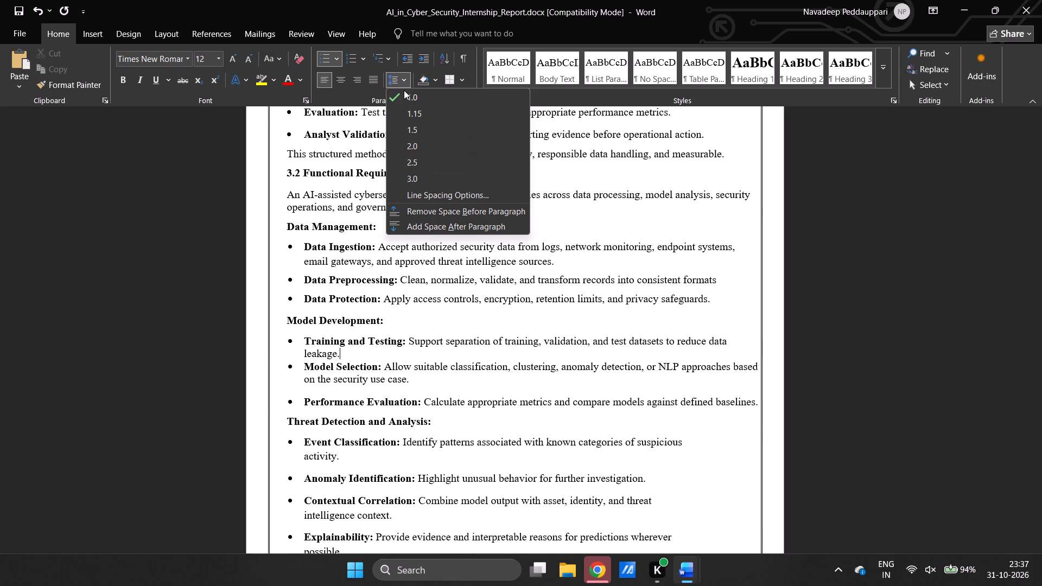
{"action": "left_click", "coordinate": [428, 221]}
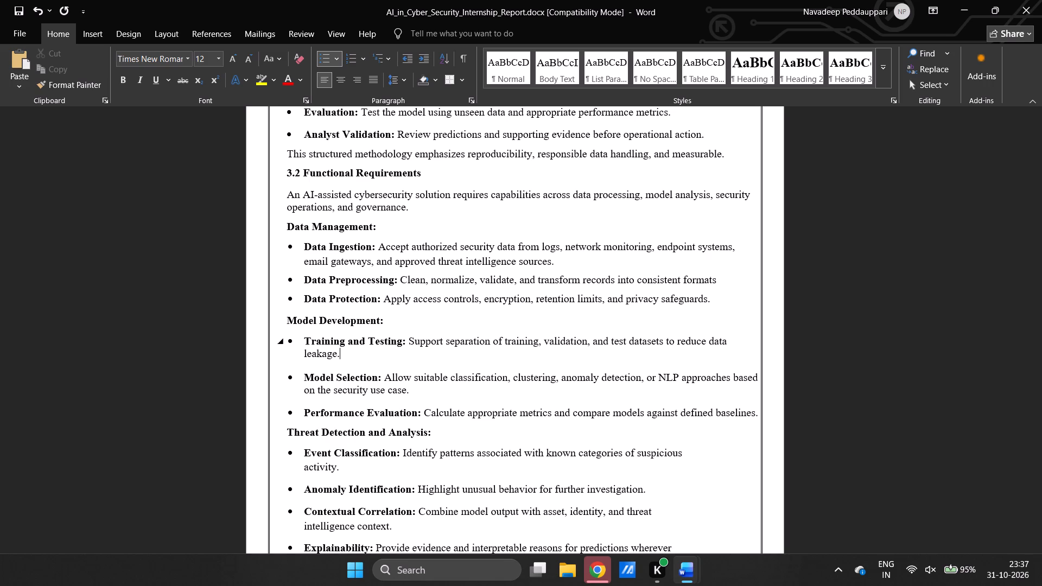
Check the line and paragraph spacing options of the "Data Preprocessing" and "Data Protection" bullets under "Data Management".
{"action": "left_click_drag", "start_coordinate": [302, 275], "coordinate": [346, 293]}
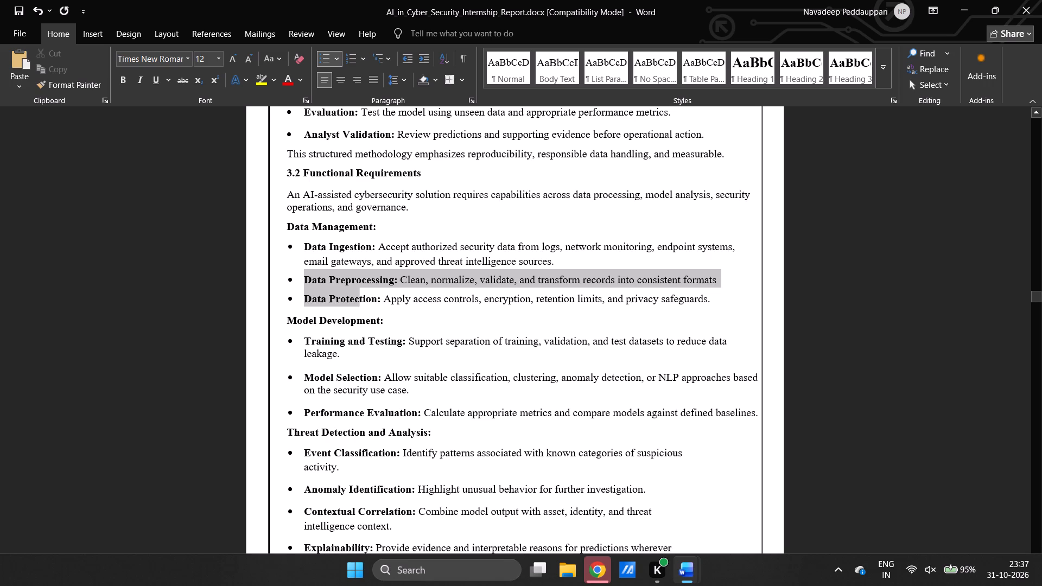
{"action": "left_click_drag", "start_coordinate": [346, 293], "coordinate": [385, 300]}
{"action": "left_click", "coordinate": [400, 82]}
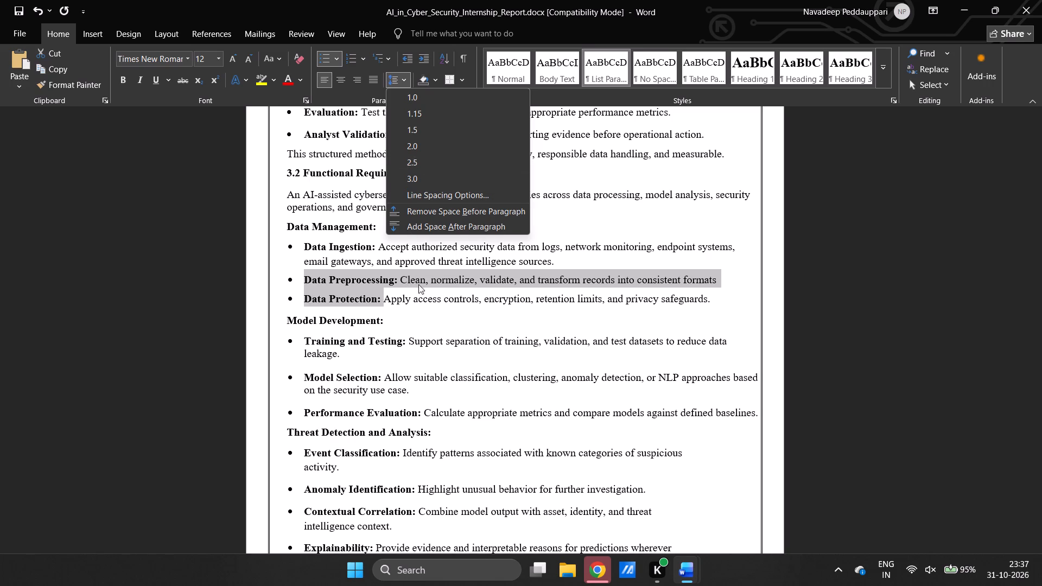
{"action": "left_click", "coordinate": [402, 320]}
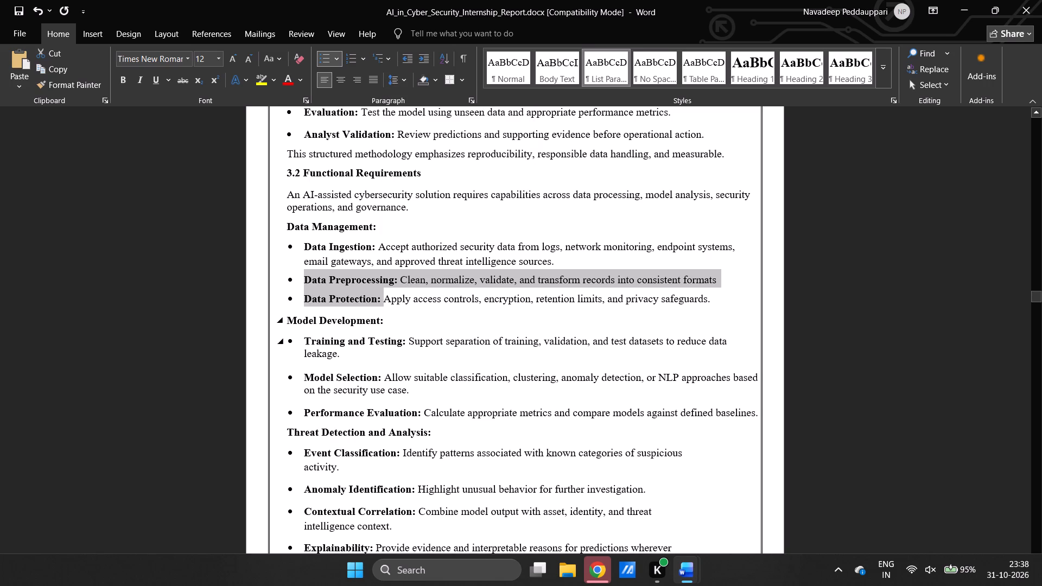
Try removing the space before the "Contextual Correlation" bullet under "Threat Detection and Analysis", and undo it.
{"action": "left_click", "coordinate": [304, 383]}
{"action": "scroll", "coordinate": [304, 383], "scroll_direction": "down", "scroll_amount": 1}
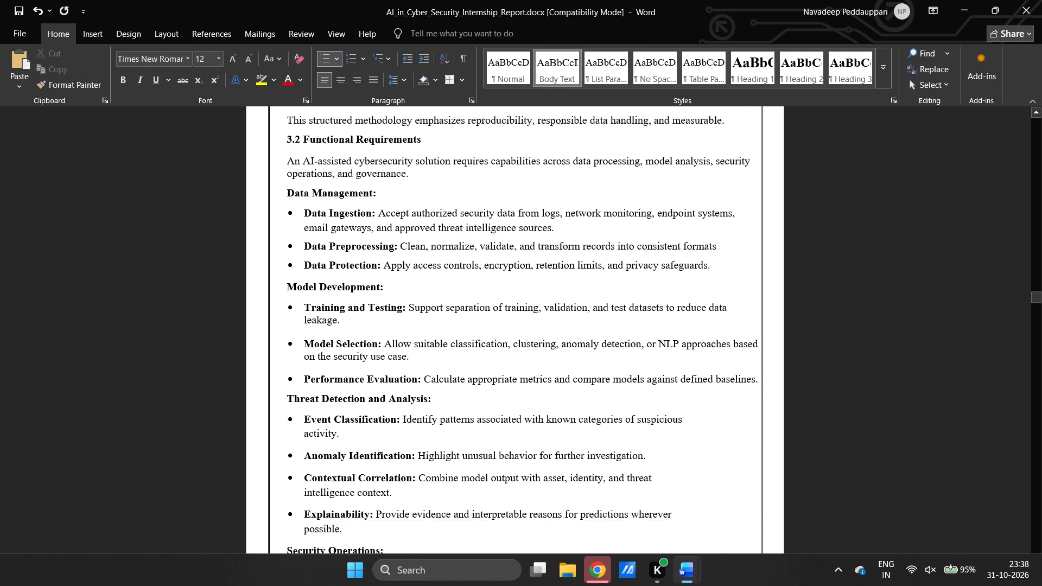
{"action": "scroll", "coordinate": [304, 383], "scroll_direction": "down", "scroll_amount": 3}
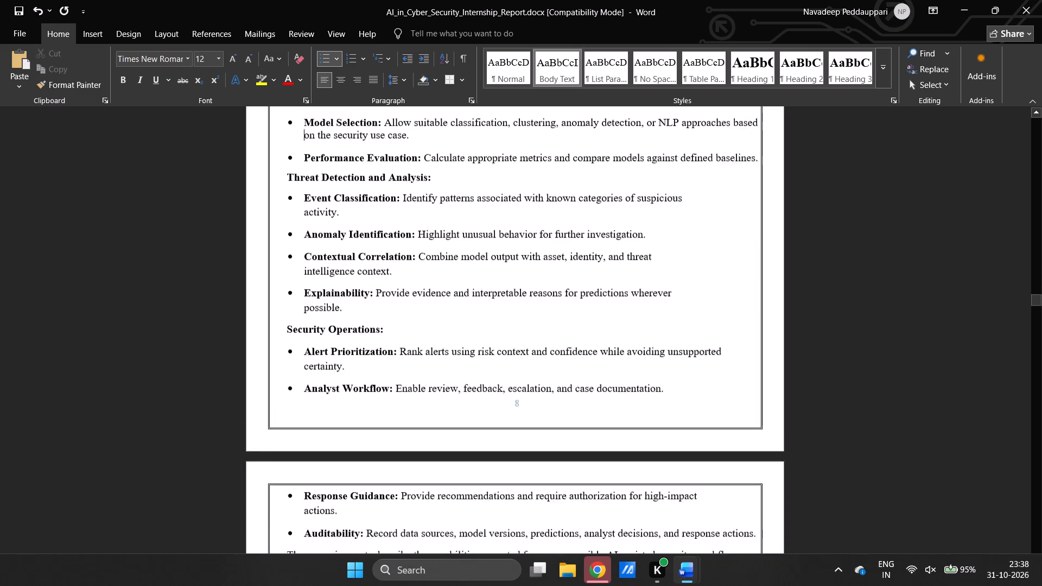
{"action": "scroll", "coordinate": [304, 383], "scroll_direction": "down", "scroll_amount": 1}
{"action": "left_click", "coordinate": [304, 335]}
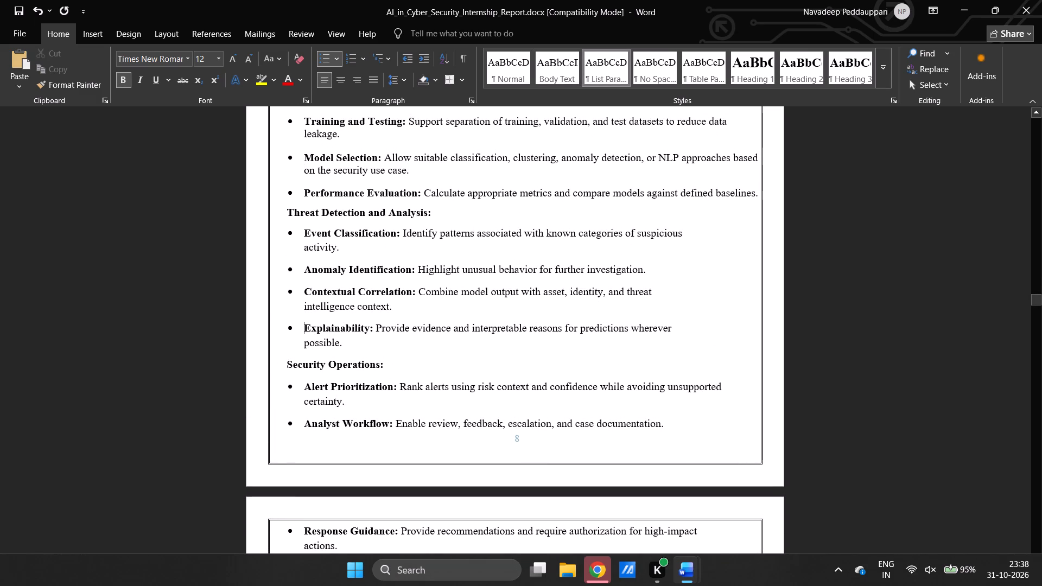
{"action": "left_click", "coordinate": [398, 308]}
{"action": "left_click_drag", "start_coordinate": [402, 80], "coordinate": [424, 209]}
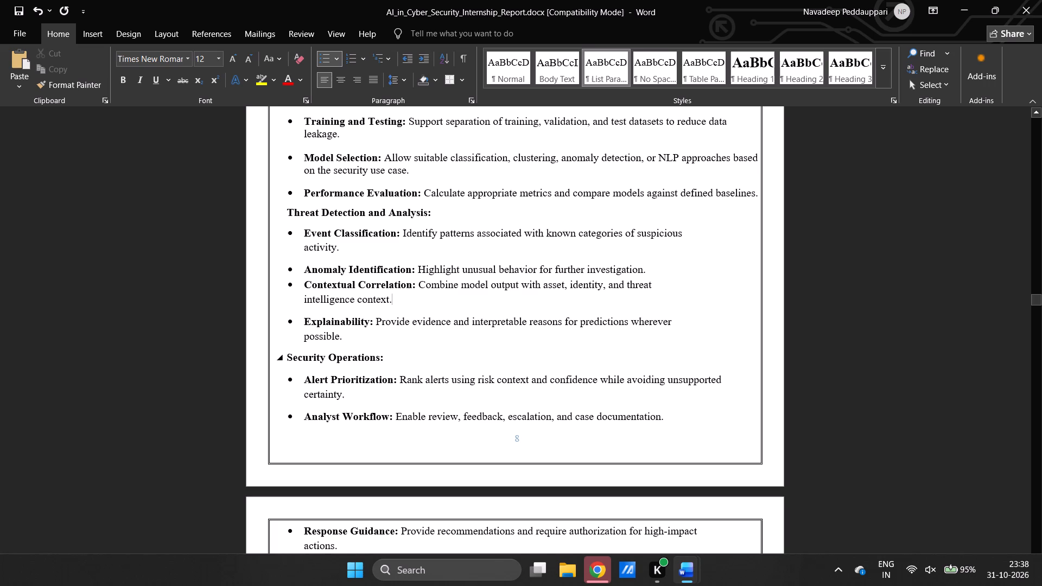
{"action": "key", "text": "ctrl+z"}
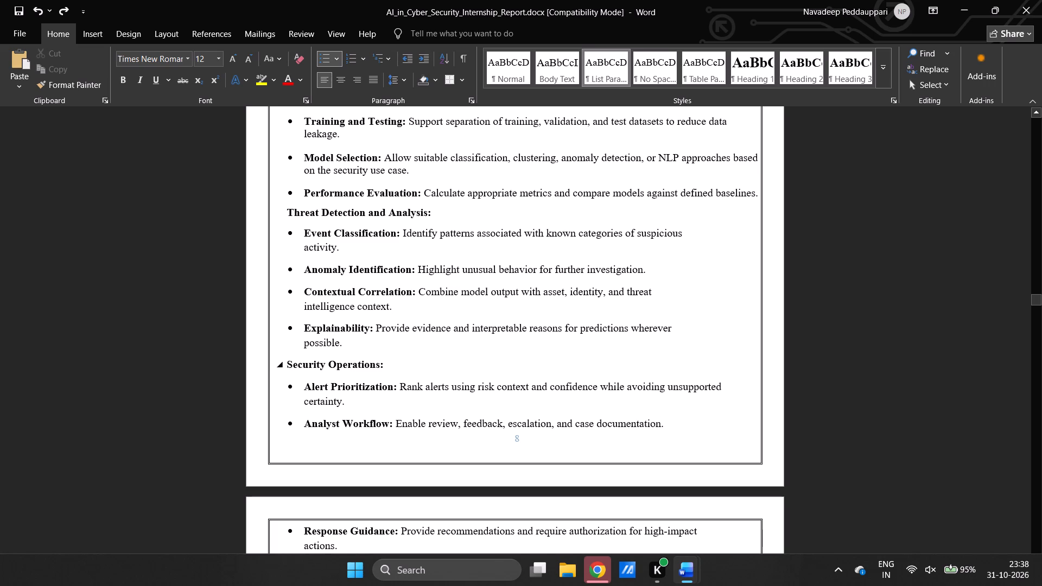
Remove the bullet and its indent from the introductory paragraph under "3.3 Software Requirements".
{"action": "scroll", "coordinate": [412, 347], "scroll_direction": "down", "scroll_amount": 1}
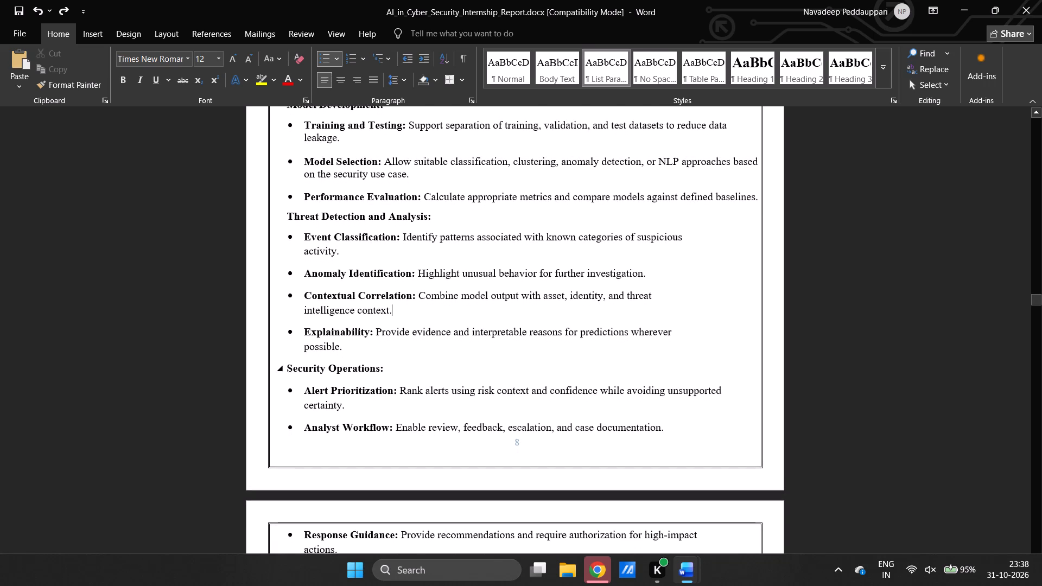
{"action": "scroll", "coordinate": [412, 347], "scroll_direction": "down", "scroll_amount": 5}
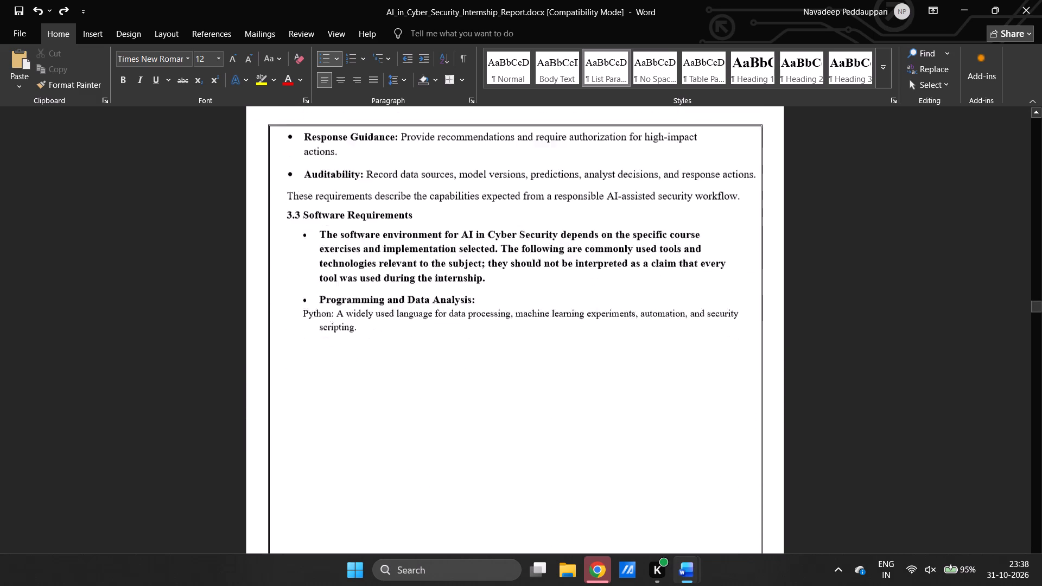
{"action": "scroll", "coordinate": [412, 347], "scroll_direction": "up", "scroll_amount": 2}
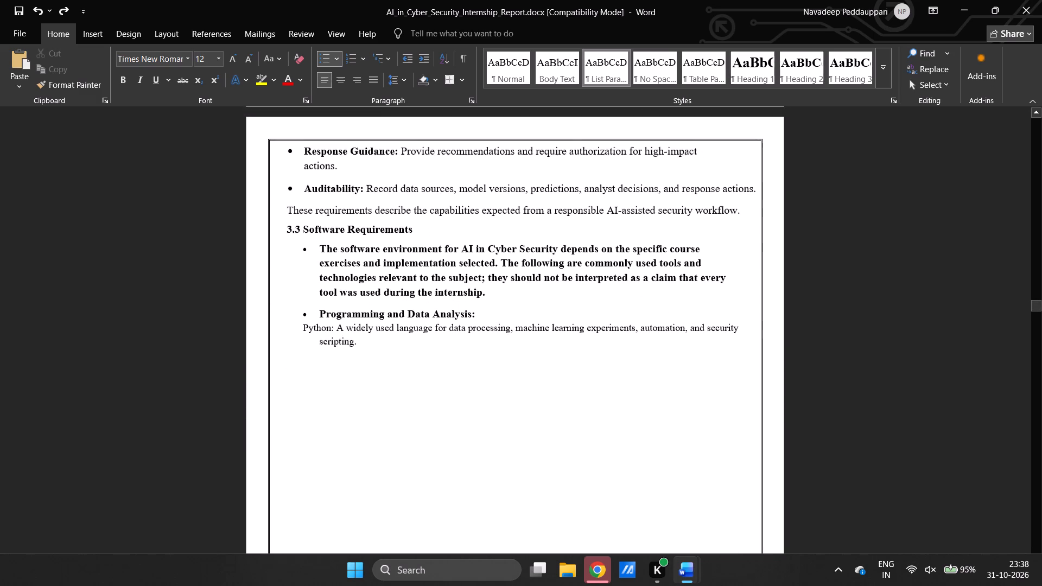
{"action": "scroll", "coordinate": [412, 347], "scroll_direction": "up", "scroll_amount": 2}
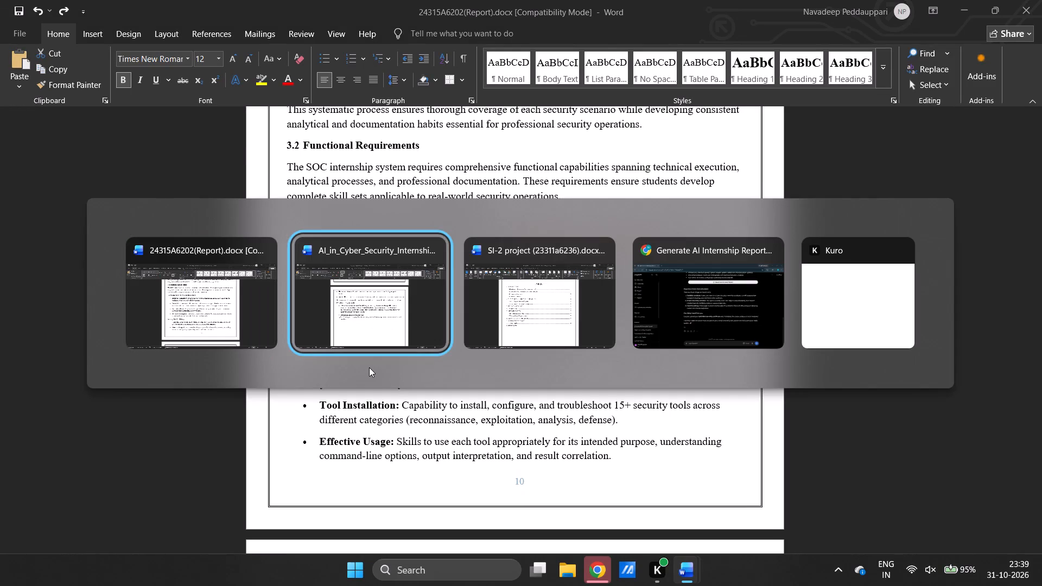
{"action": "left_click", "coordinate": [318, 292]}
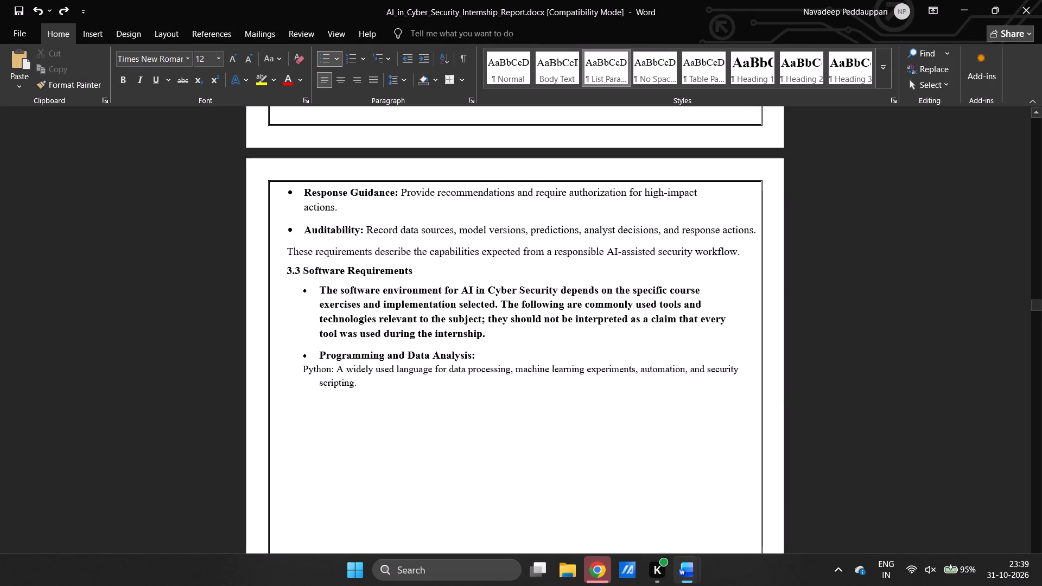
{"action": "key", "text": "BackSpace"}
{"action": "key", "text": "BackSpace"}
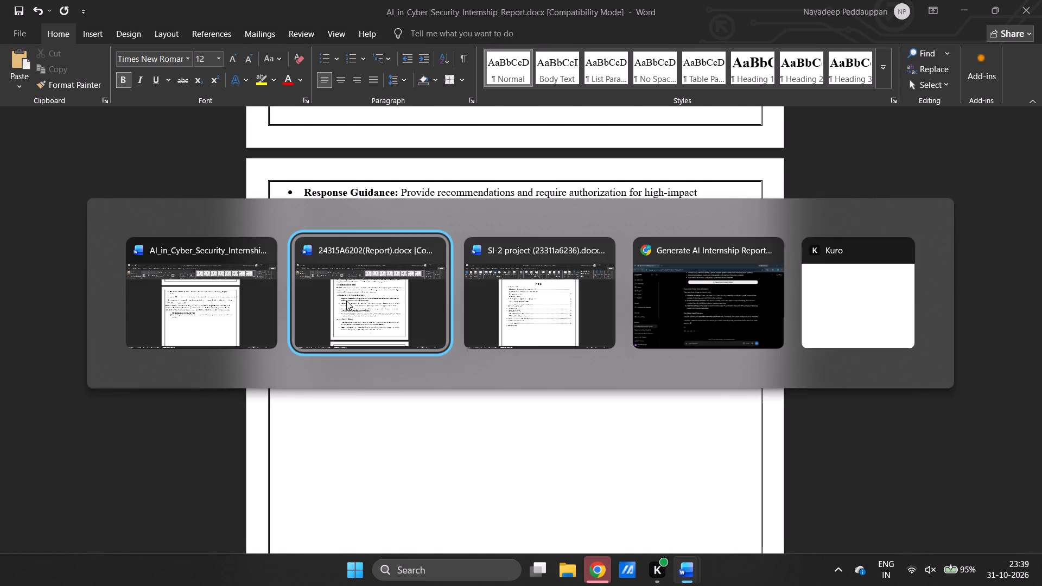
Copy the formatting of section 3.2's introductory paragraph in the reference SOC report onto section 3.3's introductory paragraph in the AI report.
{"action": "left_click_drag", "start_coordinate": [285, 164], "coordinate": [377, 187]}
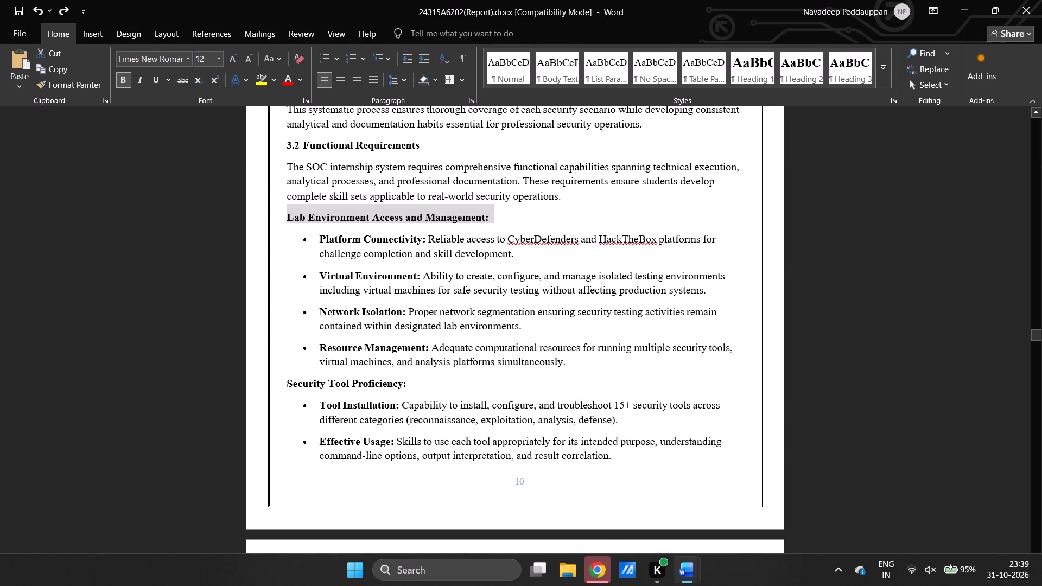
{"action": "left_click_drag", "start_coordinate": [377, 187], "coordinate": [588, 200]}
{"action": "key", "text": "ctrl+alt+c"}
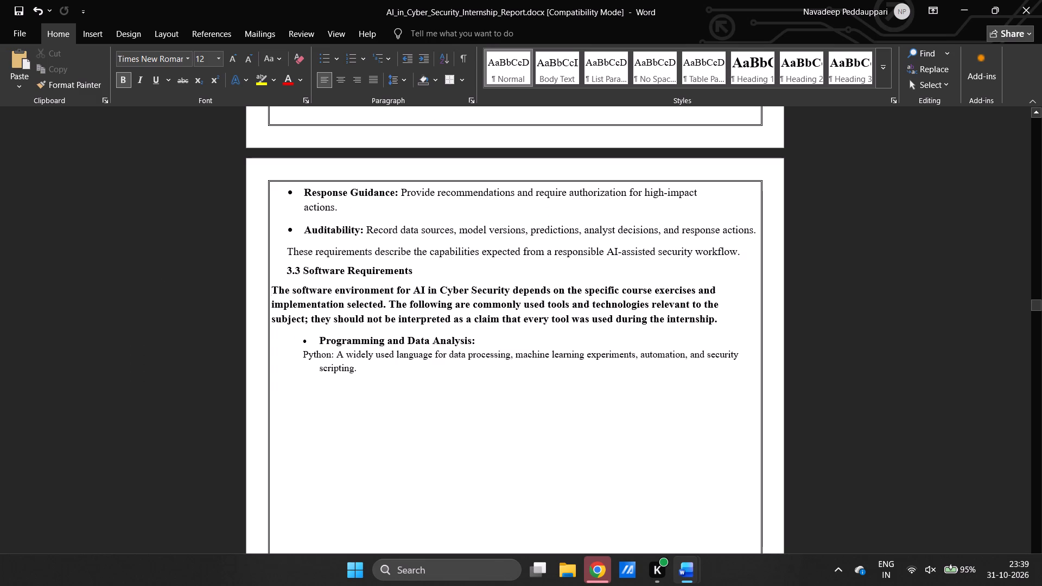
{"action": "left_click_drag", "start_coordinate": [273, 290], "coordinate": [706, 314]}
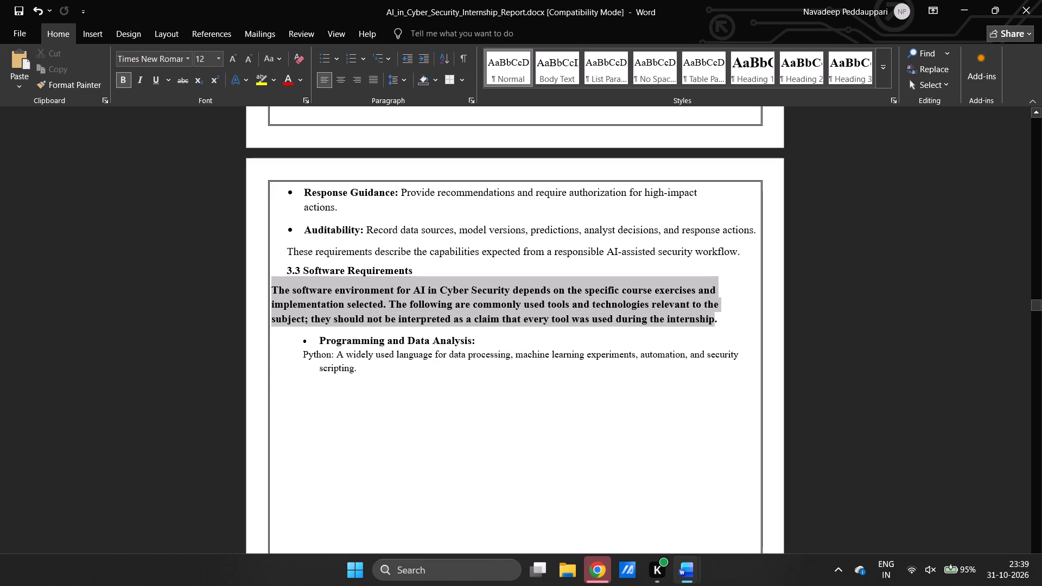
{"action": "left_click_drag", "start_coordinate": [706, 314], "coordinate": [726, 314]}
{"action": "key", "text": "ctrl+alt+v"}
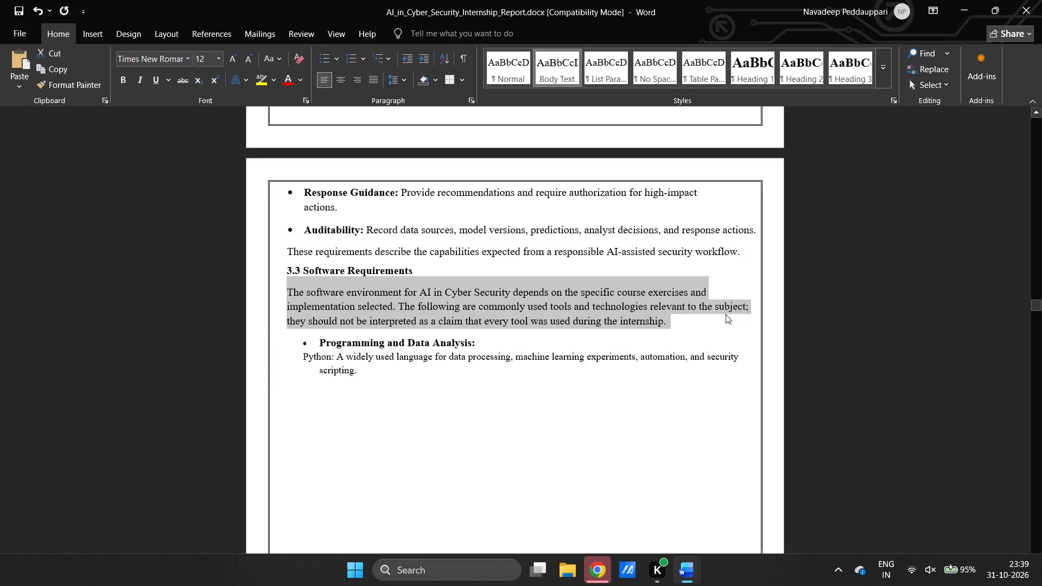
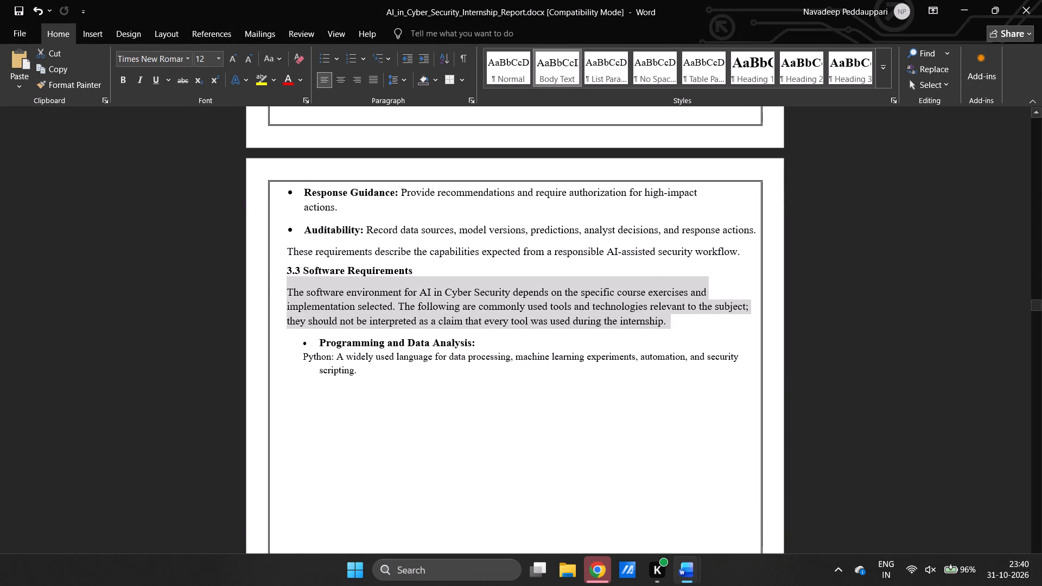
Remove the bullet and indent from "Programming and Data Analysis:" and apply the copied introductory paragraph formatting to that line.
{"action": "left_click", "coordinate": [384, 271]}
{"action": "left_click", "coordinate": [386, 300]}
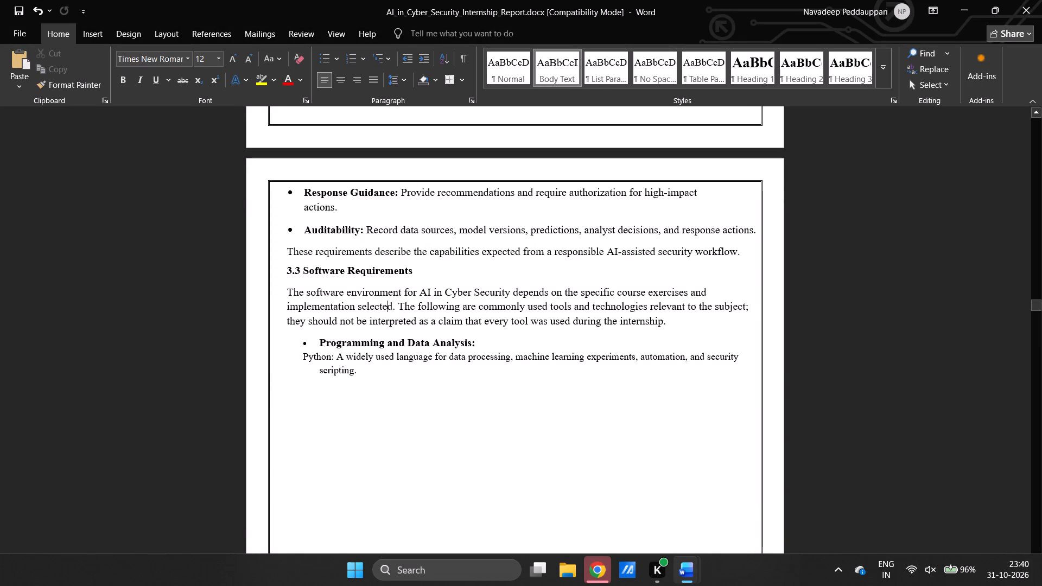
{"action": "scroll", "coordinate": [423, 302], "scroll_direction": "down", "scroll_amount": 1}
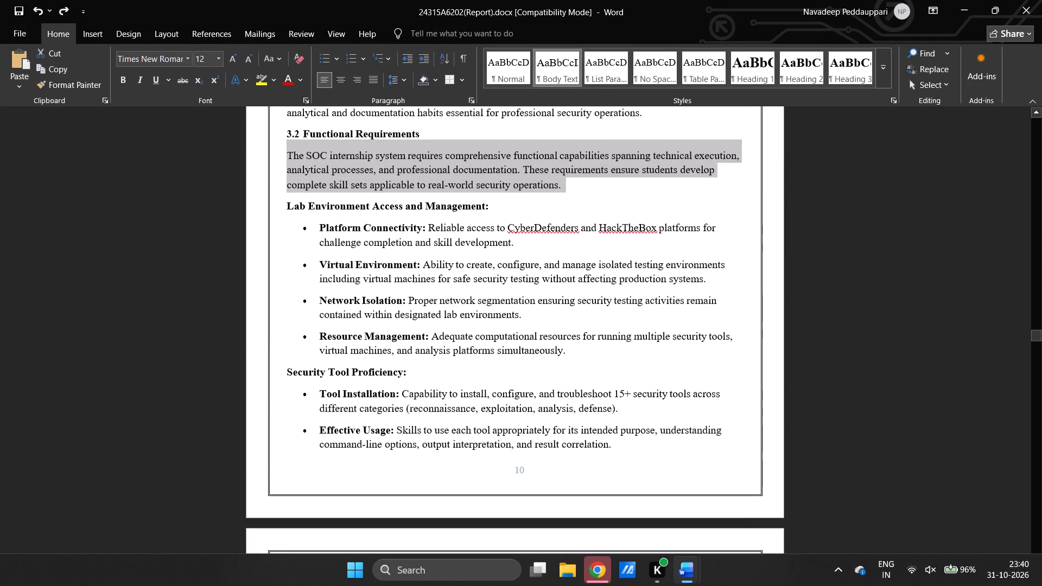
{"action": "scroll", "coordinate": [423, 302], "scroll_direction": "down", "scroll_amount": 1}
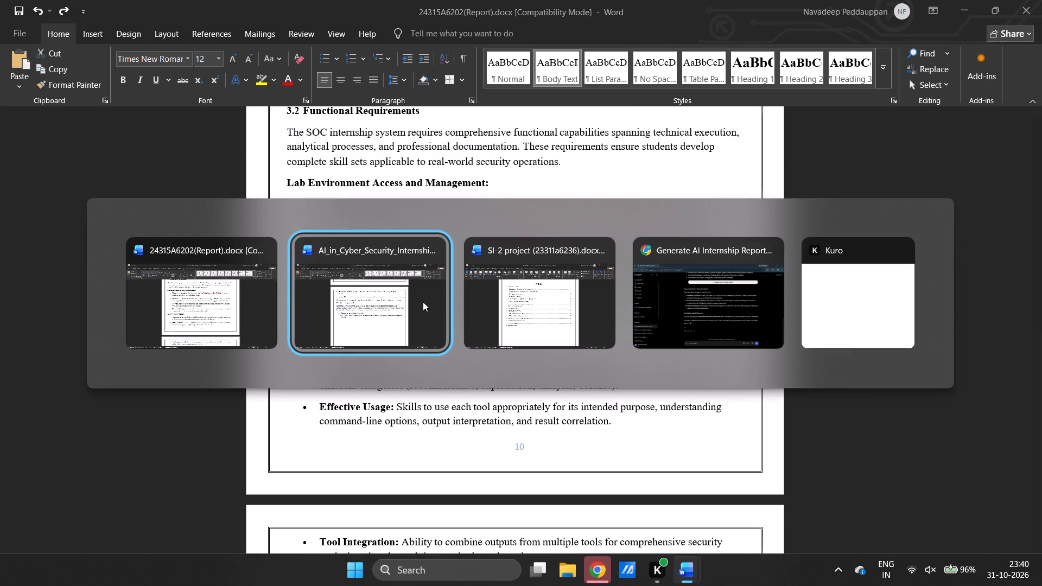
{"action": "scroll", "coordinate": [402, 357], "scroll_direction": "down", "scroll_amount": 1}
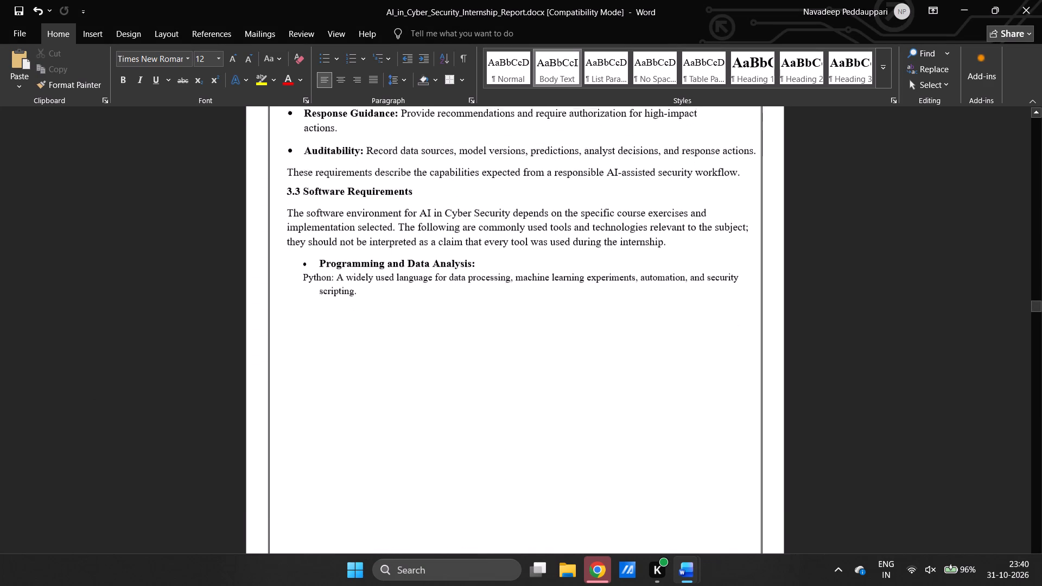
{"action": "scroll", "coordinate": [402, 357], "scroll_direction": "down", "scroll_amount": 1}
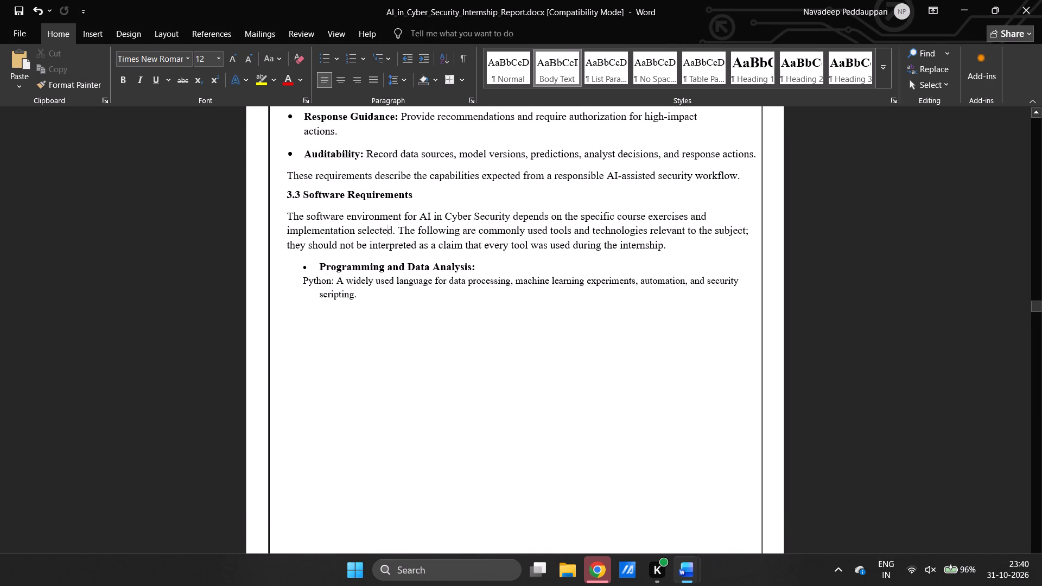
{"action": "left_click", "coordinate": [319, 265]}
{"action": "key", "text": "BackSpace"}
{"action": "key", "text": "BackSpace"}
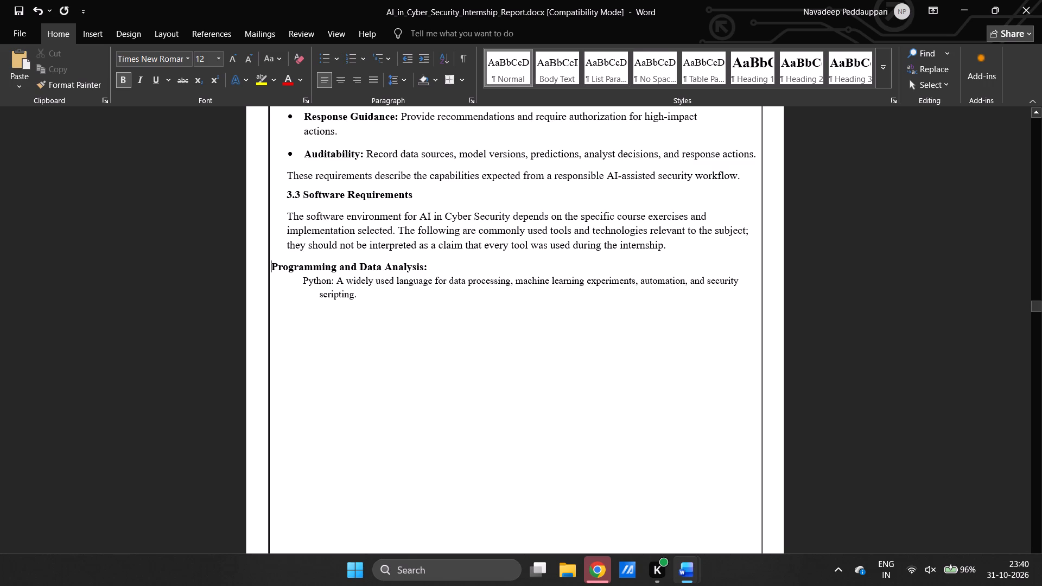
{"action": "key", "text": "shift+End"}
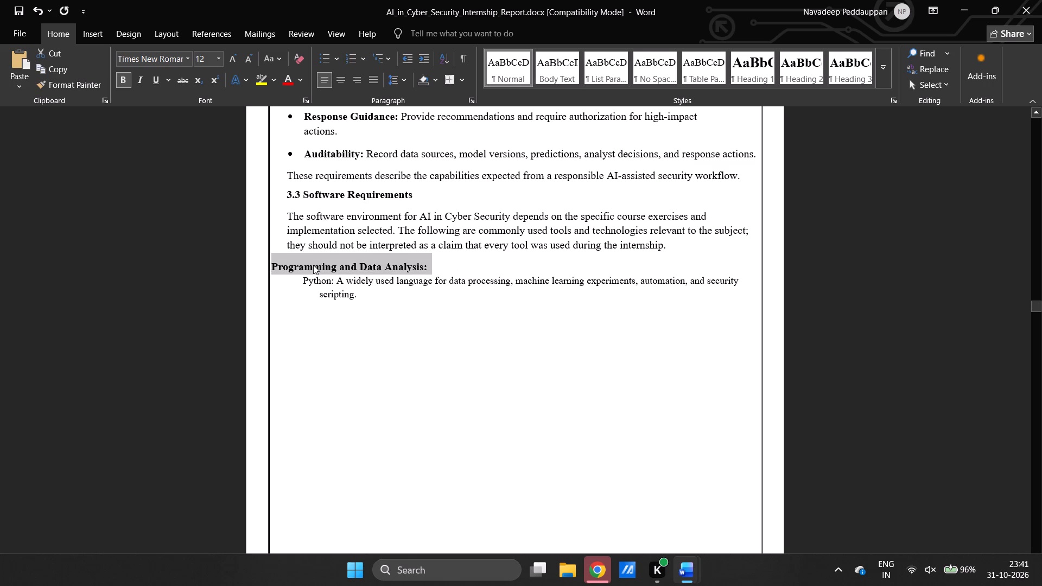
{"action": "key", "text": "ctrl+alt+v"}
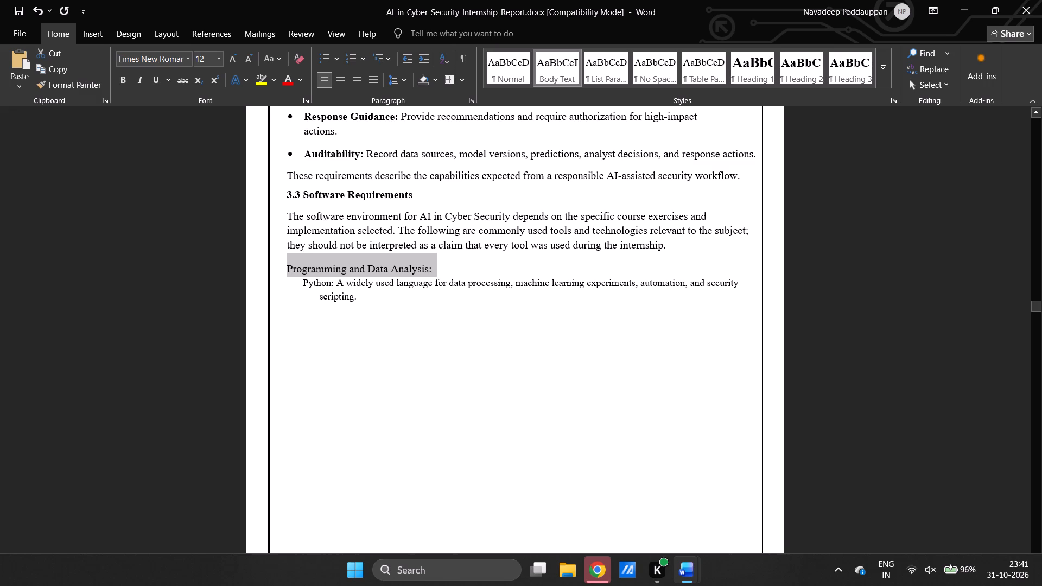
Copy the bold formatting of the "3.3 Software Requirements" heading onto the "Programming and Data Analysis:" line.
{"action": "left_click_drag", "start_coordinate": [309, 189], "coordinate": [328, 193]}
{"action": "key", "text": "ctrl+alt+c"}
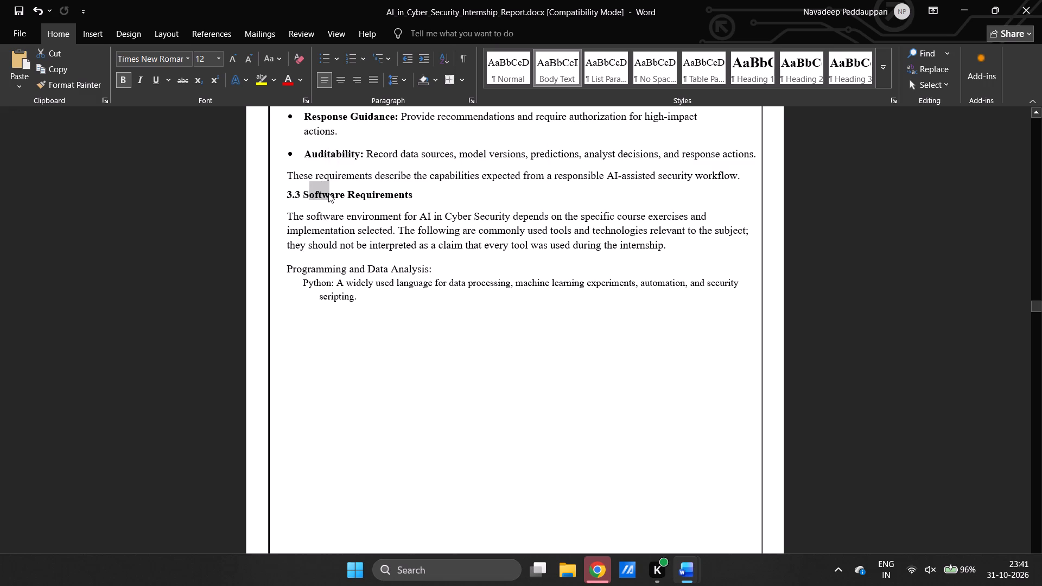
{"action": "left_click_drag", "start_coordinate": [286, 268], "coordinate": [448, 271]}
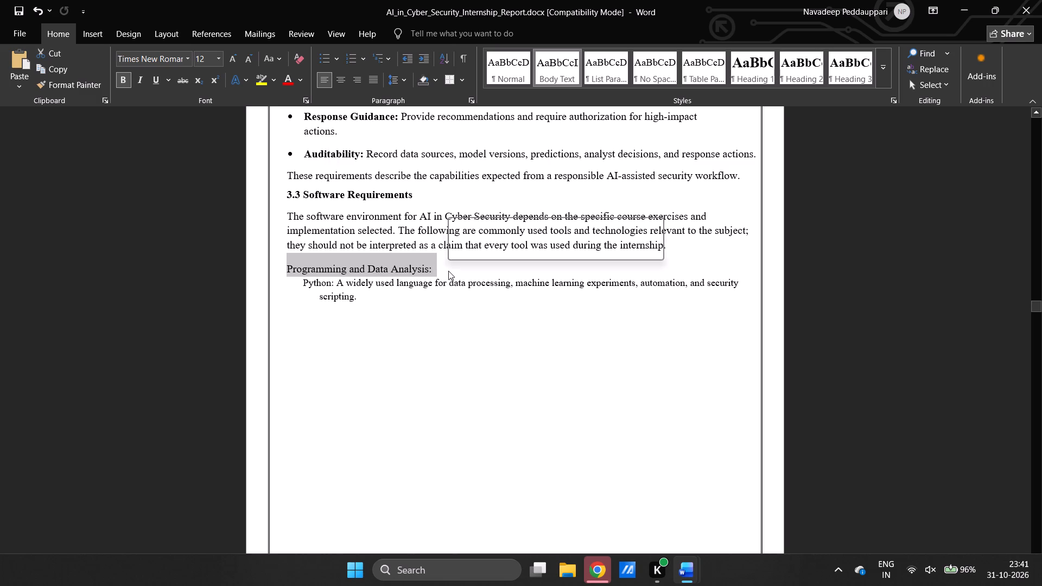
{"action": "key", "text": "ctrl+alt+v"}
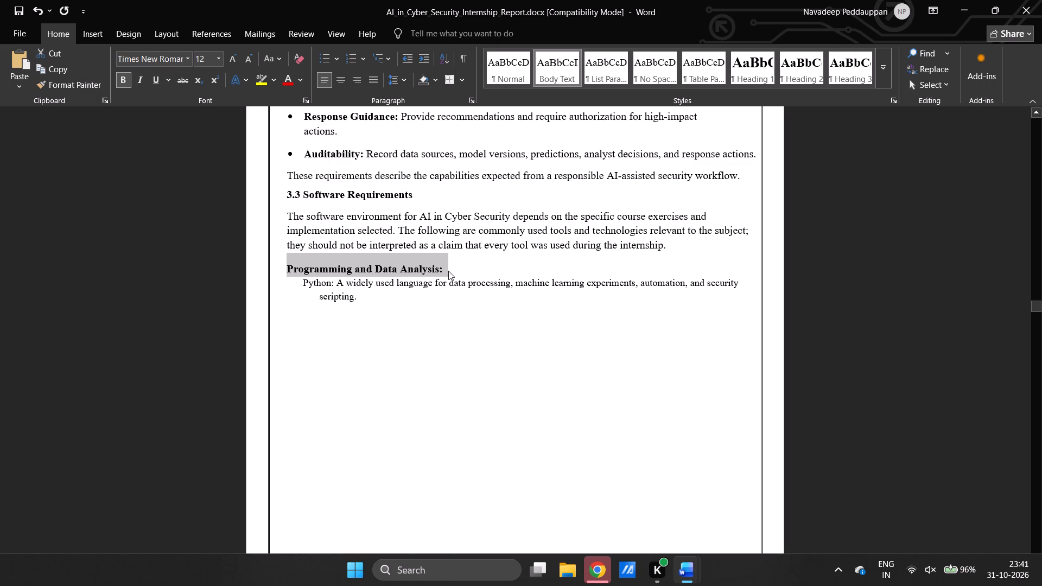
Apply round bullets to the Python, Jupyter Notebook, and Pandas and NumPy paragraphs under "Programming and Data Analysis:".
{"action": "scroll", "coordinate": [443, 297], "scroll_direction": "down", "scroll_amount": 8}
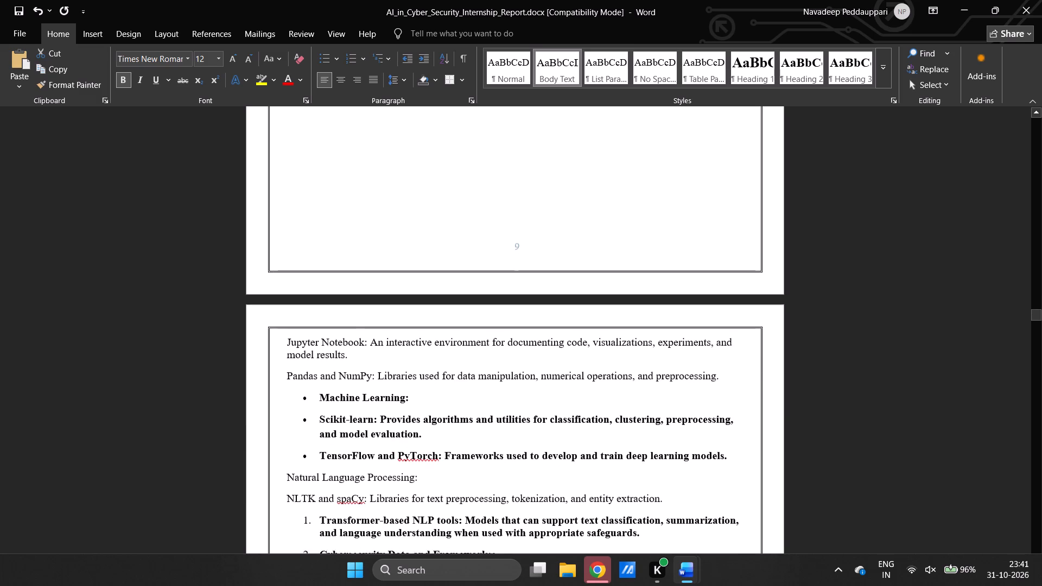
{"action": "scroll", "coordinate": [443, 297], "scroll_direction": "up", "scroll_amount": 1}
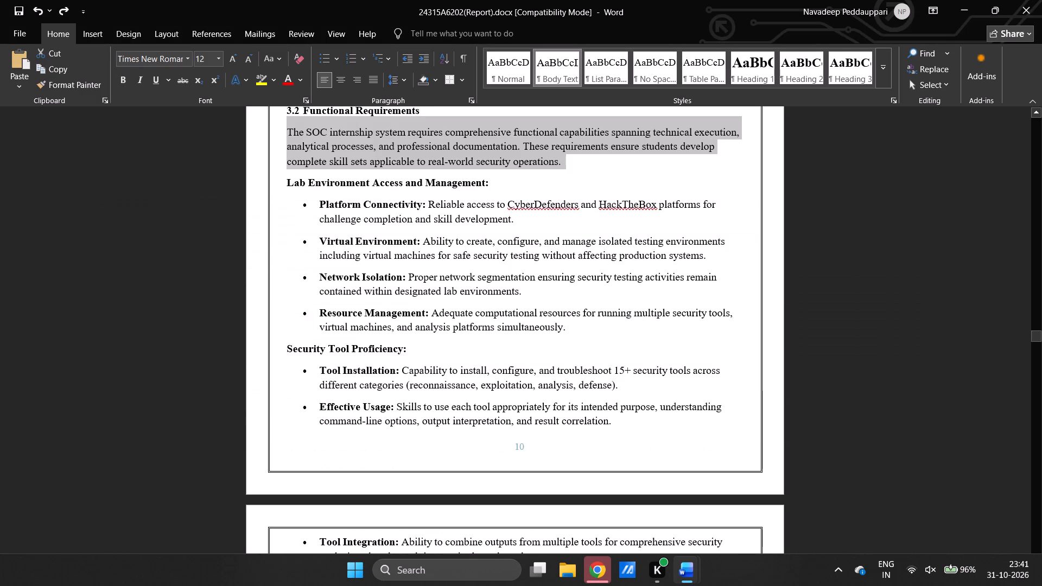
{"action": "scroll", "coordinate": [443, 297], "scroll_direction": "up", "scroll_amount": 5}
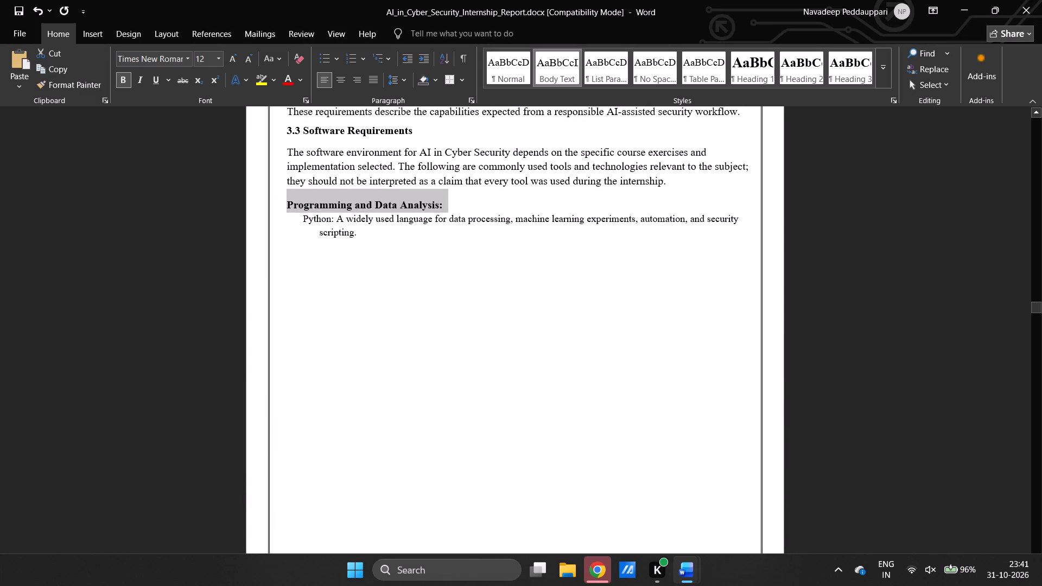
{"action": "left_click_drag", "start_coordinate": [302, 219], "coordinate": [433, 517]}
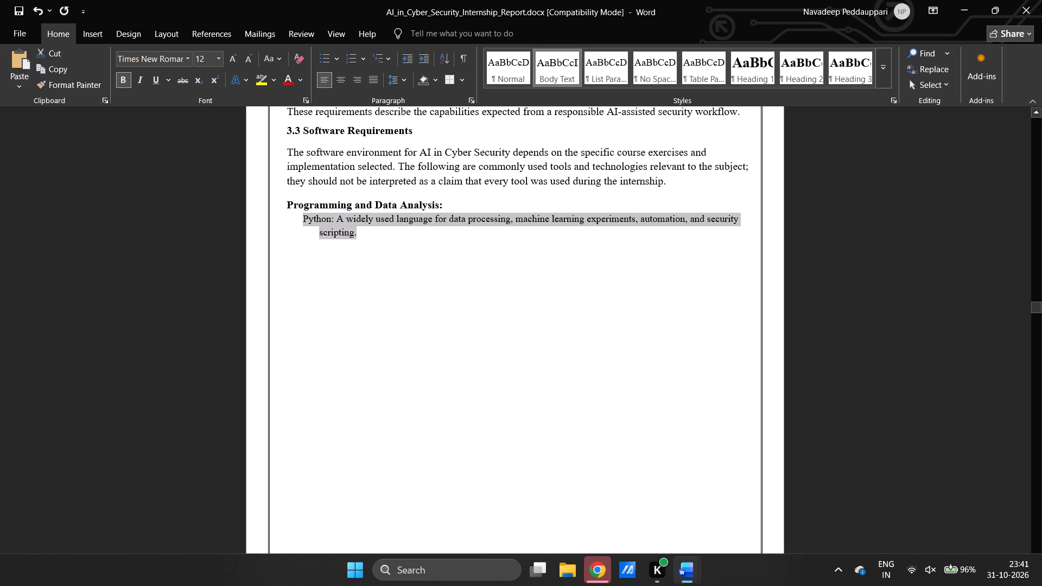
{"action": "left_click_drag", "start_coordinate": [433, 517], "coordinate": [426, 585]}
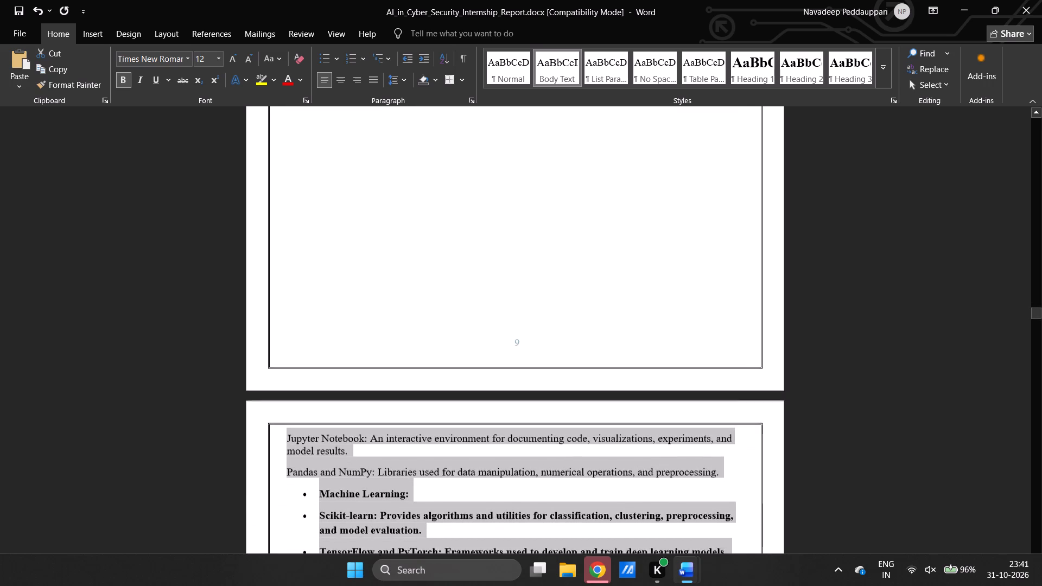
{"action": "left_click_drag", "start_coordinate": [426, 585], "coordinate": [741, 385]}
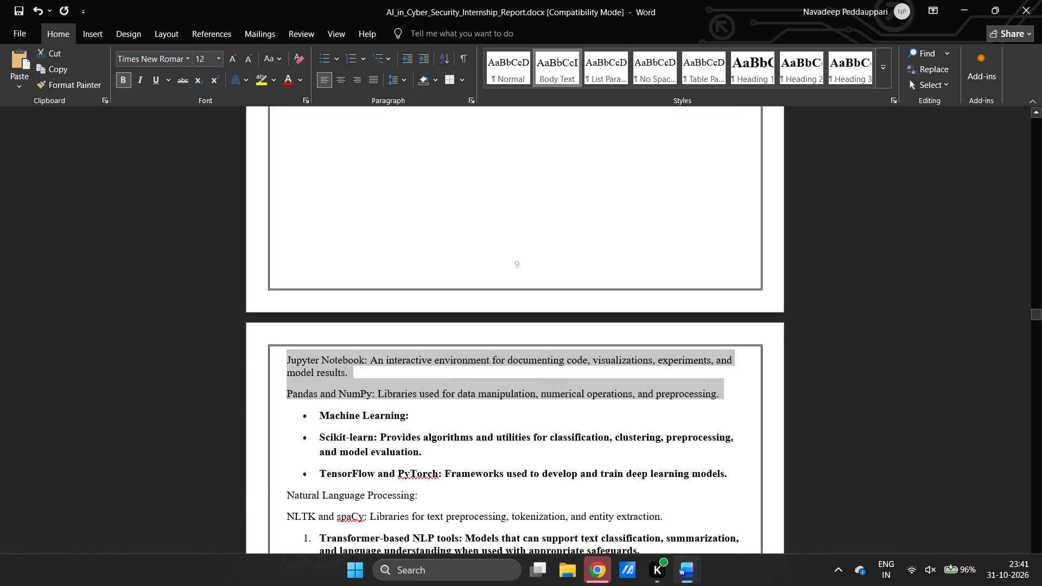
{"action": "left_click_drag", "start_coordinate": [741, 385], "coordinate": [742, 386]}
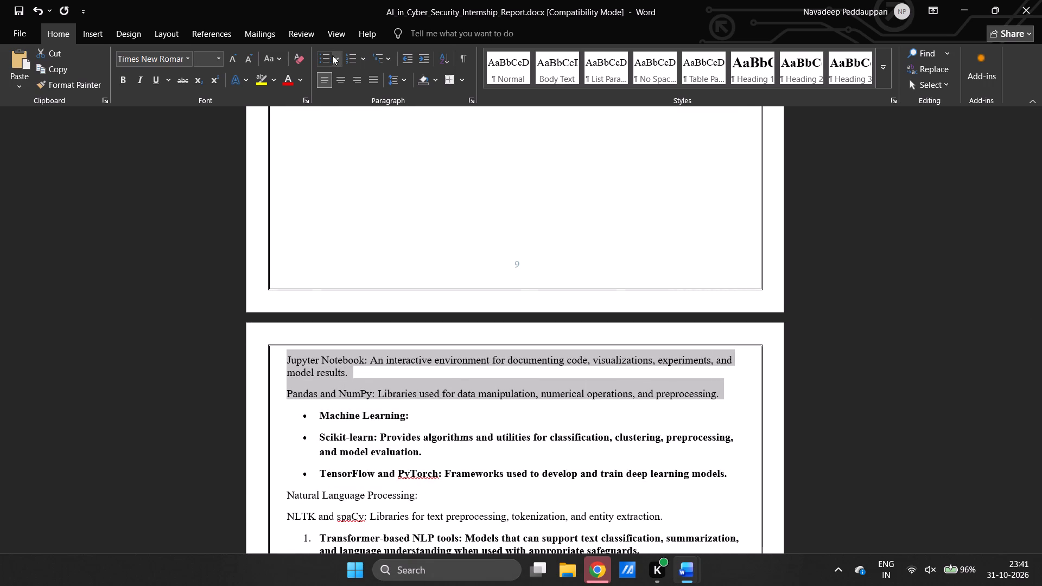
{"action": "left_click", "coordinate": [332, 55]}
{"action": "left_click", "coordinate": [367, 154]}
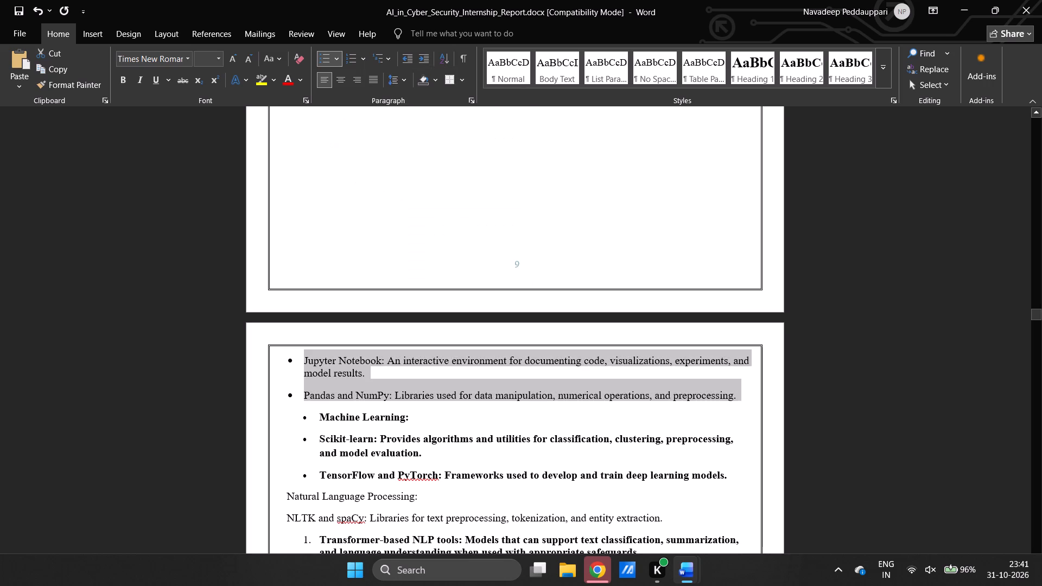
Close the page gap after the Python bullet, keeping the Jupyter Notebook text as a separate bullet directly below it.
{"action": "scroll", "coordinate": [347, 261], "scroll_direction": "up", "scroll_amount": 6}
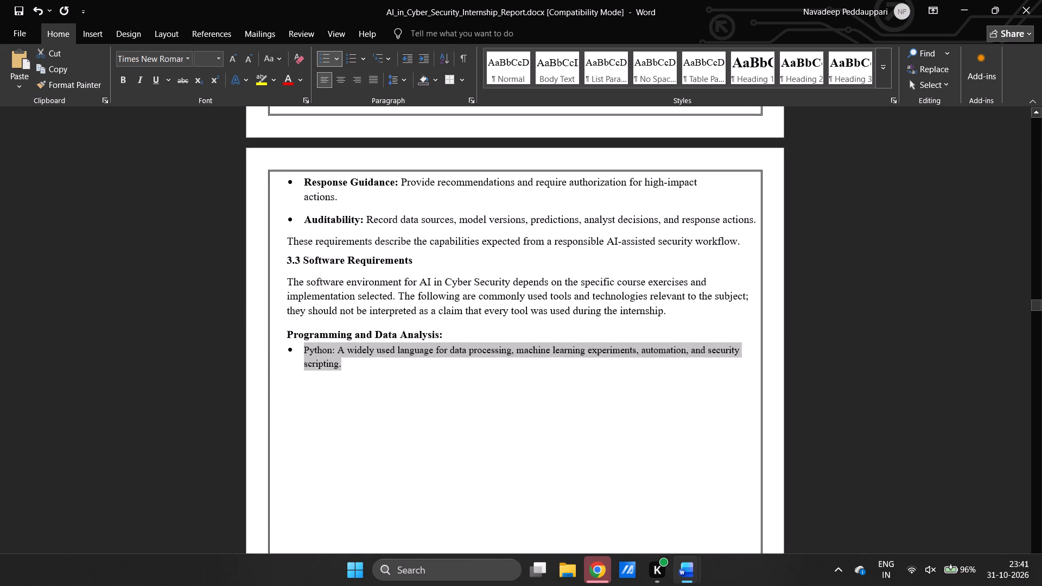
{"action": "left_click", "coordinate": [354, 374]}
{"action": "key", "text": "Delete"}
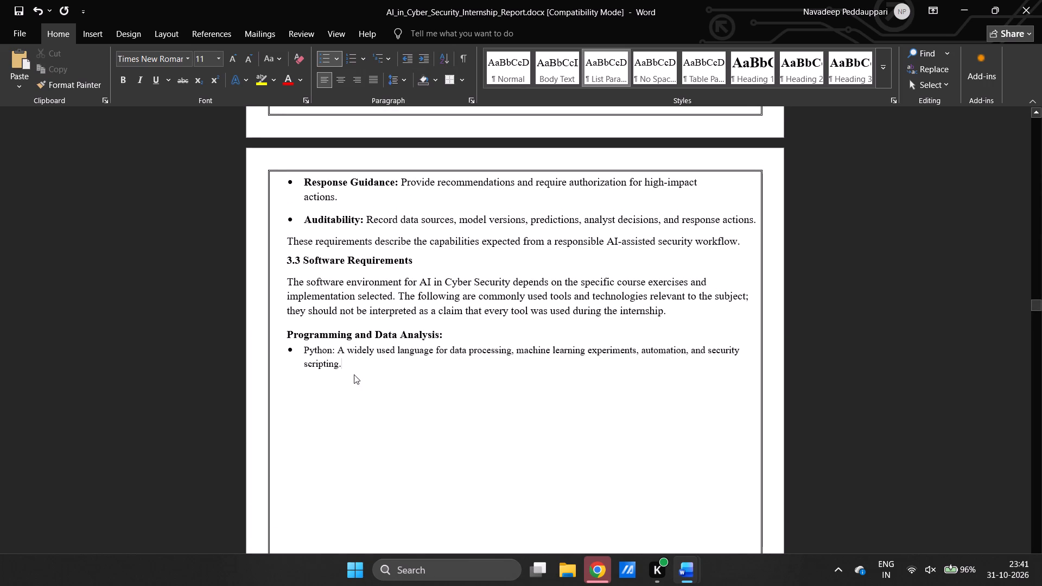
{"action": "key", "text": "Return"}
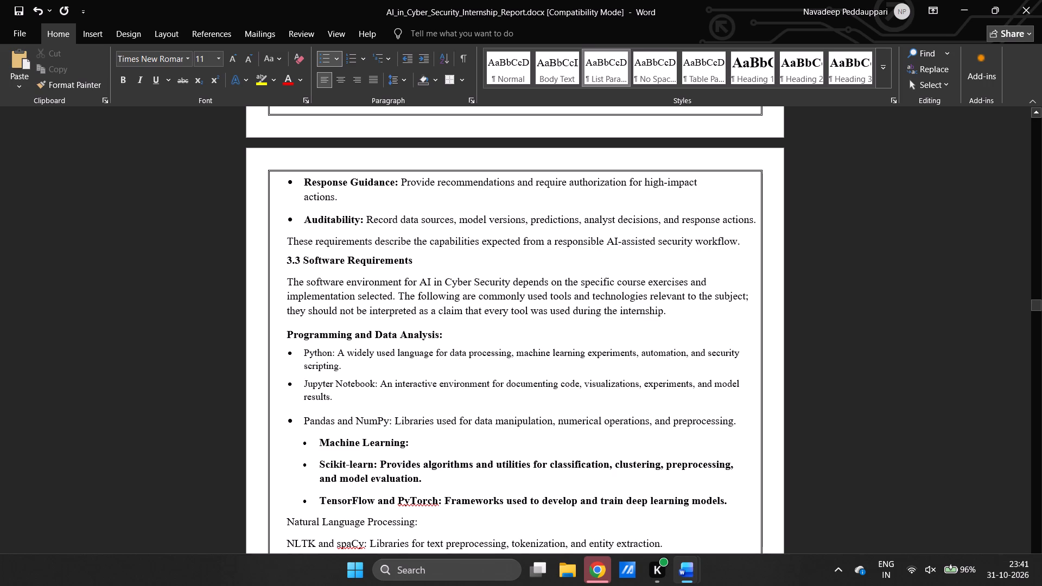
Copy the text formatting of the reference SOC report's "Network Isolation" bullet onto the Python, Jupyter Notebook, and Pandas and NumPy bullets.
{"action": "left_click", "coordinate": [345, 334]}
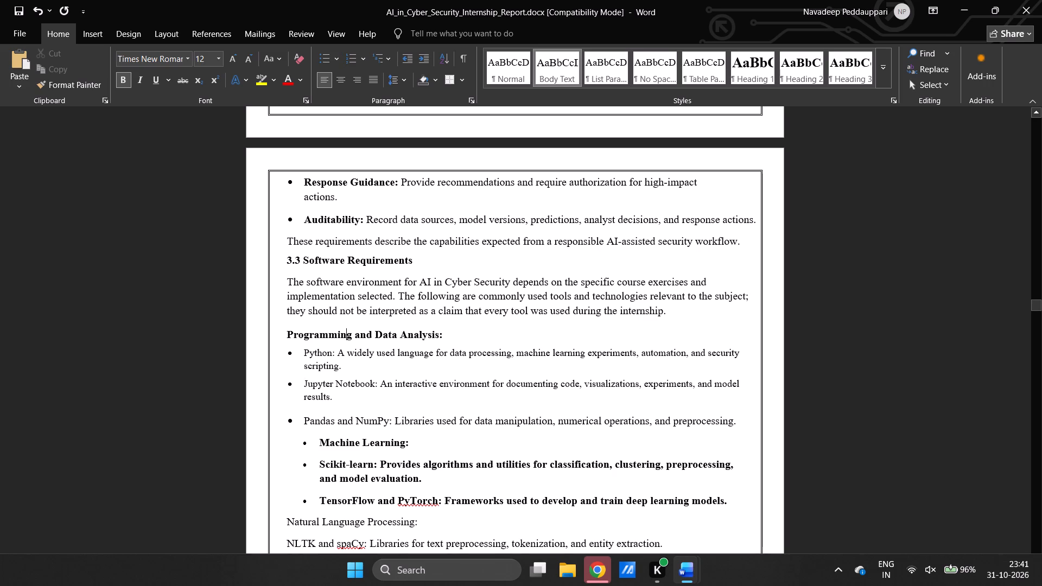
{"action": "left_click", "coordinate": [334, 313]}
{"action": "left_click_drag", "start_coordinate": [301, 348], "coordinate": [740, 419]}
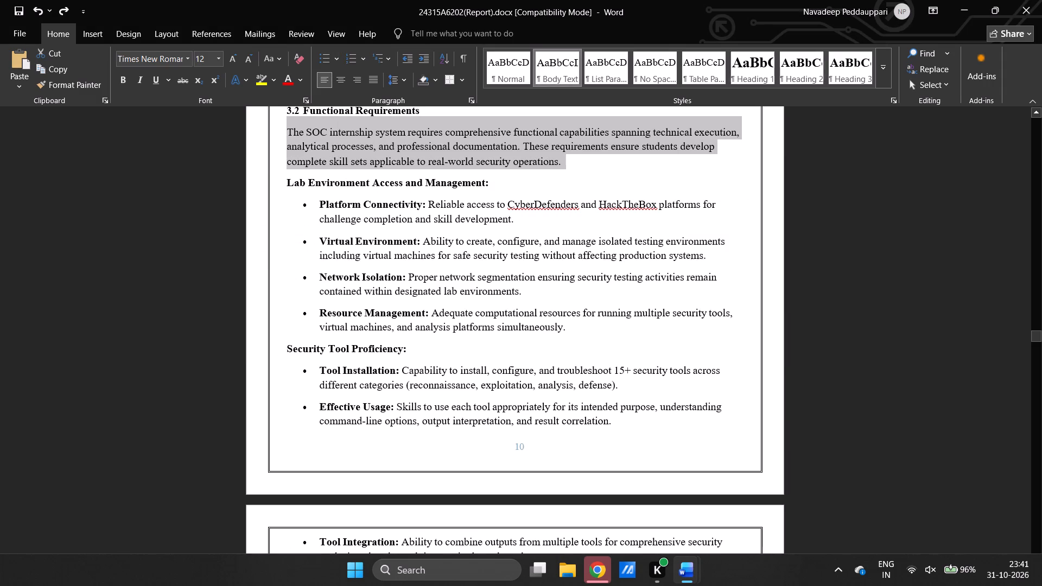
{"action": "left_click_drag", "start_coordinate": [471, 284], "coordinate": [493, 297]}
{"action": "key", "text": "ctrl+alt+c"}
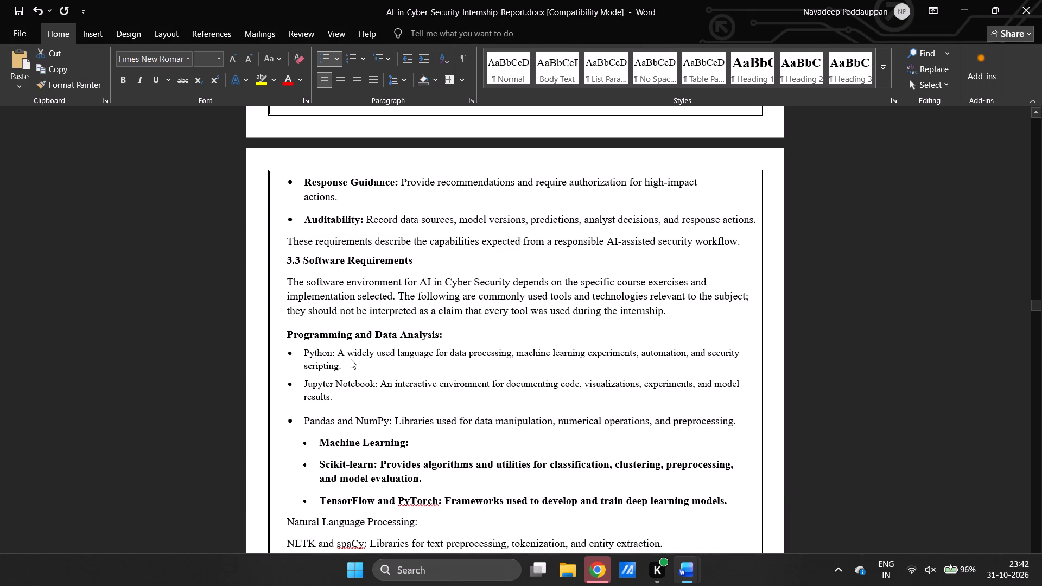
{"action": "key", "text": "ctrl+alt+v"}
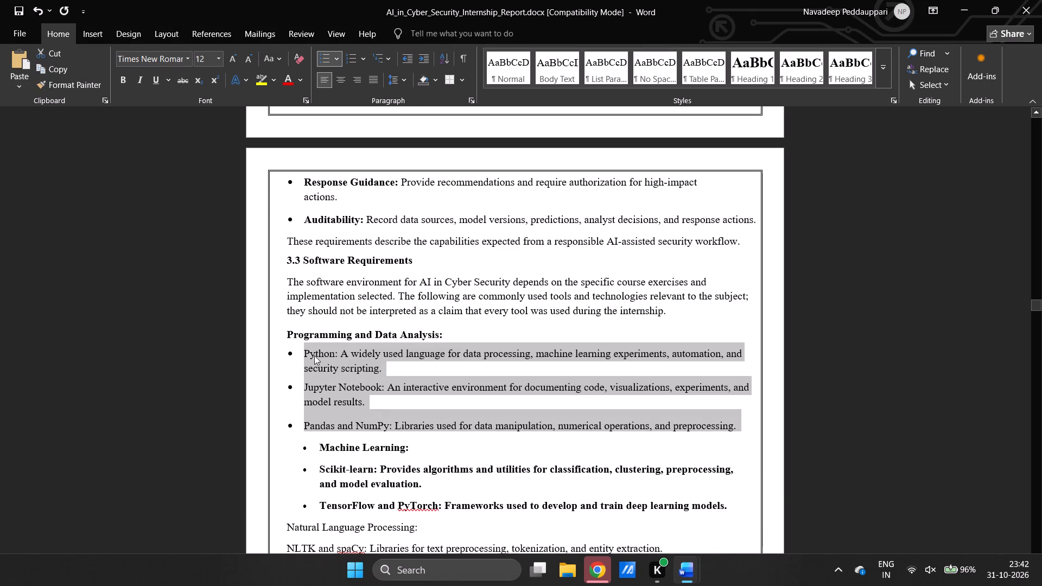
Copy the "Programming and Data Analysis:" bold formatting onto the bullet lead-ins "Python:", "Jupyter Notebook:" and "Pandas and NumPy:".
{"action": "left_click_drag", "start_coordinate": [303, 334], "coordinate": [326, 335]}
{"action": "key", "text": "ctrl+alt+c"}
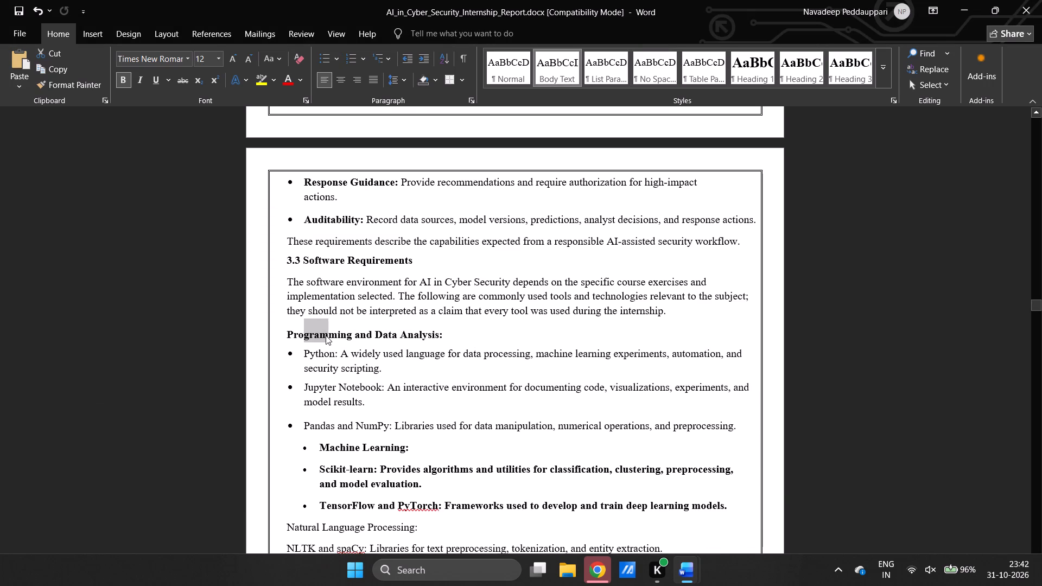
{"action": "left_click_drag", "start_coordinate": [303, 353], "coordinate": [340, 353]}
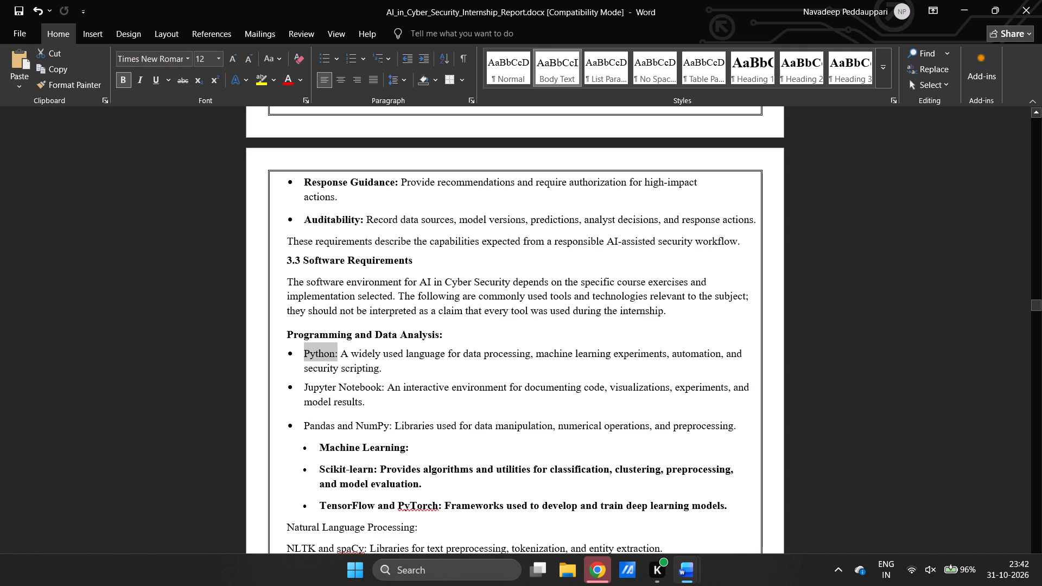
{"action": "left_click_drag", "start_coordinate": [340, 353], "coordinate": [341, 353]}
{"action": "key", "text": "ctrl+alt+v"}
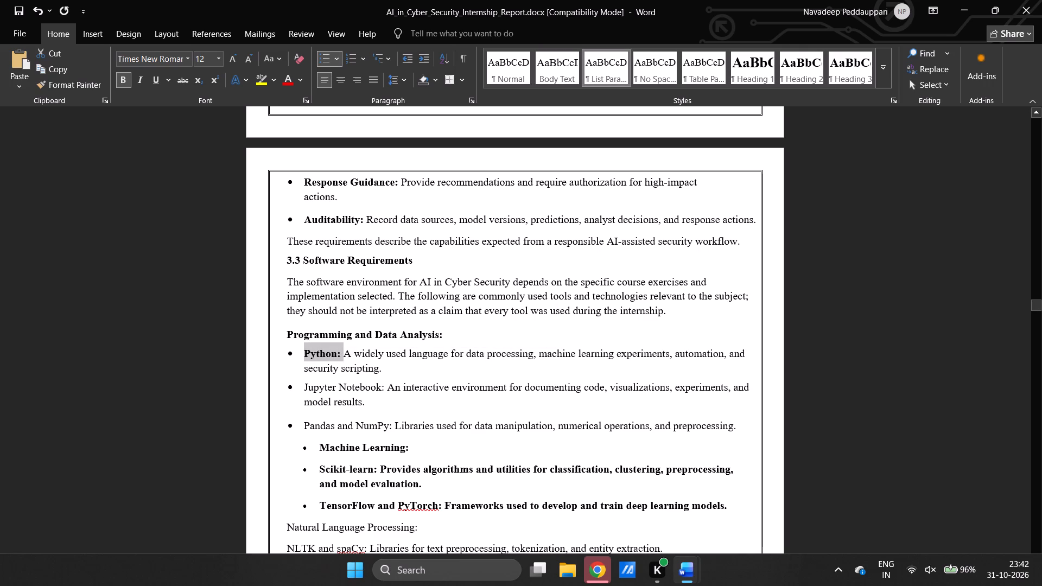
{"action": "left_click_drag", "start_coordinate": [304, 386], "coordinate": [388, 386]}
{"action": "key", "text": "ctrl+alt+v"}
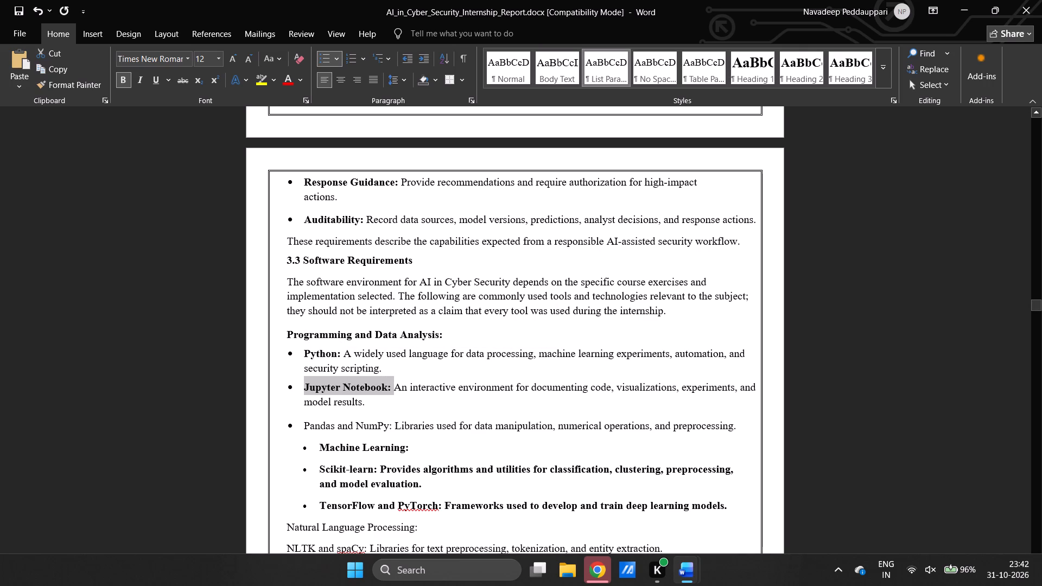
{"action": "left_click_drag", "start_coordinate": [305, 426], "coordinate": [394, 430]}
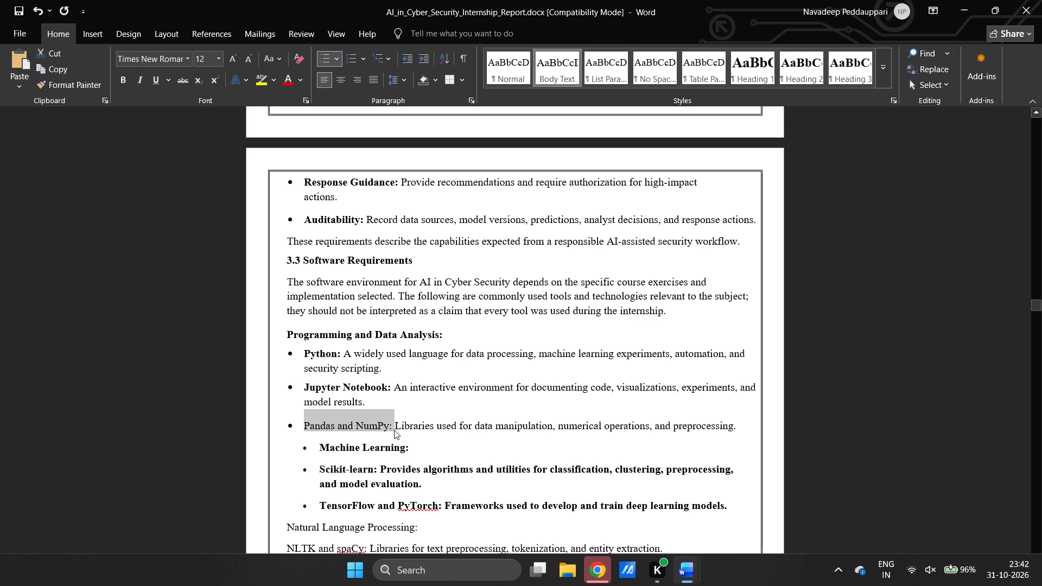
{"action": "key", "text": "ctrl+alt+v"}
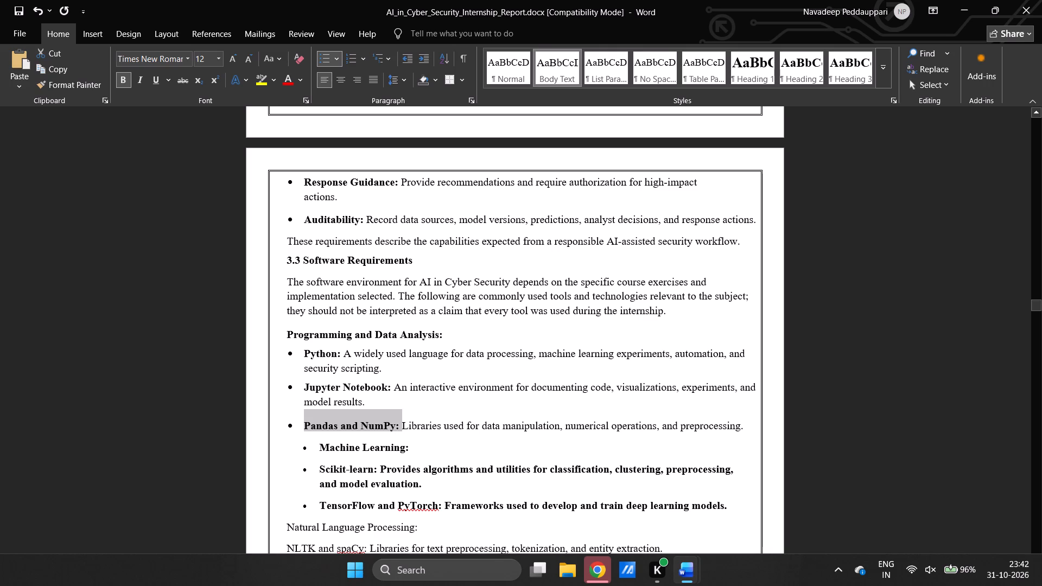
Remove the bullet and indent from "Machine Learning:" and copy the "Programming and Data Analysis:" subheading formatting onto it.
{"action": "left_click", "coordinate": [321, 450]}
{"action": "key", "text": "BackSpace"}
{"action": "key", "text": "BackSpace"}
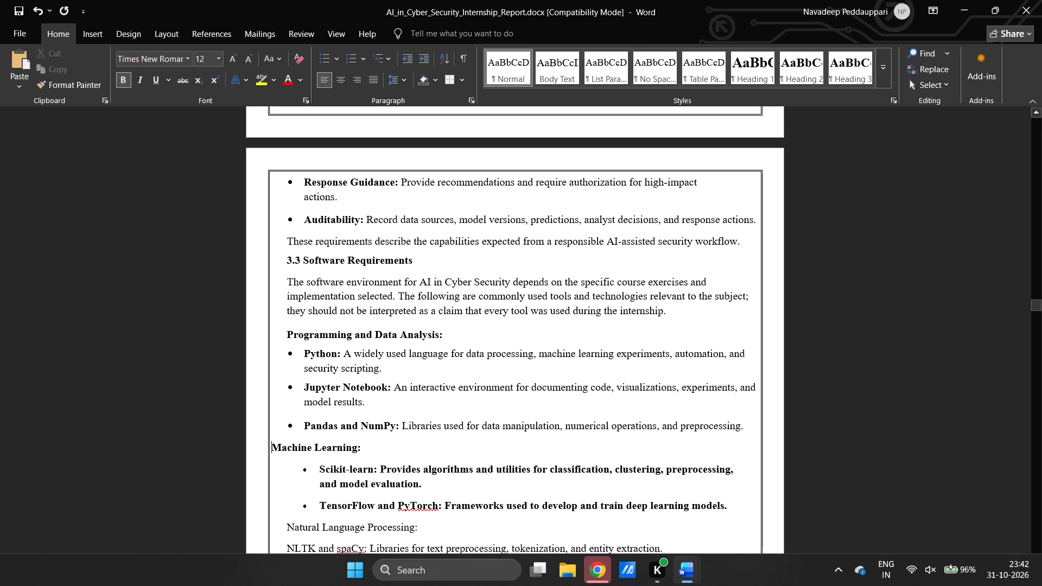
{"action": "key", "text": "Tab"}
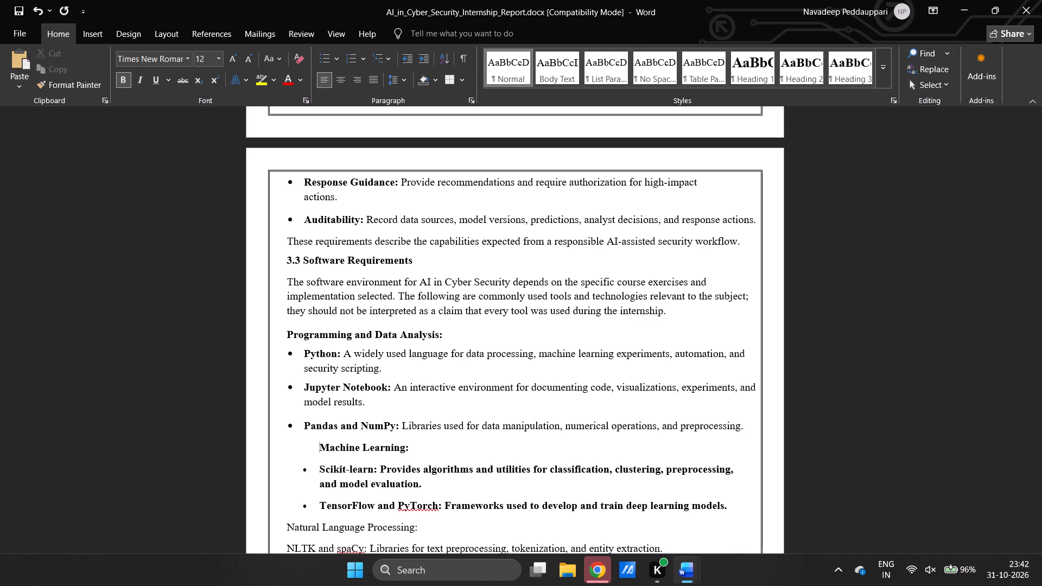
{"action": "key", "text": "BackSpace"}
{"action": "triple_click", "coordinate": [283, 332]}
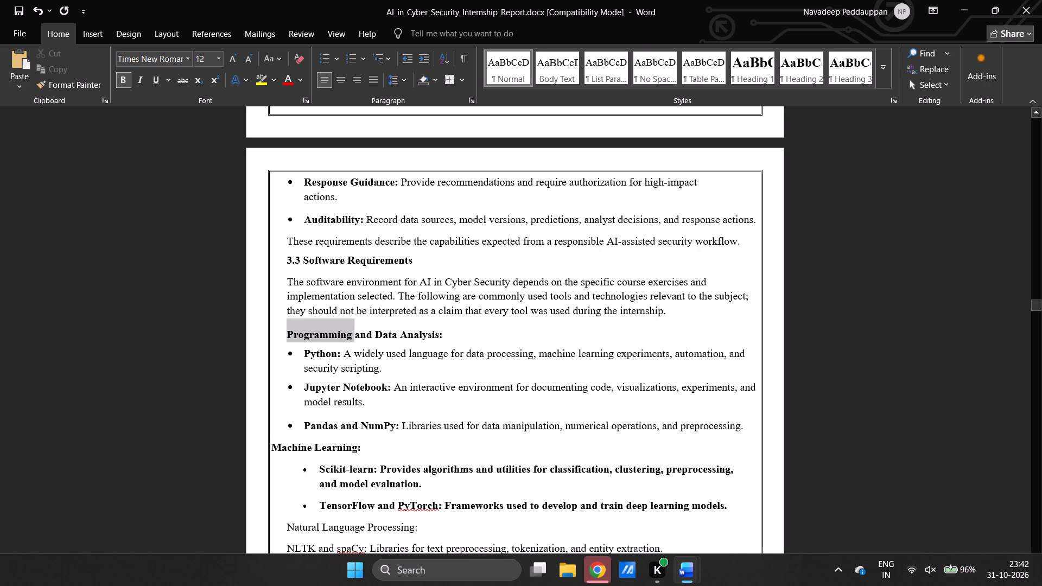
{"action": "key", "text": "ctrl+alt+c"}
{"action": "triple_click", "coordinate": [283, 447]}
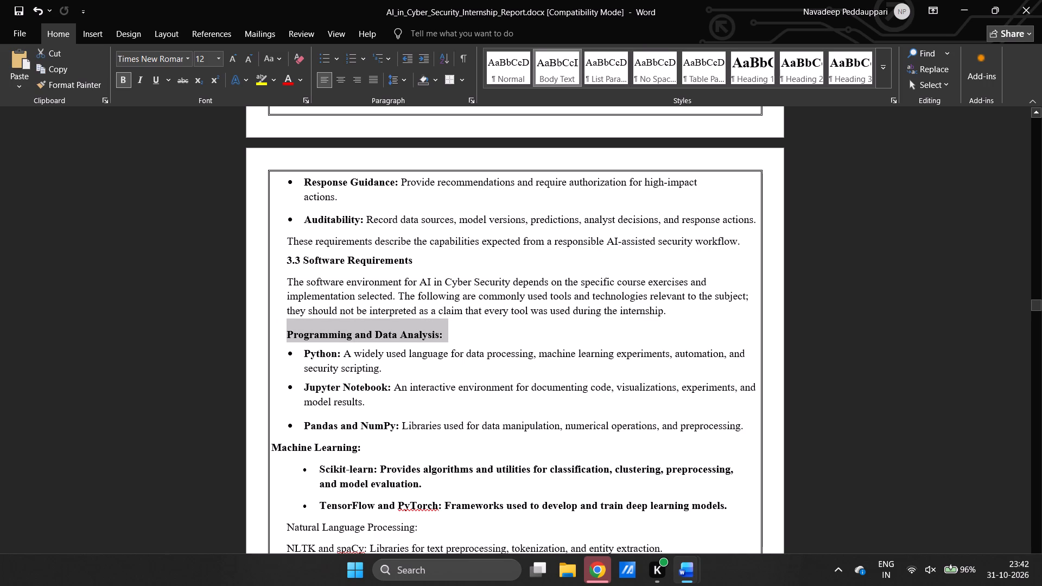
{"action": "left_click", "coordinate": [283, 447]}
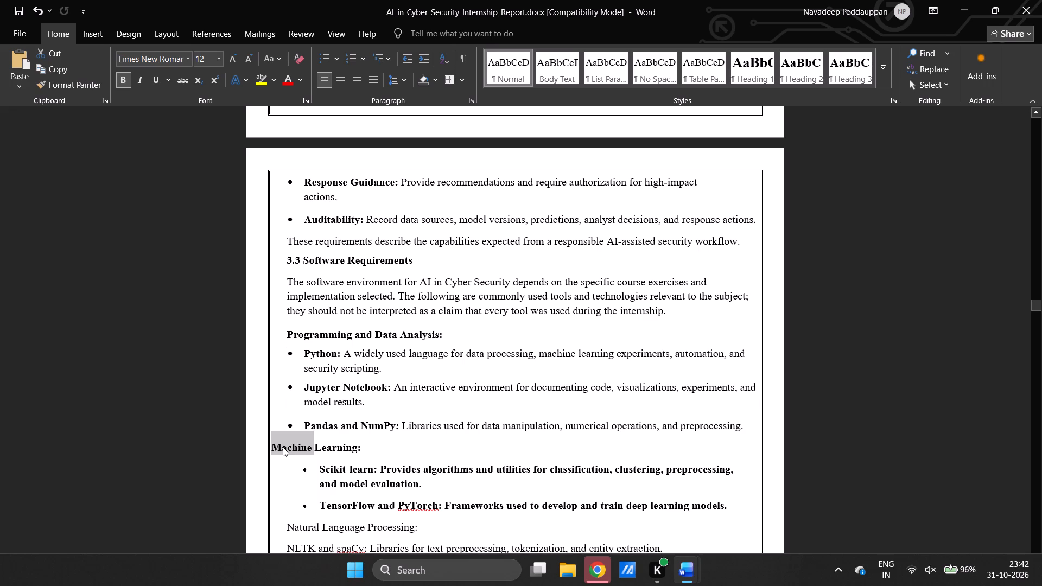
{"action": "triple_click", "coordinate": [283, 447]}
{"action": "key", "text": "ctrl+alt+v"}
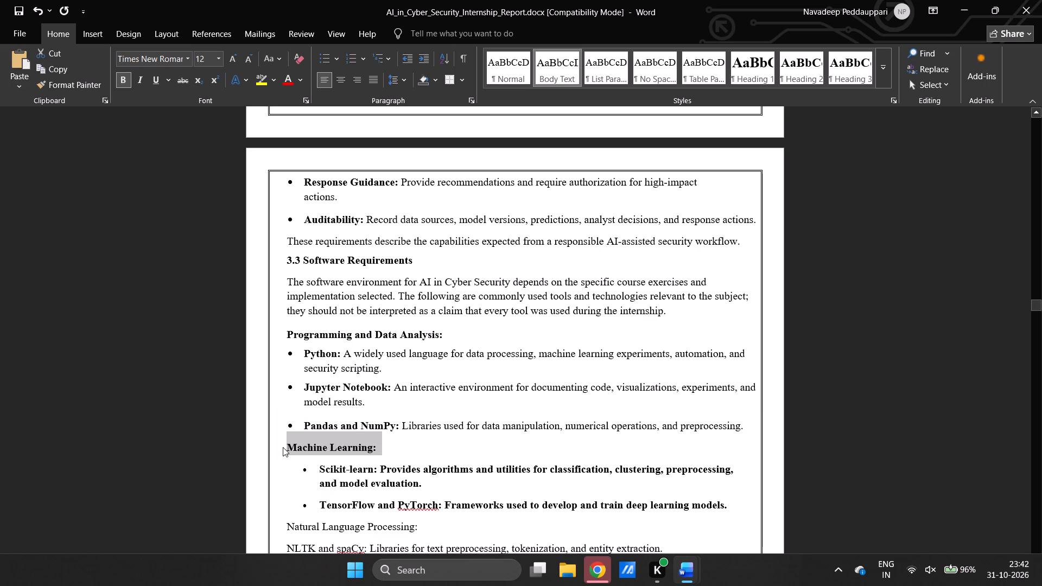
Remove the existing bullets and indents from the Scikit-learn and TensorFlow and PyTorch paragraphs under "Machine Learning:".
{"action": "scroll", "coordinate": [317, 470], "scroll_direction": "down", "scroll_amount": 1}
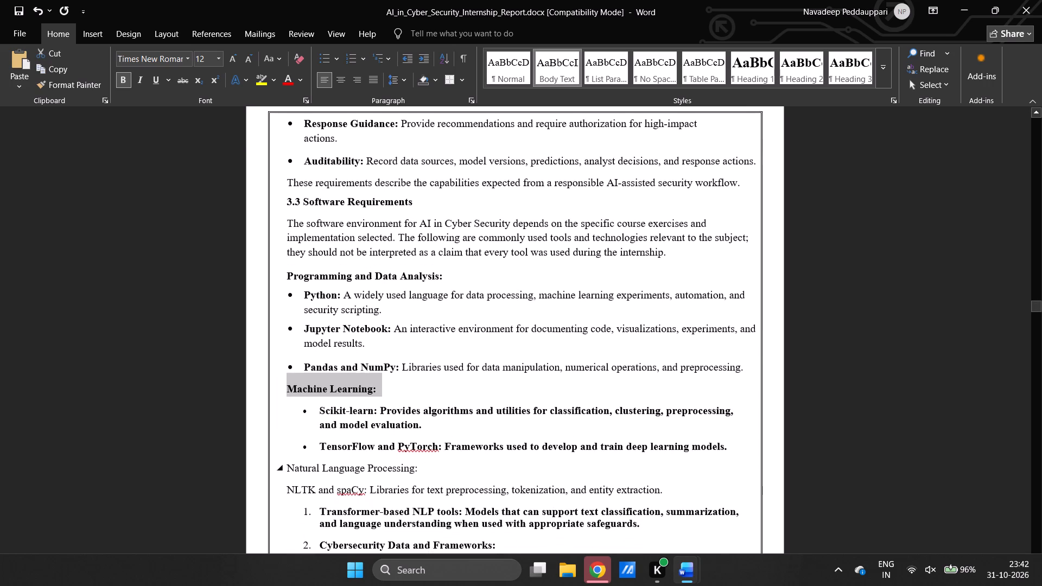
{"action": "left_click", "coordinate": [318, 410]}
{"action": "key", "text": "BackSpace"}
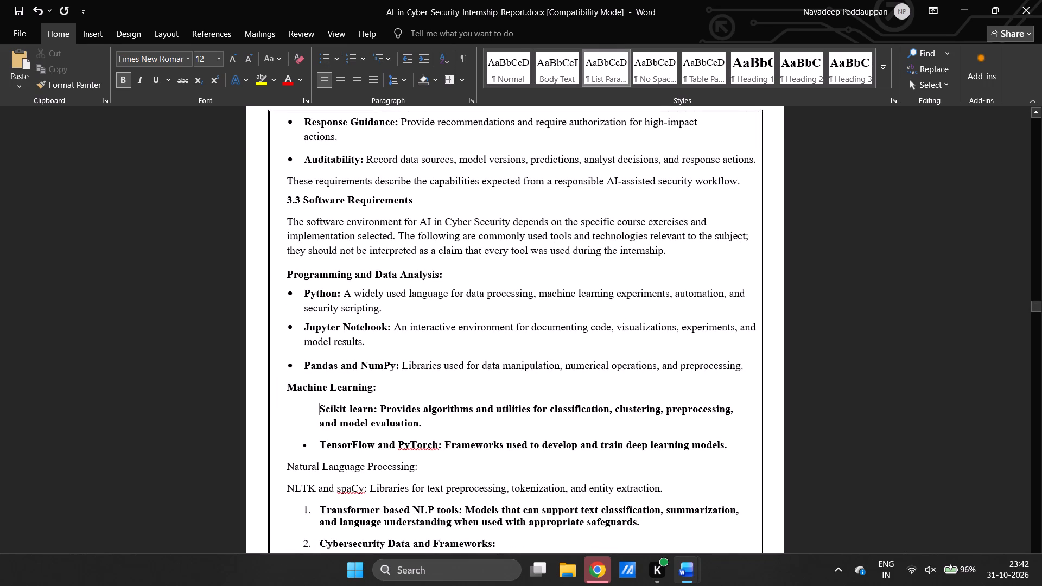
{"action": "key", "text": "BackSpace"}
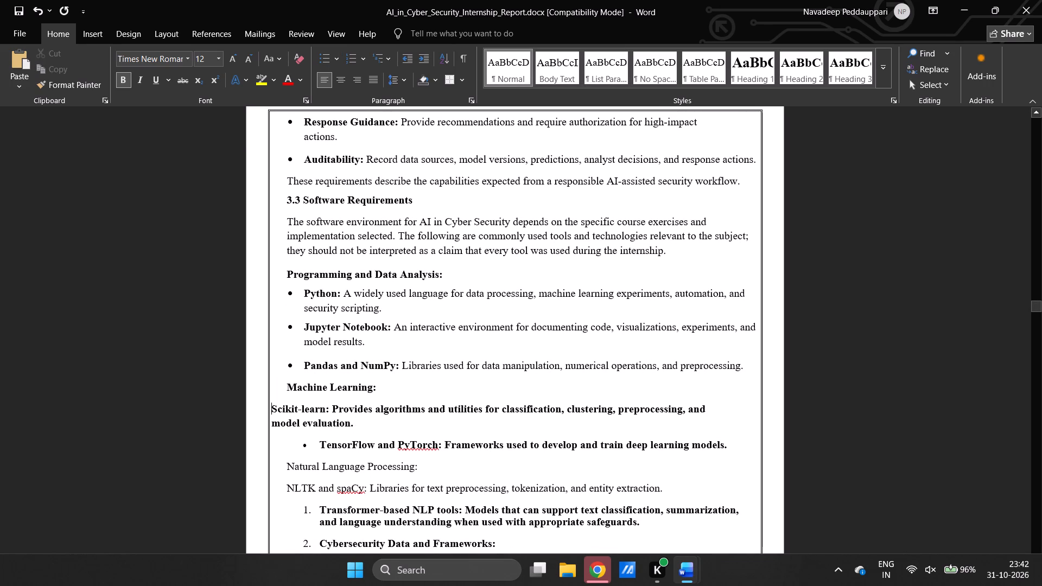
{"action": "left_click", "coordinate": [320, 443]}
{"action": "key", "text": "BackSpace"}
{"action": "key", "text": "BackSpace"}
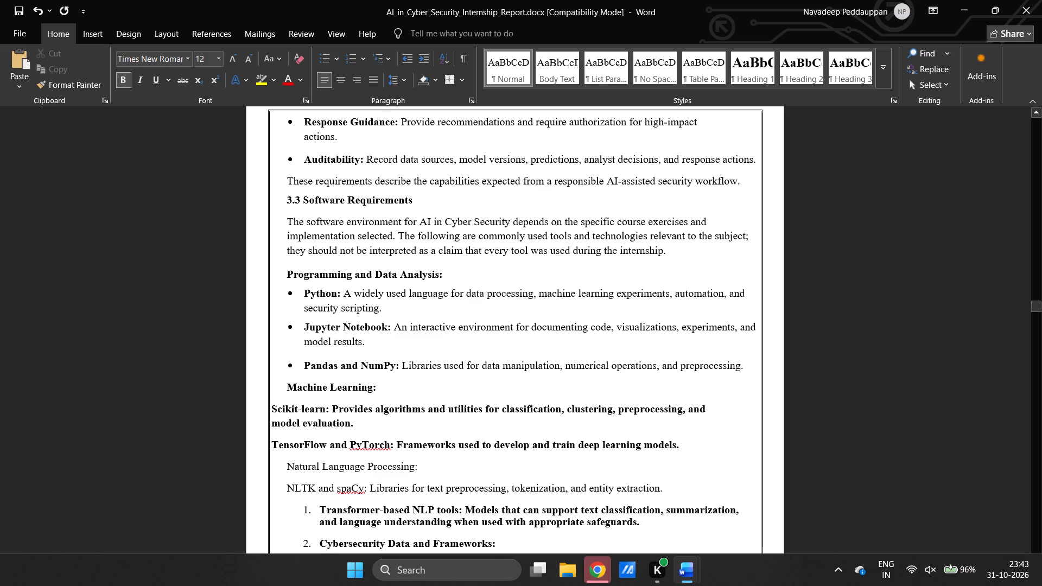
Copy the regular text formatting of the Pandas and NumPy description onto the Scikit-learn and TensorFlow and PyTorch descriptions, keeping their lead-ins bold.
{"action": "left_click", "coordinate": [347, 364]}
{"action": "left_click", "coordinate": [345, 390]}
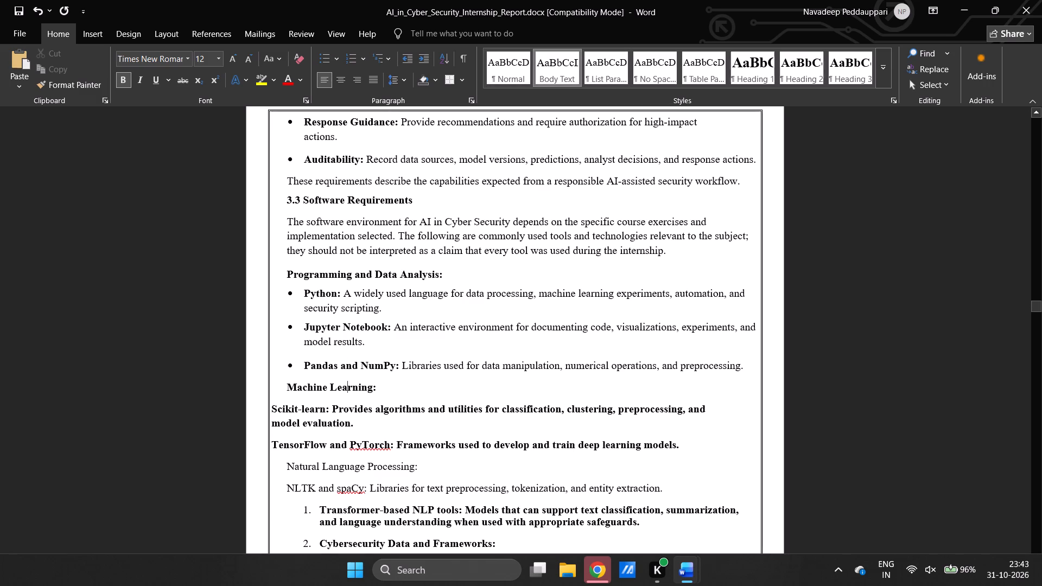
{"action": "left_click", "coordinate": [356, 412]}
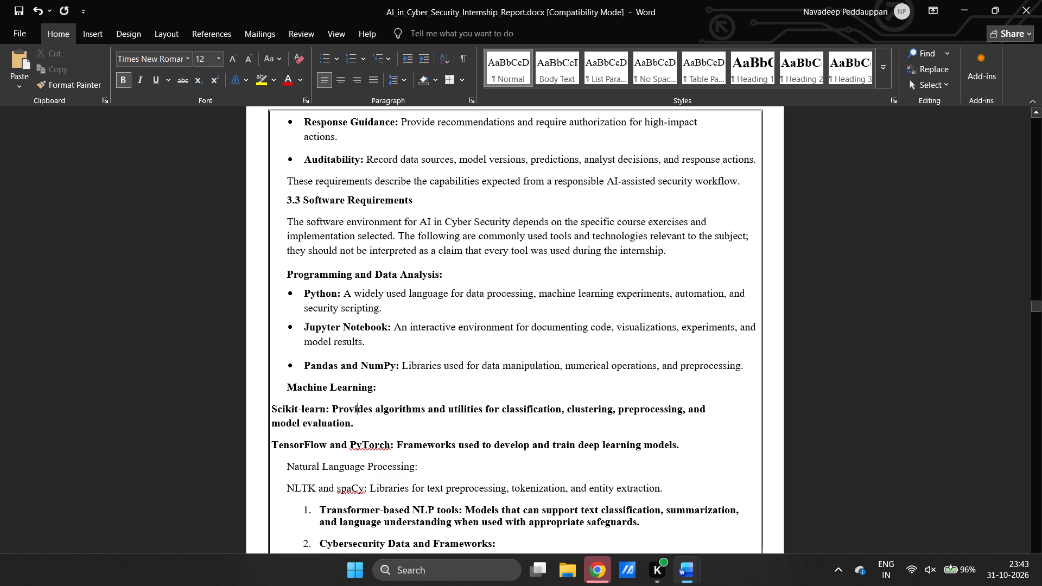
{"action": "left_click_drag", "start_coordinate": [406, 365], "coordinate": [436, 363]}
{"action": "key", "text": "ctrl+alt+c"}
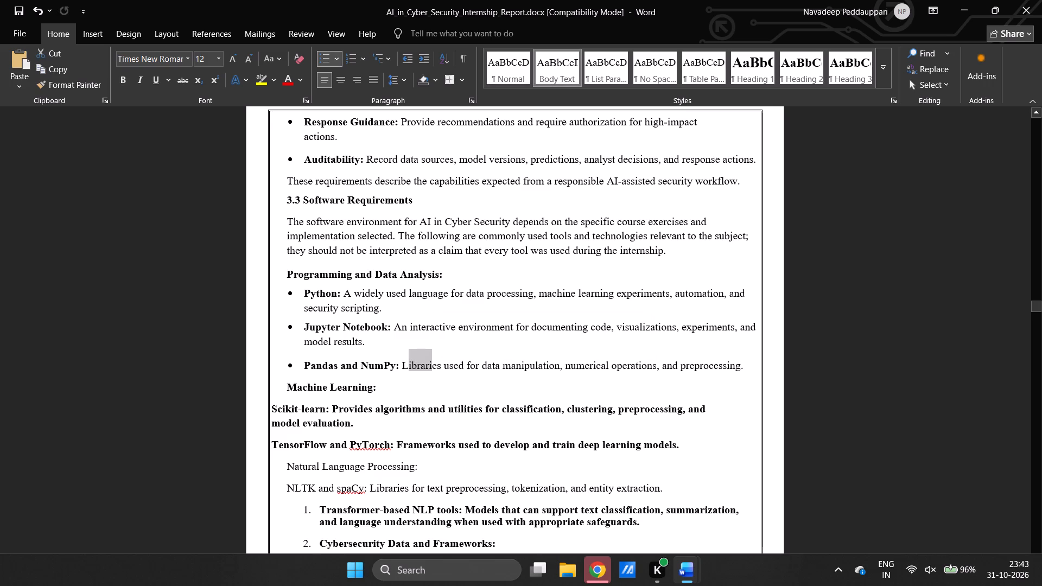
{"action": "left_click_drag", "start_coordinate": [333, 408], "coordinate": [357, 426]}
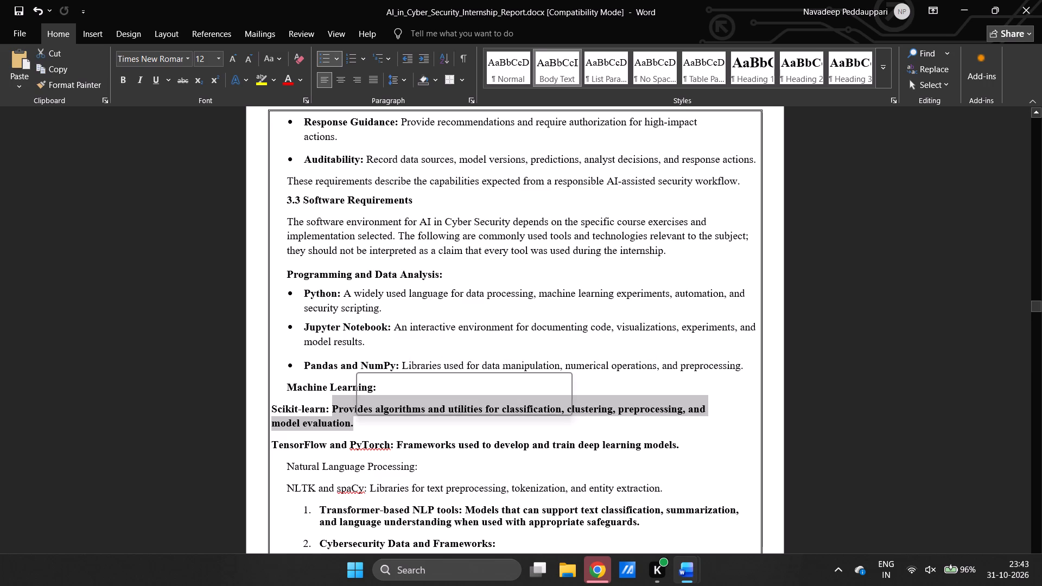
{"action": "key", "text": "ctrl+alt+v"}
{"action": "left_click_drag", "start_coordinate": [398, 445], "coordinate": [694, 446]}
{"action": "key", "text": "ctrl+alt+v"}
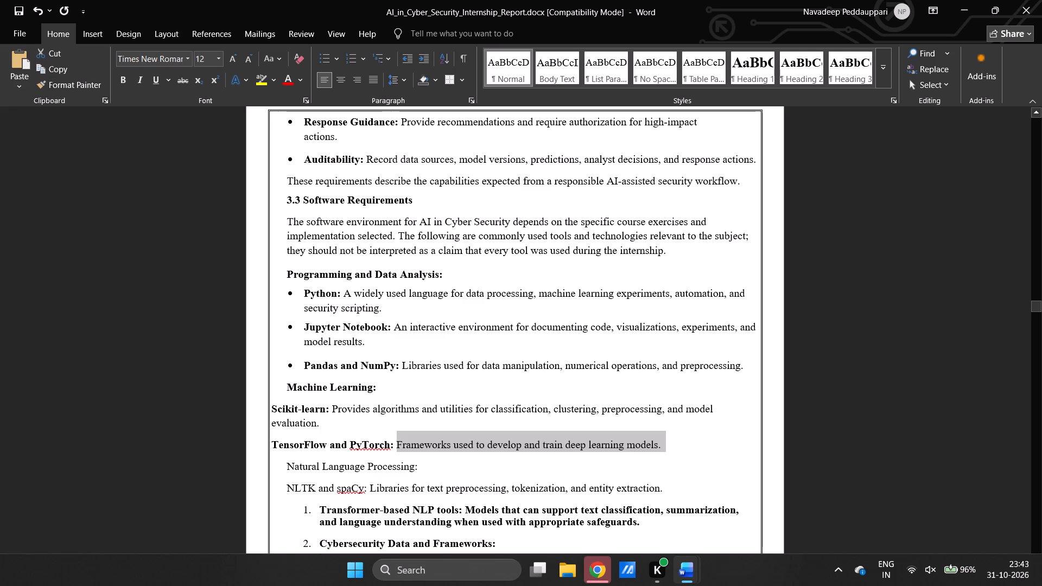
Apply round bullets to the Scikit-learn and TensorFlow and PyTorch paragraphs.
{"action": "left_click_drag", "start_coordinate": [270, 402], "coordinate": [674, 454]}
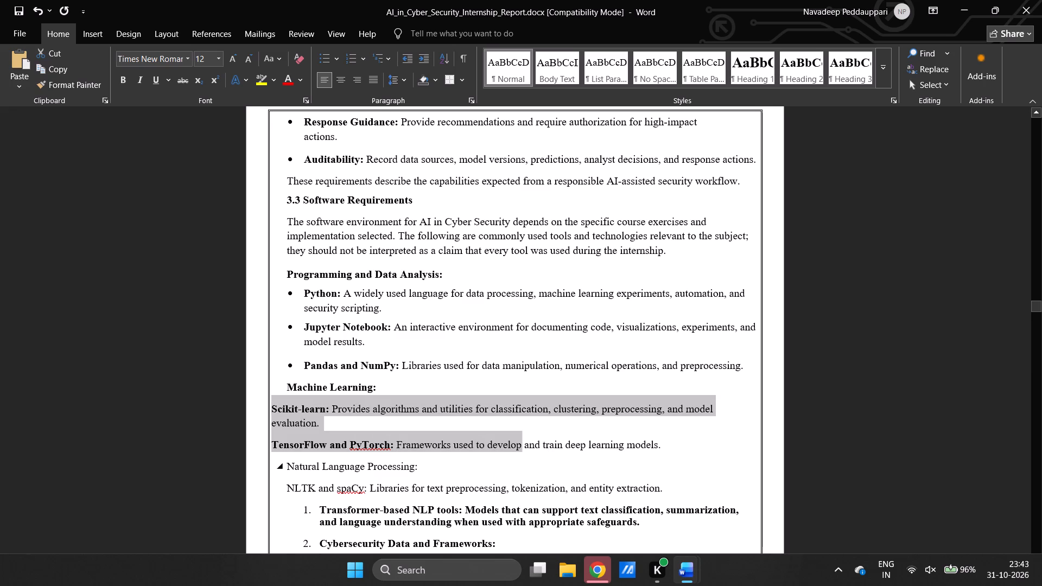
{"action": "left_click_drag", "start_coordinate": [674, 454], "coordinate": [678, 447]}
{"action": "left_click", "coordinate": [328, 53]}
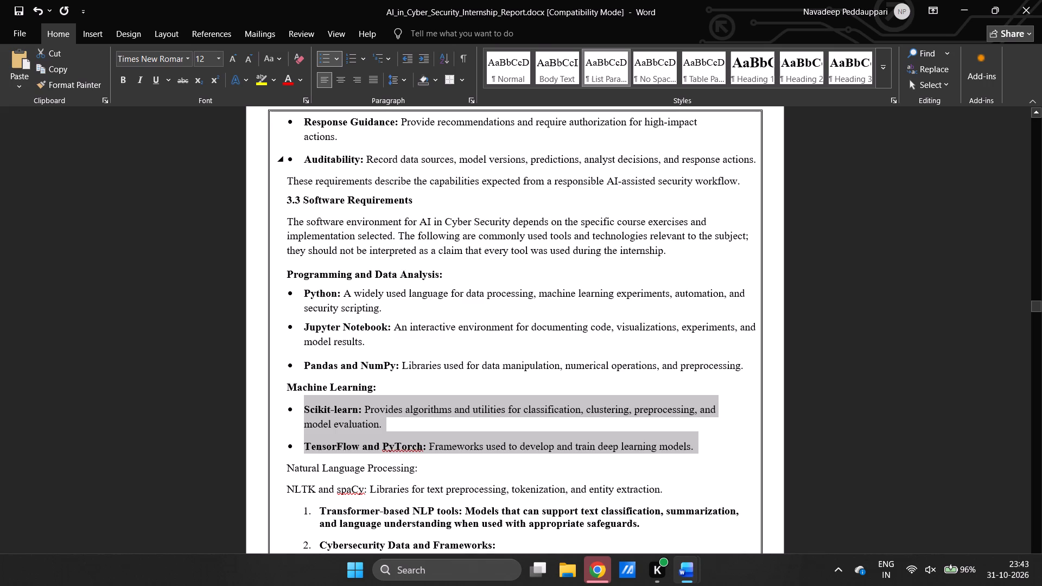
Copy the "Machine Learning:" subheading formatting onto the "Natural Language Processing:" line.
{"action": "scroll", "coordinate": [396, 430], "scroll_direction": "down", "scroll_amount": 1}
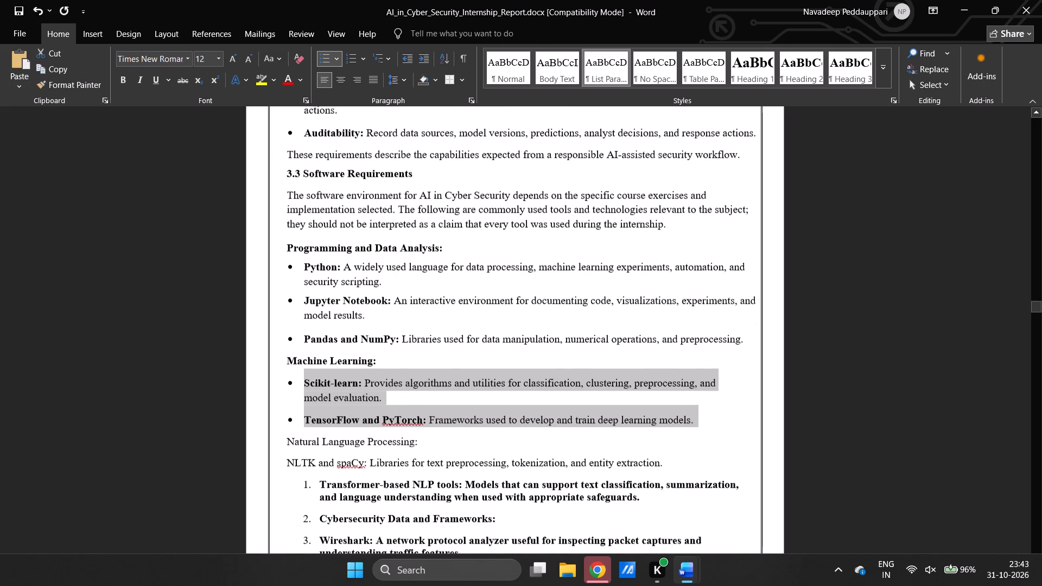
{"action": "scroll", "coordinate": [396, 430], "scroll_direction": "down", "scroll_amount": 1}
{"action": "left_click_drag", "start_coordinate": [423, 409], "coordinate": [317, 404]}
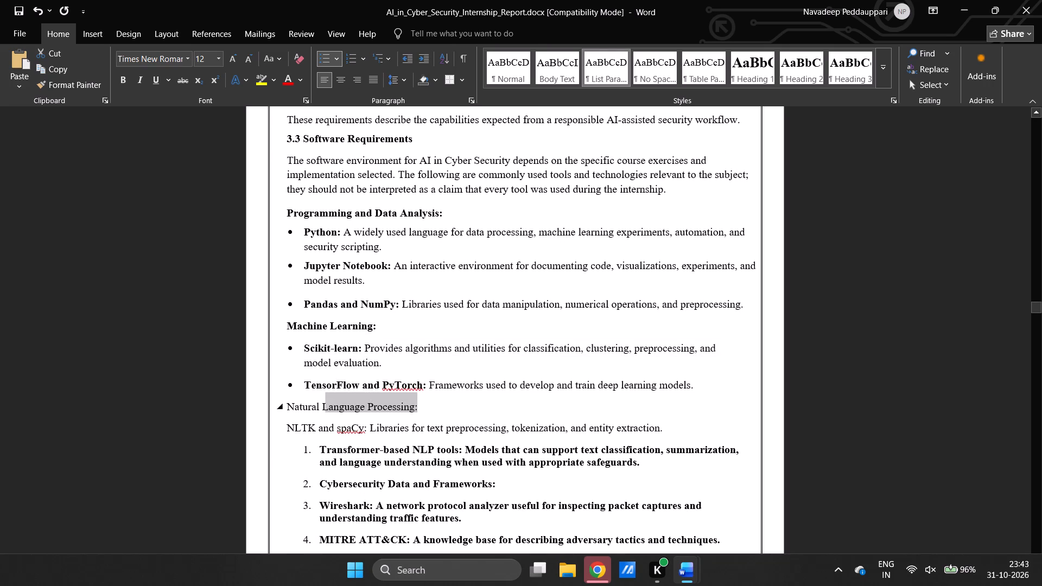
{"action": "left_click_drag", "start_coordinate": [317, 404], "coordinate": [281, 409]}
{"action": "triple_click", "coordinate": [288, 323]}
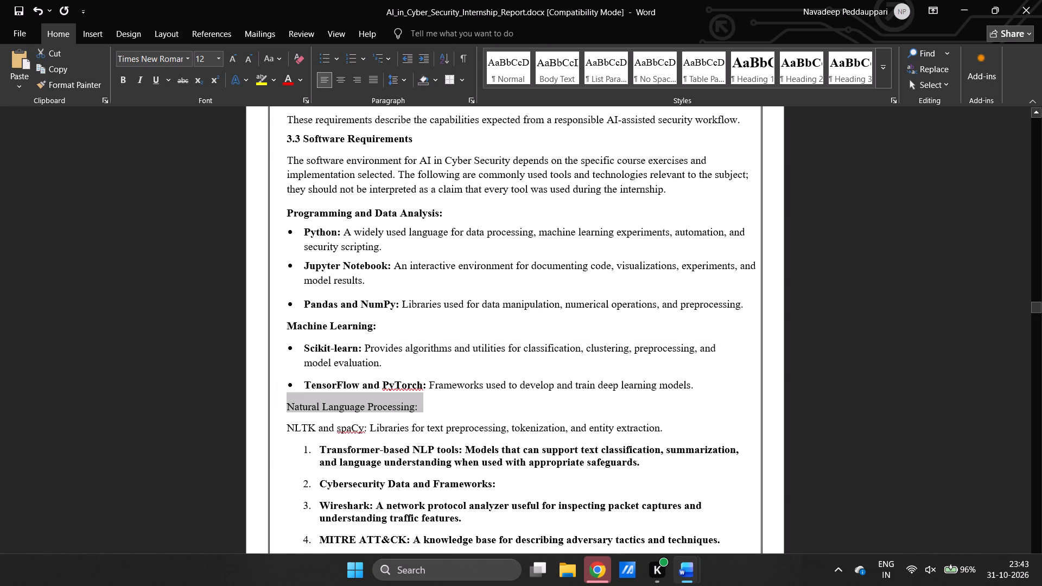
{"action": "key", "text": "ctrl+alt+c"}
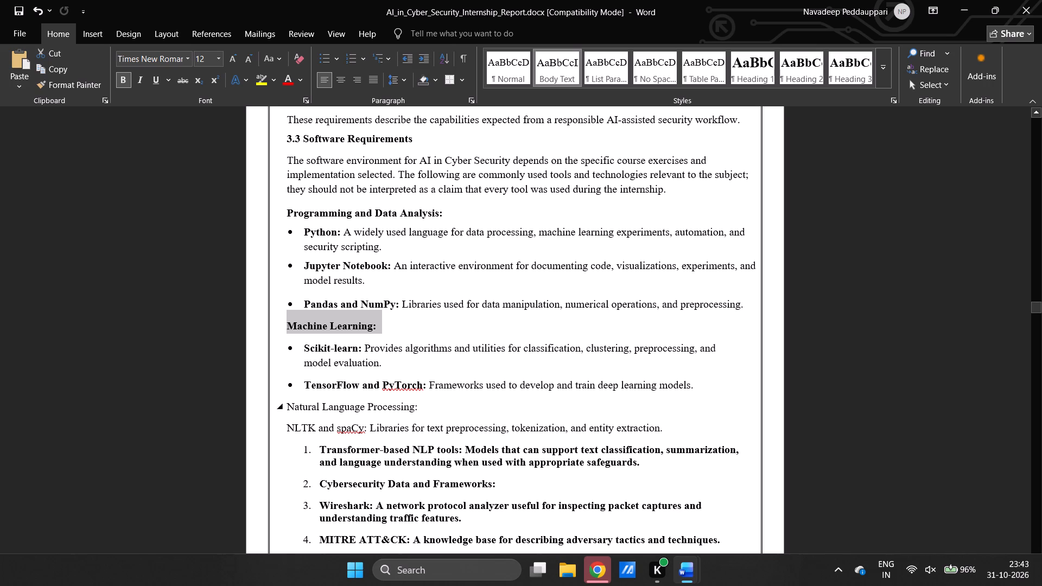
{"action": "triple_click", "coordinate": [287, 410]}
{"action": "left_click", "coordinate": [287, 410]}
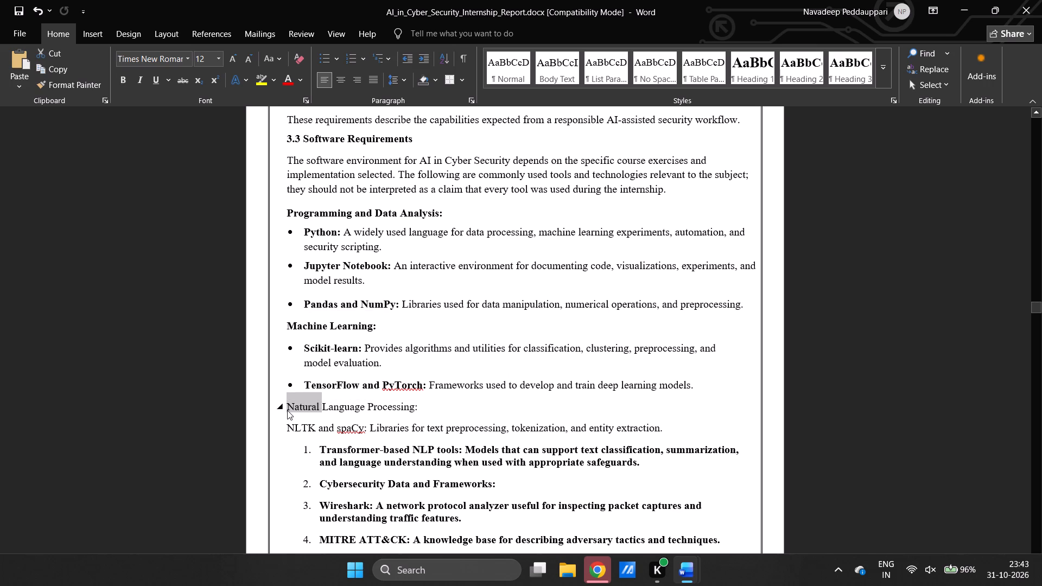
{"action": "triple_click", "coordinate": [287, 410]}
{"action": "left_click", "coordinate": [287, 410]}
{"action": "triple_click", "coordinate": [287, 410]}
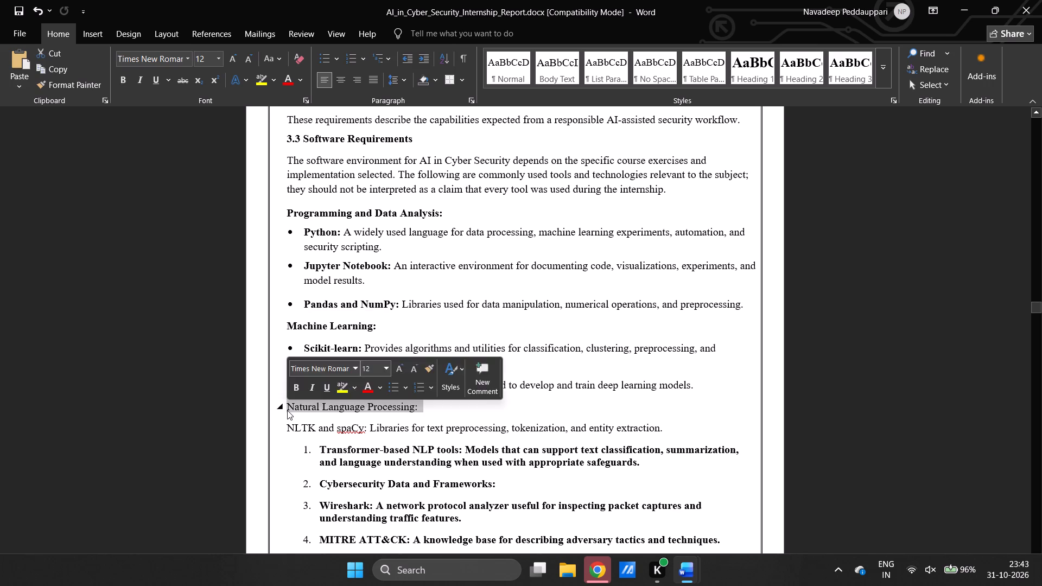
{"action": "key", "text": "ctrl+alt+v"}
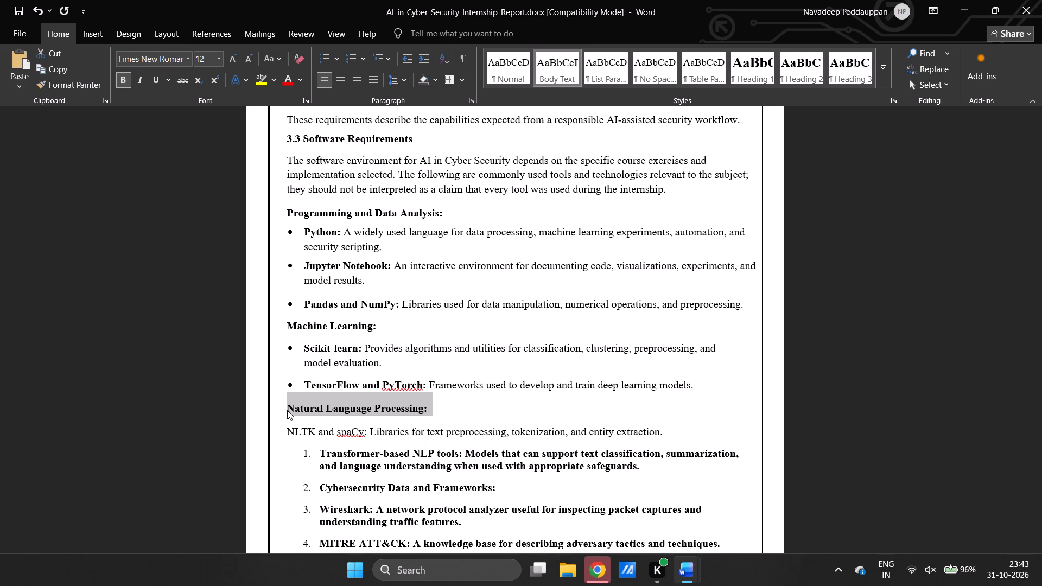
Remove the list number and indent from the "Transformer-based NLP tools" paragraph under "Natural Language Processing:".
{"action": "scroll", "coordinate": [335, 434], "scroll_direction": "down", "scroll_amount": 1}
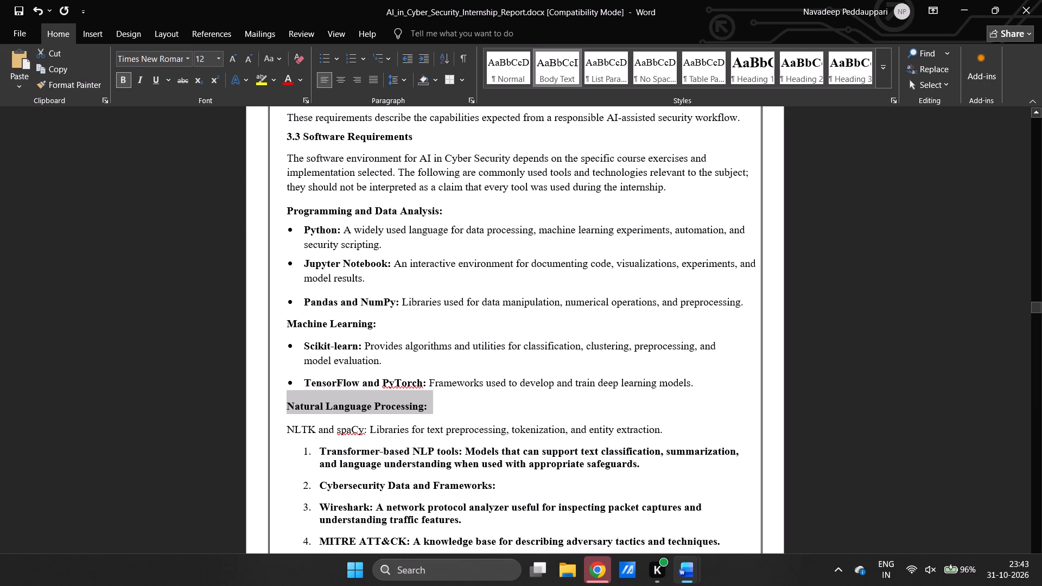
{"action": "scroll", "coordinate": [335, 434], "scroll_direction": "down", "scroll_amount": 1}
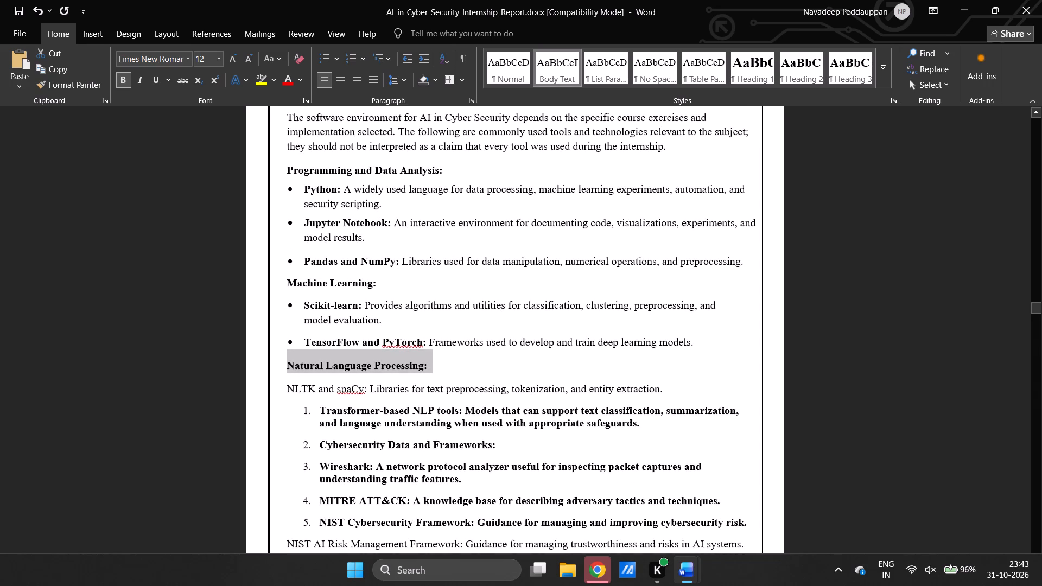
{"action": "scroll", "coordinate": [353, 407], "scroll_direction": "down", "scroll_amount": 1}
{"action": "left_click", "coordinate": [321, 379]}
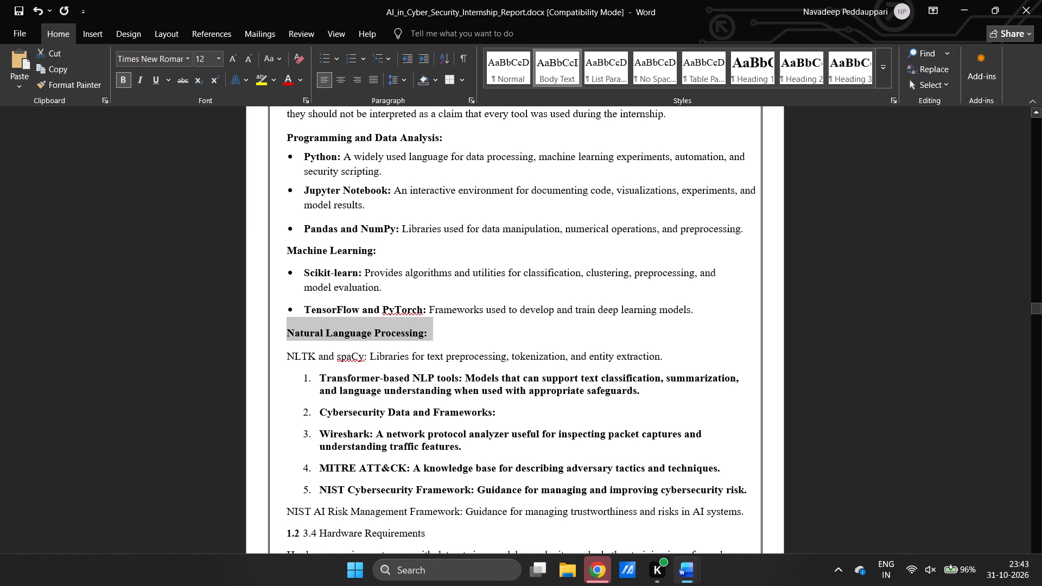
{"action": "key", "text": "BackSpace"}
{"action": "key", "text": "BackSpace"}
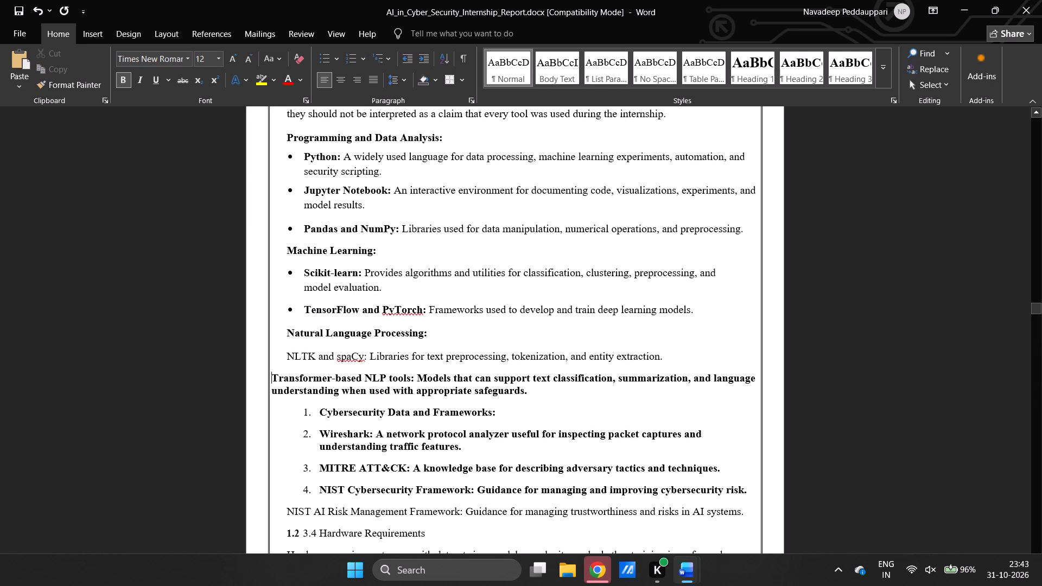
Apply round bullets from the bullet library to the NLTK and spaCy and Transformer-based NLP tools paragraphs.
{"action": "left_click", "coordinate": [320, 359]}
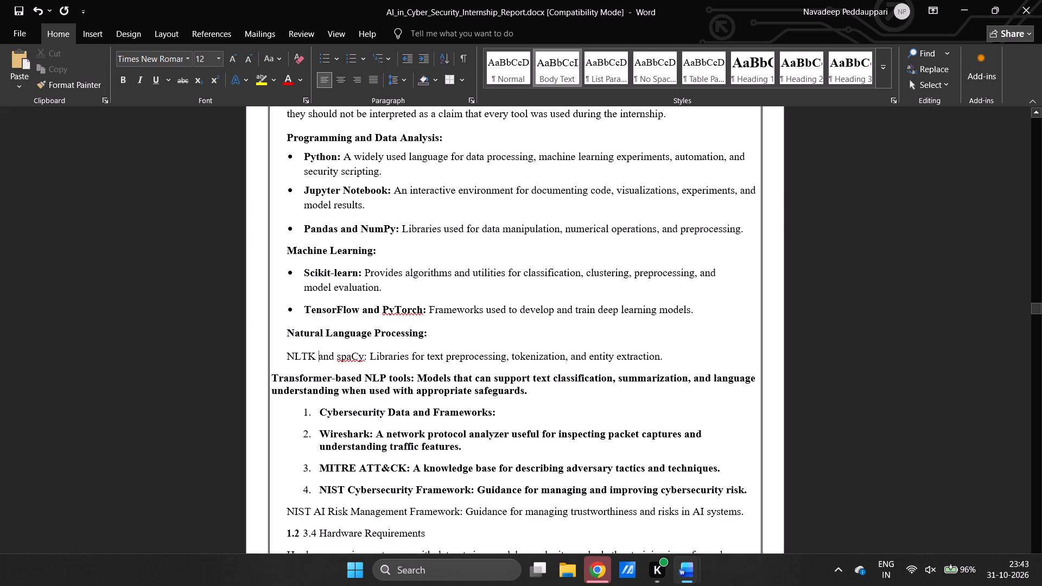
{"action": "left_click", "coordinate": [351, 379]}
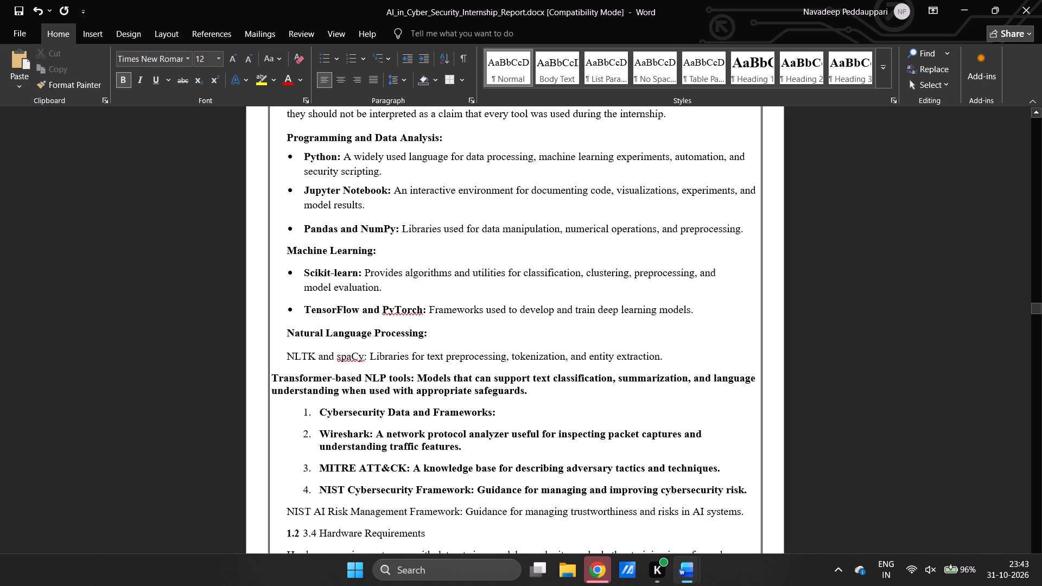
{"action": "left_click_drag", "start_coordinate": [287, 355], "coordinate": [563, 398]}
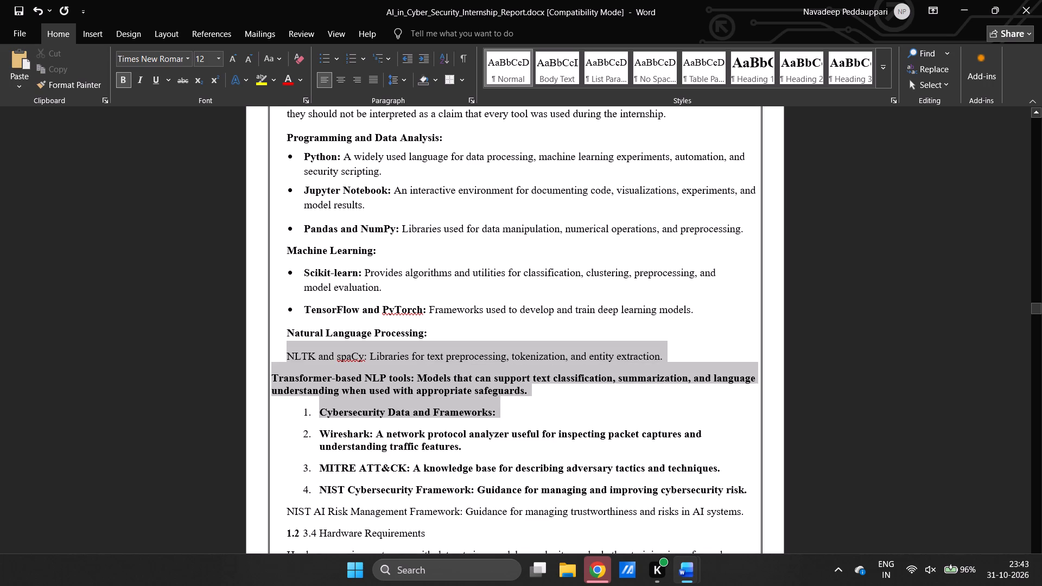
{"action": "left_click_drag", "start_coordinate": [563, 398], "coordinate": [539, 394]}
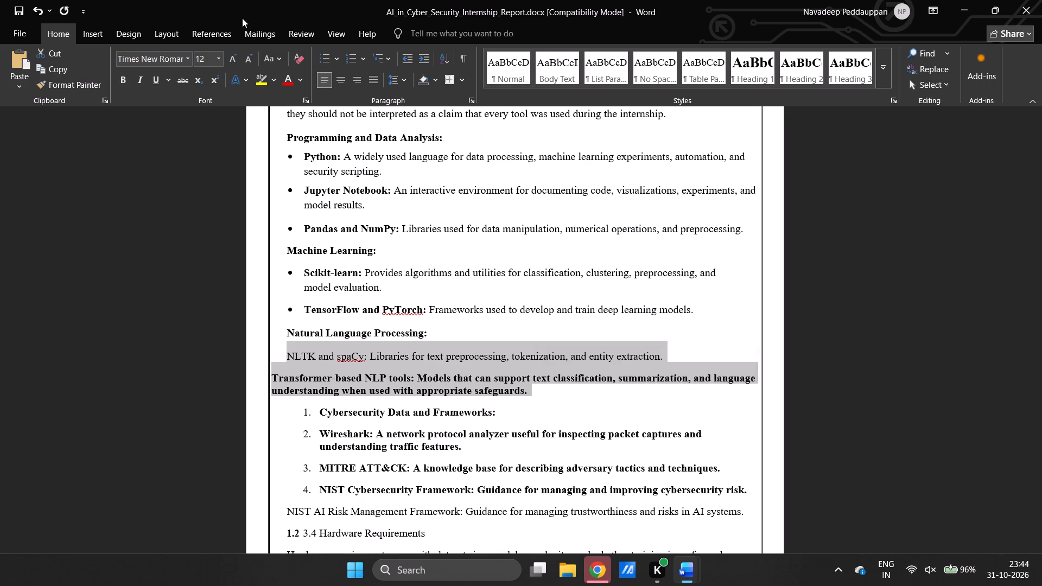
{"action": "left_click", "coordinate": [332, 60]}
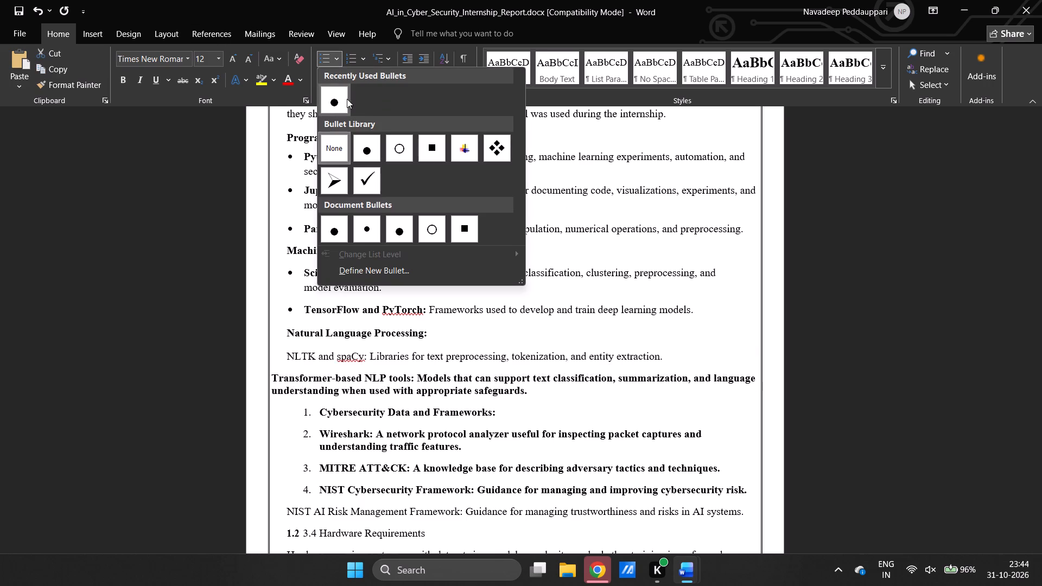
{"action": "left_click", "coordinate": [365, 146]}
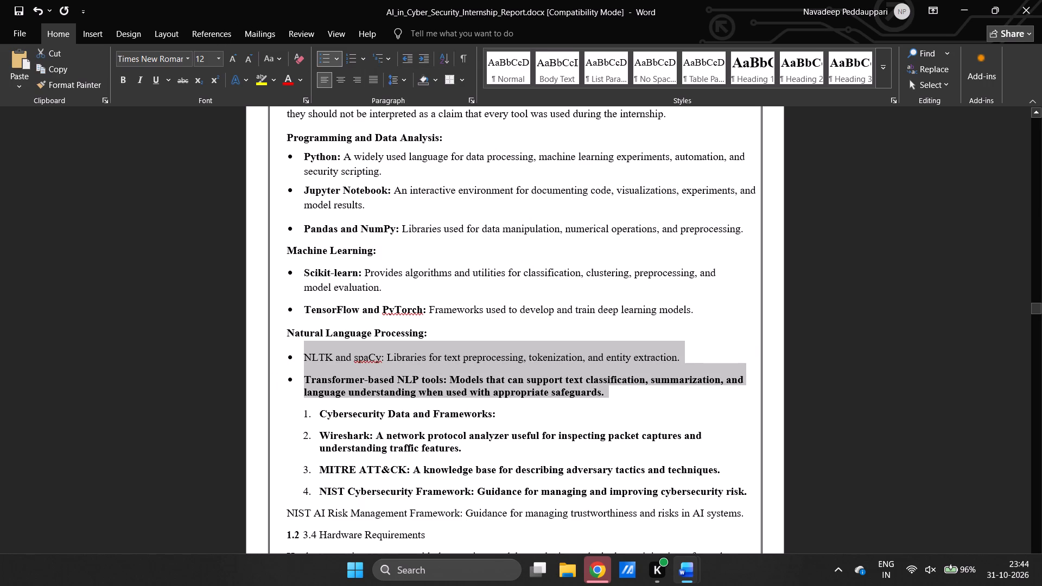
Make the "NLTK and spaCy:" lead-in bold by applying the copied lead-in formatting.
{"action": "left_click", "coordinate": [389, 358]}
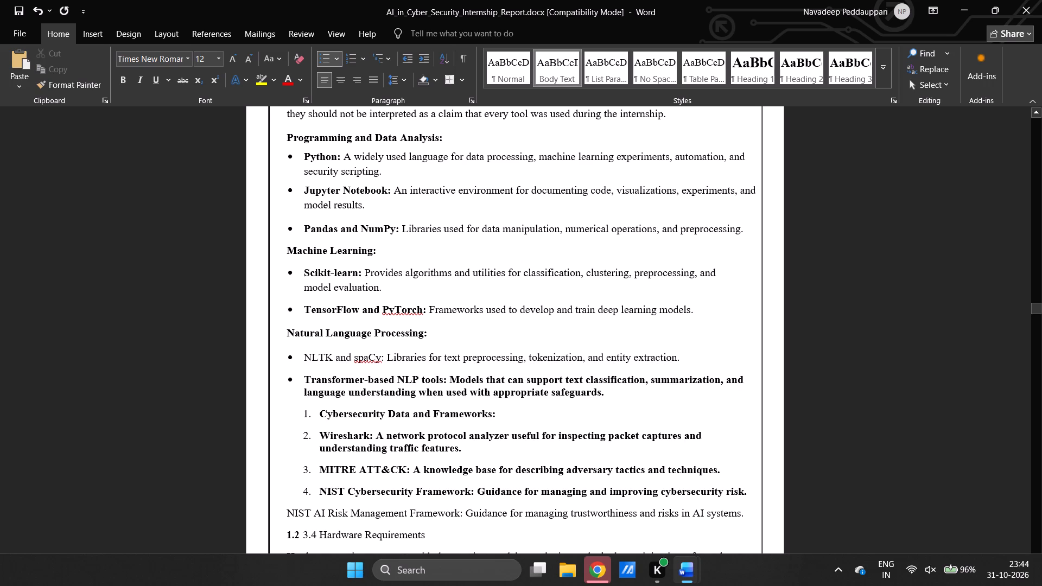
{"action": "left_click_drag", "start_coordinate": [304, 356], "coordinate": [383, 359]}
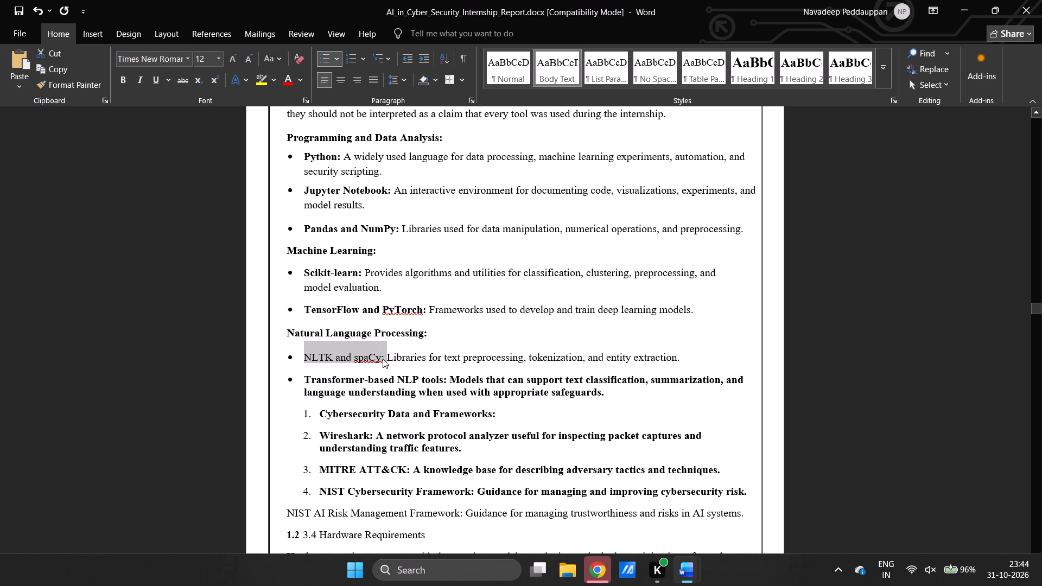
{"action": "key", "text": "ctrl+alt+v"}
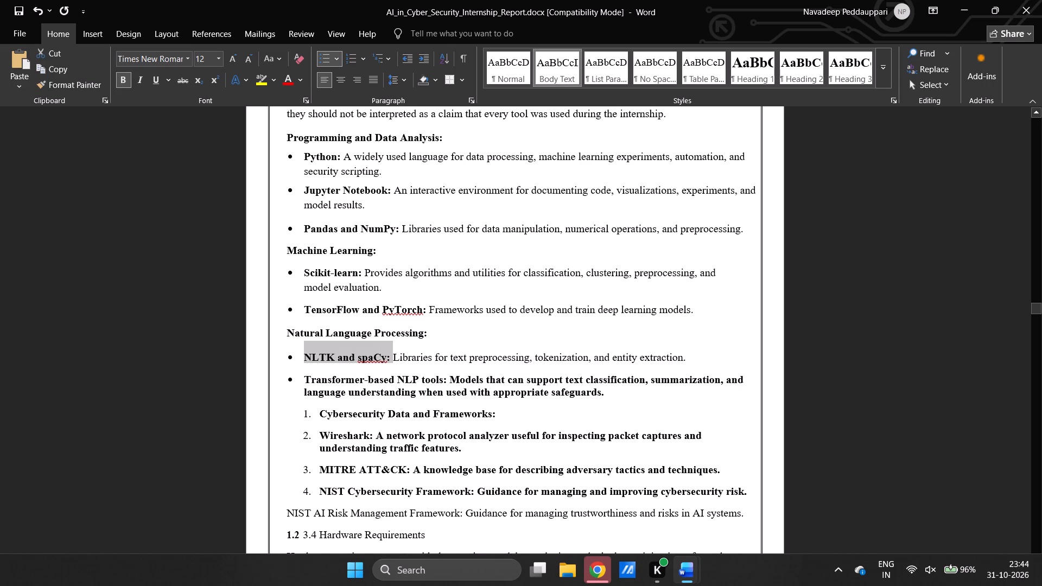
Copy the regular text formatting of the NLTK and spaCy description onto the description after "Transformer-based NLP tools:".
{"action": "left_click_drag", "start_coordinate": [410, 364], "coordinate": [431, 364]}
{"action": "left_click_drag", "start_coordinate": [409, 357], "coordinate": [438, 359]}
{"action": "key", "text": "ctrl+alt+c"}
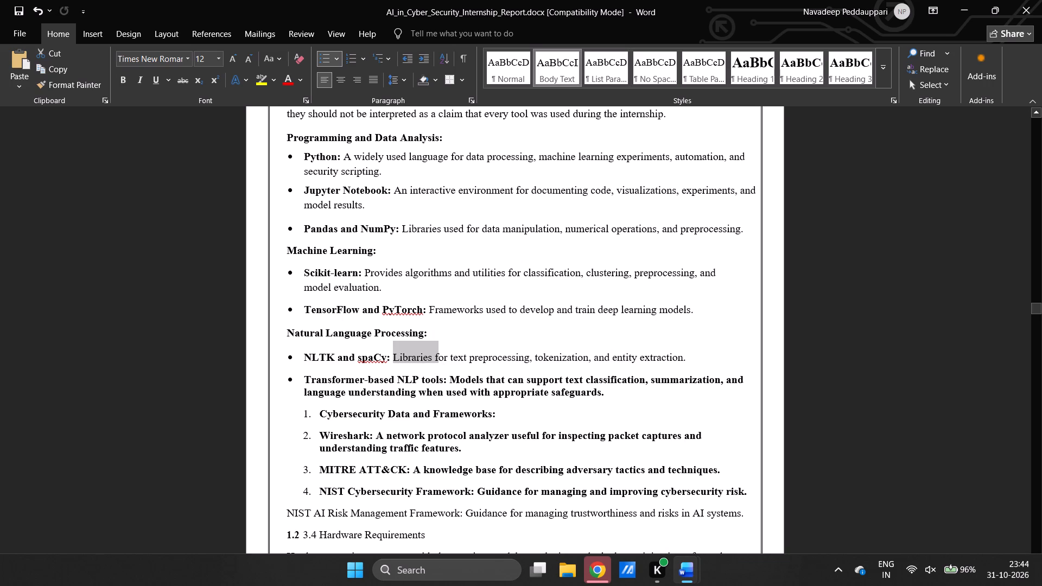
{"action": "left_click_drag", "start_coordinate": [452, 378], "coordinate": [617, 395]}
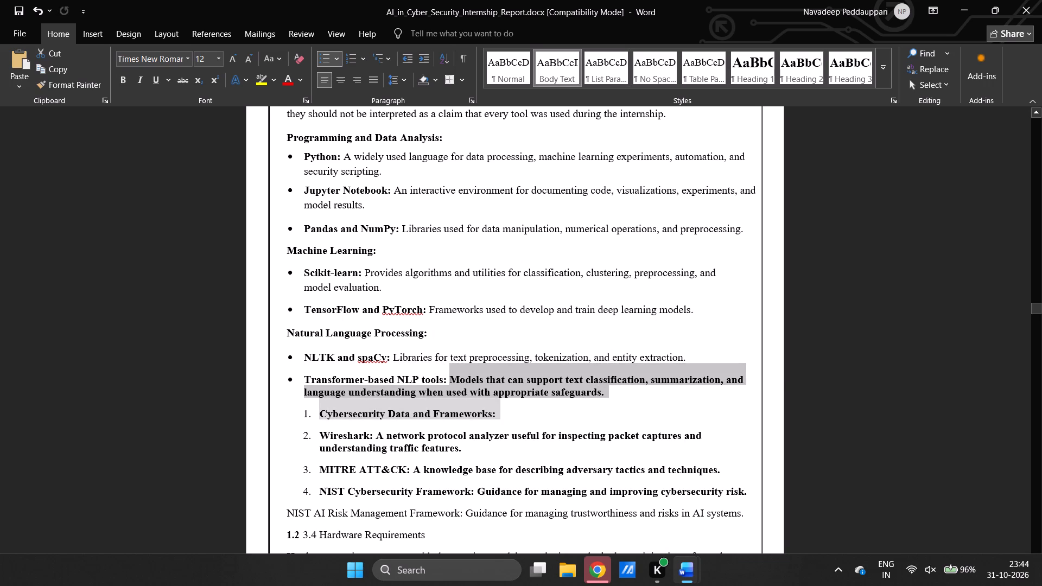
{"action": "left_click_drag", "start_coordinate": [617, 395], "coordinate": [617, 392]}
{"action": "key", "text": "ctrl+alt+v"}
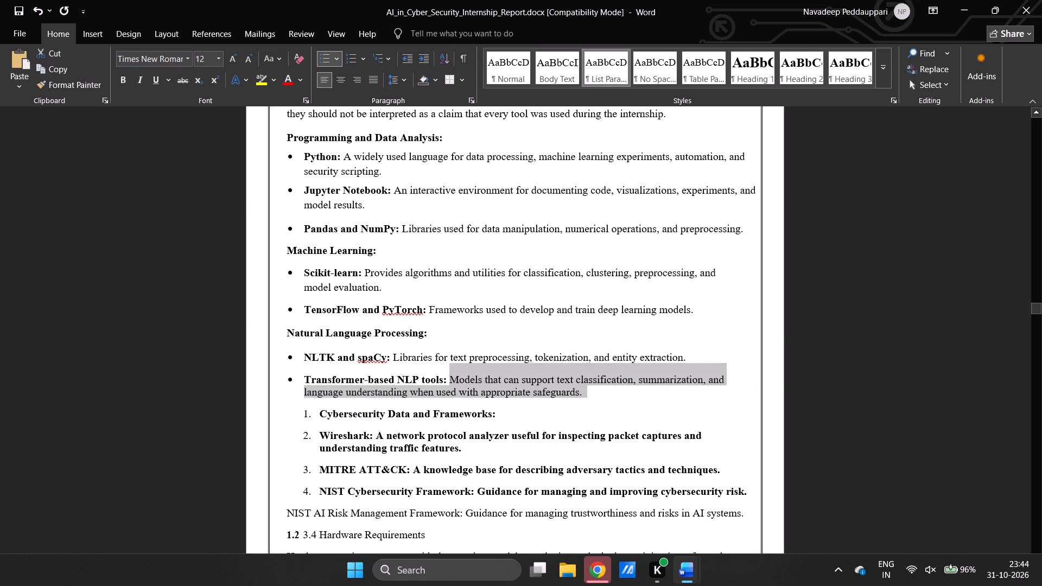
Remove the list number and indent from "Cybersecurity Data and Frameworks:" and give it the "Natural Language Processing:" subheading formatting.
{"action": "left_click", "coordinate": [322, 411]}
{"action": "key", "text": "BackSpace"}
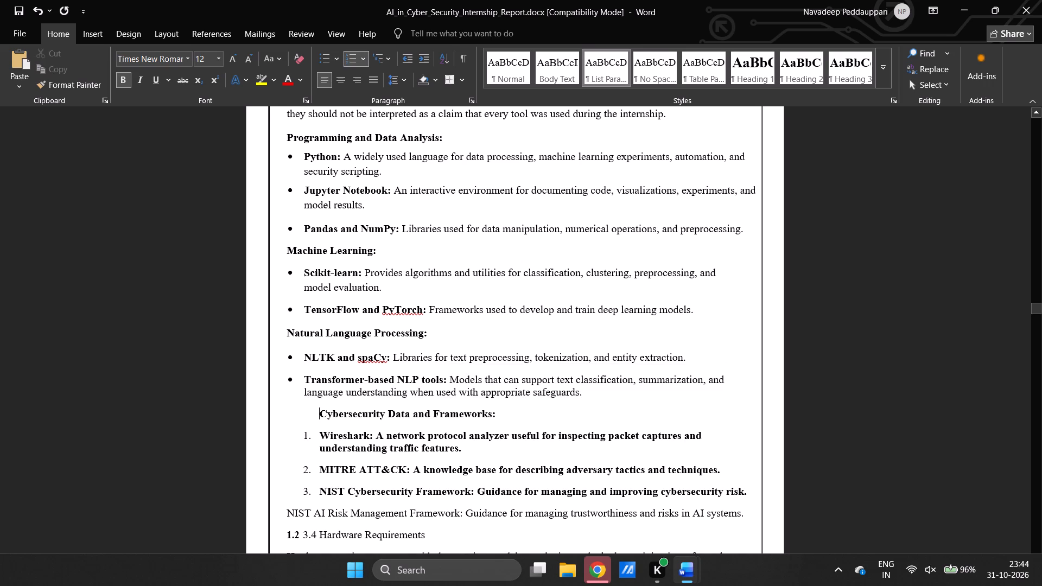
{"action": "key", "text": "BackSpace"}
{"action": "triple_click", "coordinate": [282, 334]}
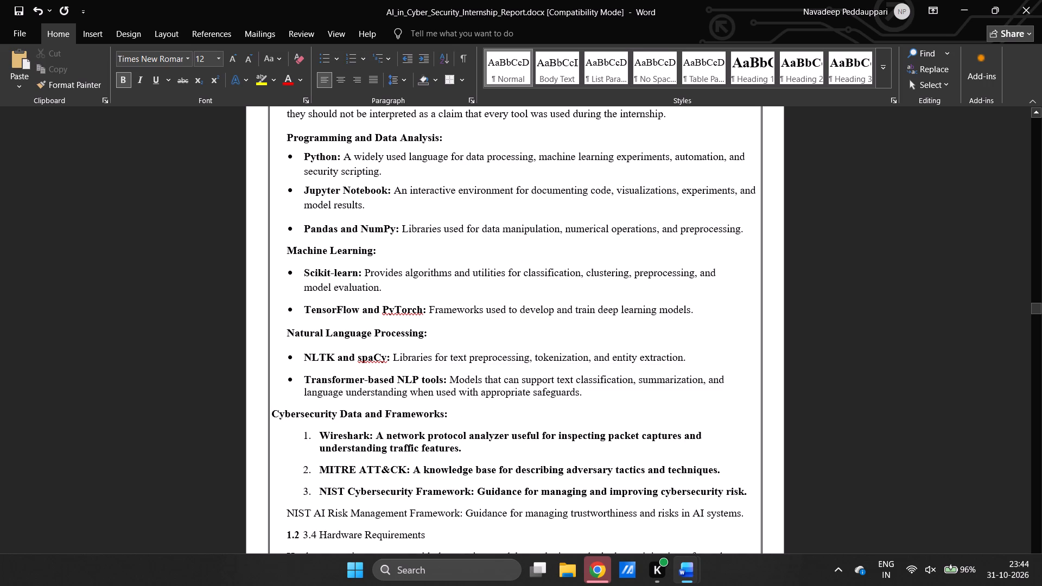
{"action": "key", "text": "ctrl+alt+c"}
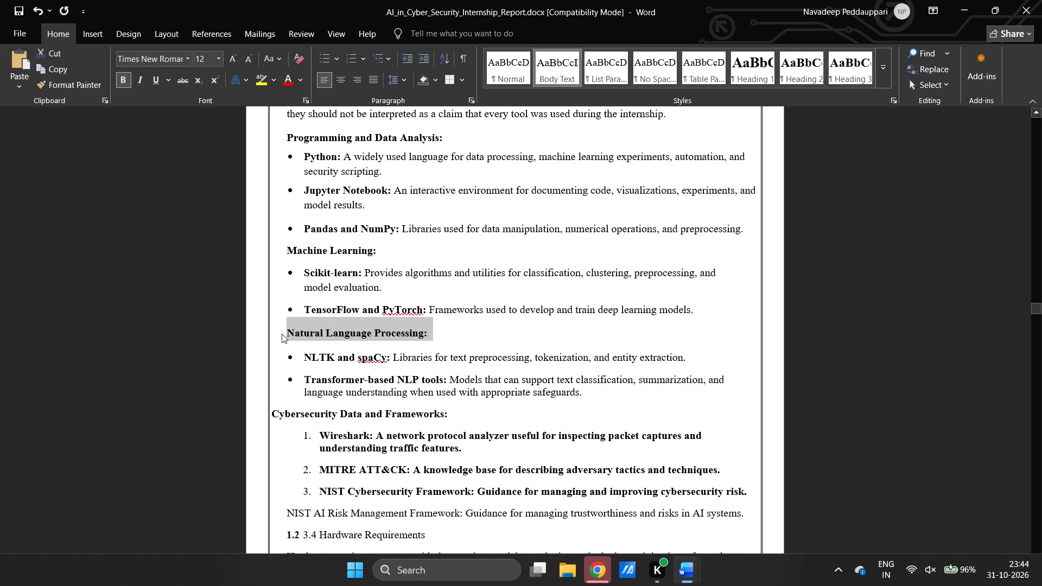
{"action": "triple_click", "coordinate": [280, 413]}
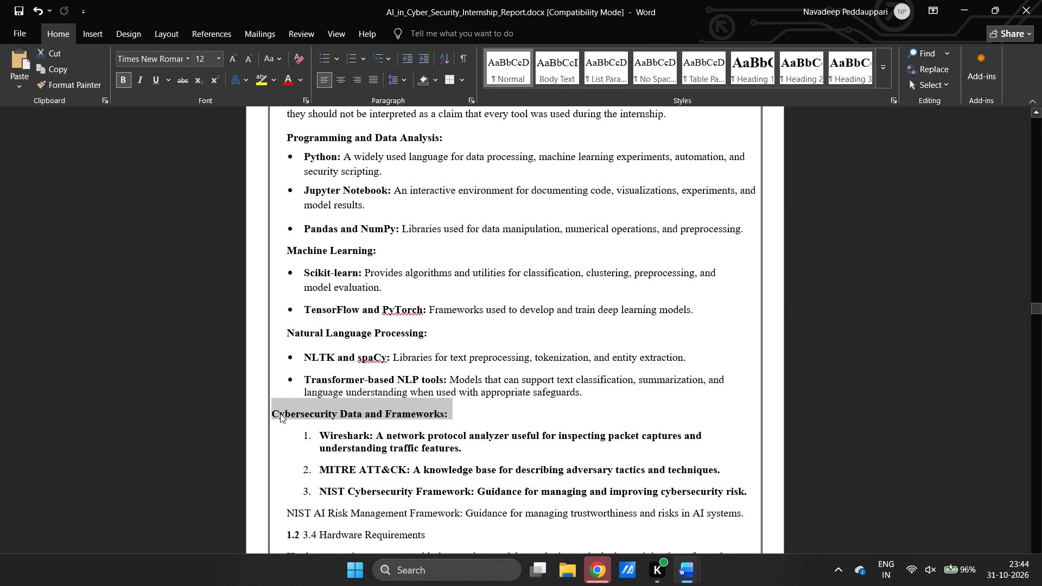
{"action": "key", "text": "ctrl+alt+v"}
Apply the copied bold subheading formatting to the whole "NIST AI Risk Management Framework" paragraph.
{"action": "scroll", "coordinate": [347, 423], "scroll_direction": "down", "scroll_amount": 1}
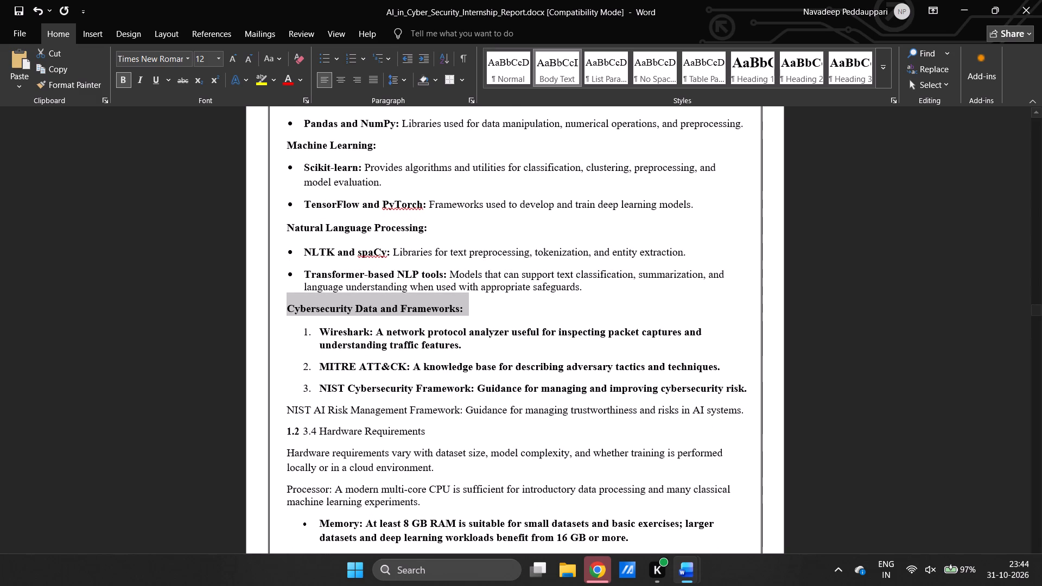
{"action": "triple_click", "coordinate": [311, 409]}
{"action": "key", "text": "ctrl+alt+v"}
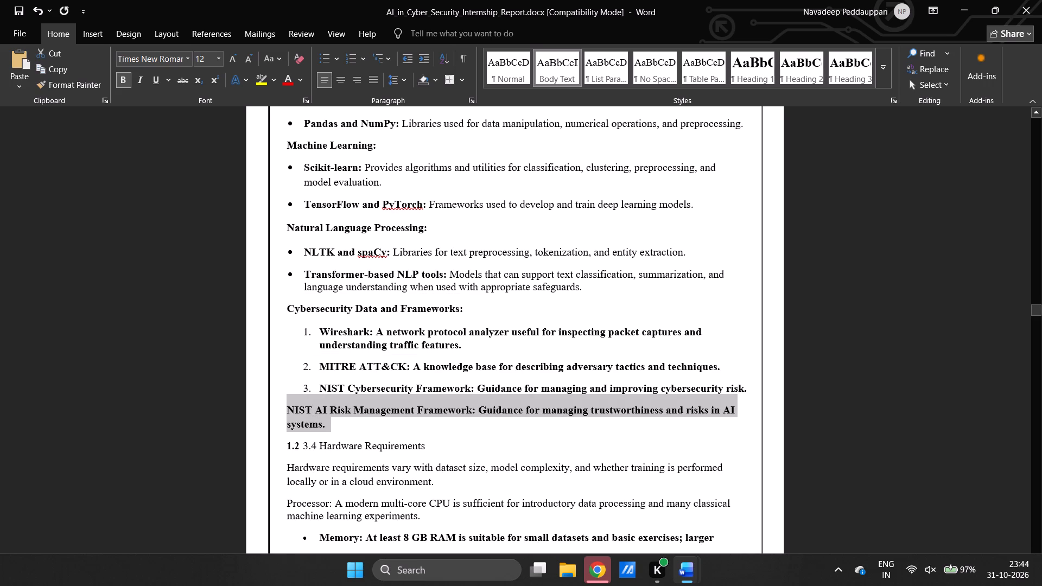
Copy the regular Transformer-based NLP tools description formatting onto the Wireshark, MITRE ATT&CK, NIST Cybersecurity Framework and NIST AI Risk Management Framework descriptions, keeping lead-ins bold.
{"action": "left_click_drag", "start_coordinate": [450, 274], "coordinate": [469, 283]}
{"action": "key", "text": "ctrl+alt+c"}
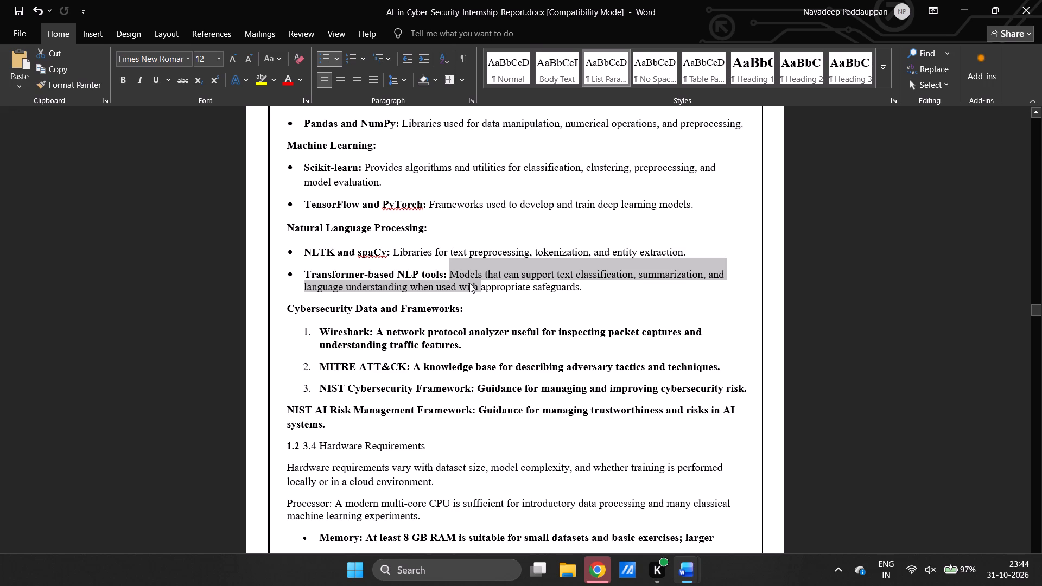
{"action": "left_click_drag", "start_coordinate": [376, 331], "coordinate": [489, 343]}
{"action": "key", "text": "ctrl+alt+v"}
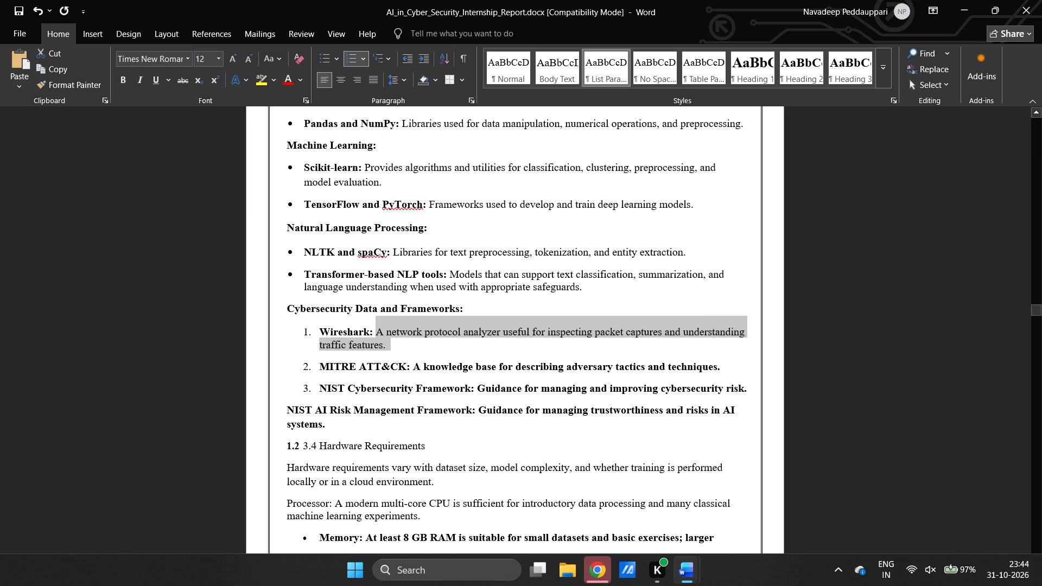
{"action": "left_click_drag", "start_coordinate": [414, 367], "coordinate": [740, 356]}
{"action": "key", "text": "ctrl+alt+v"}
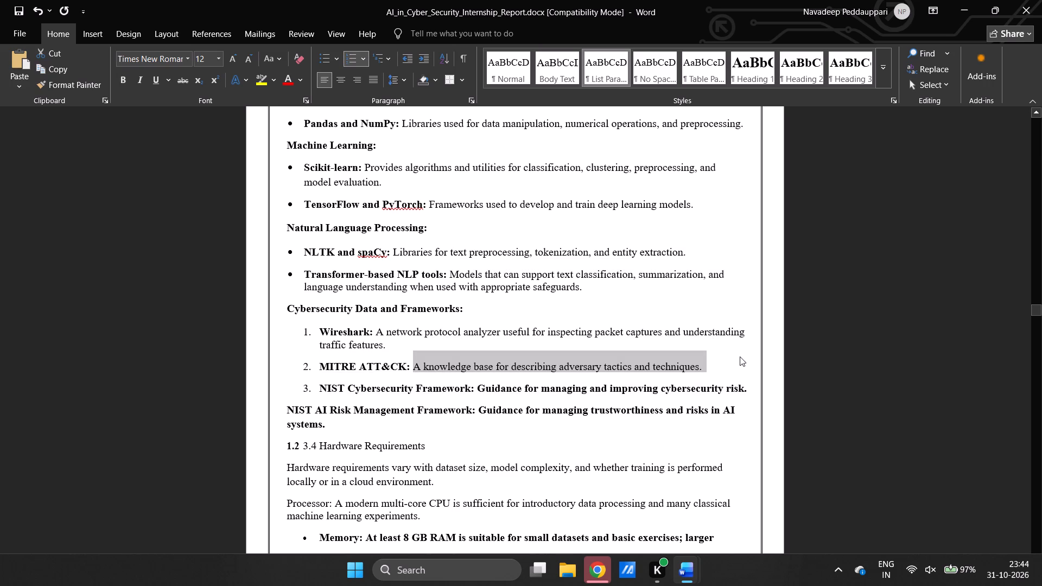
{"action": "left_click_drag", "start_coordinate": [479, 385], "coordinate": [647, 408]}
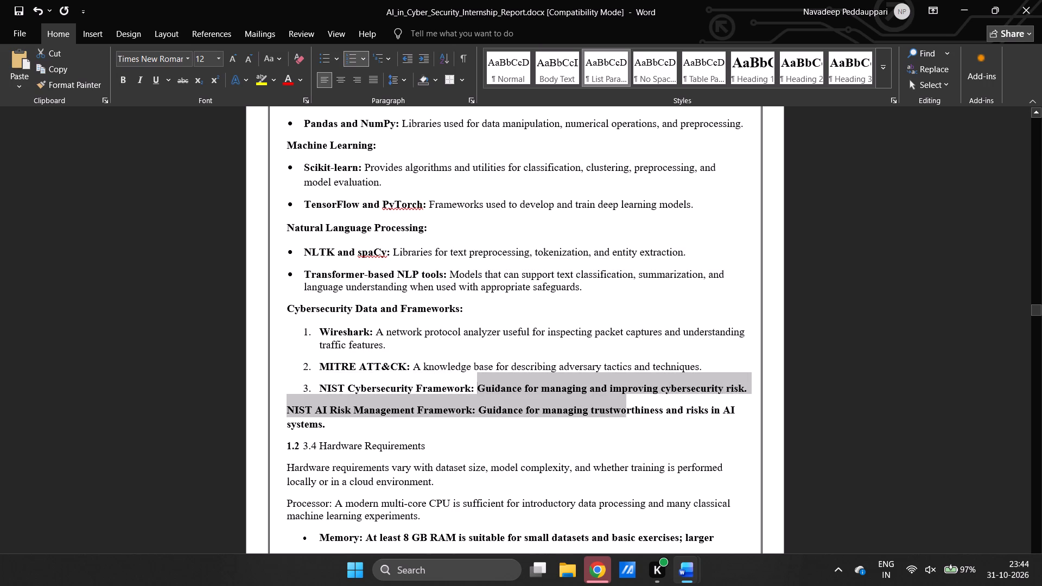
{"action": "left_click_drag", "start_coordinate": [647, 408], "coordinate": [757, 389]}
{"action": "key", "text": "ctrl+alt+v"}
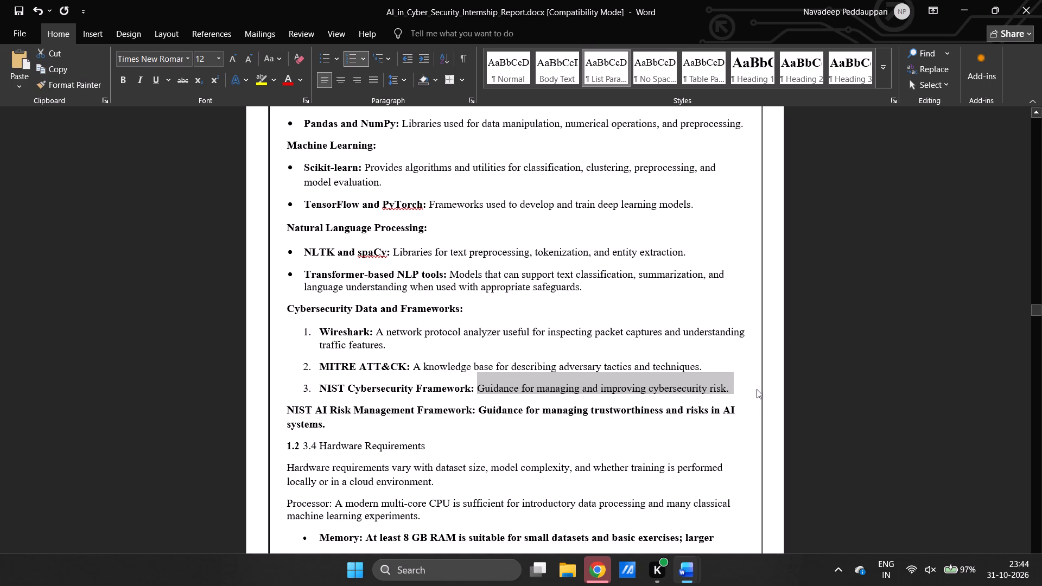
{"action": "left_click_drag", "start_coordinate": [480, 407], "coordinate": [497, 424]}
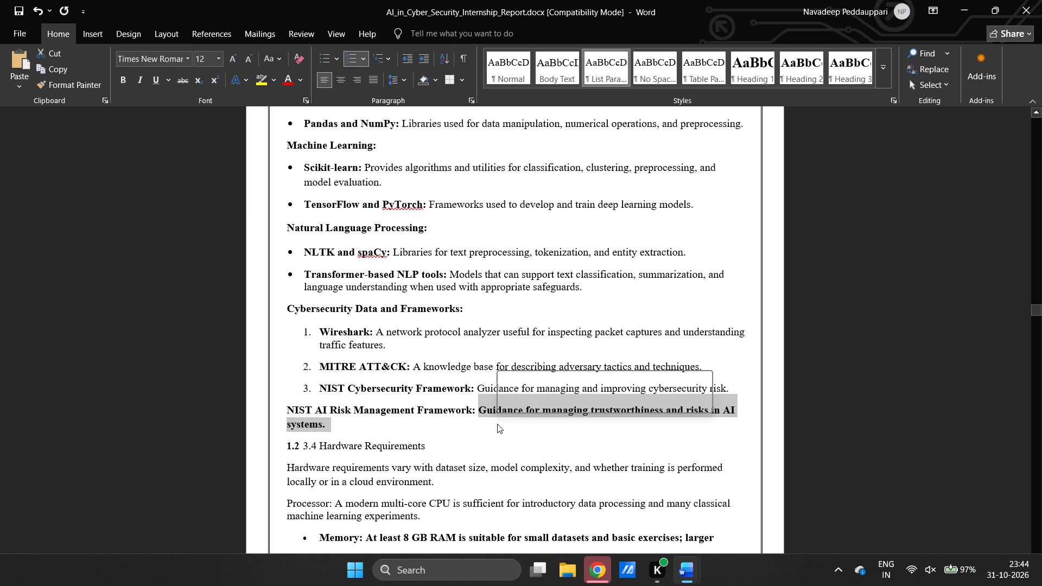
{"action": "key", "text": "ctrl+alt+v"}
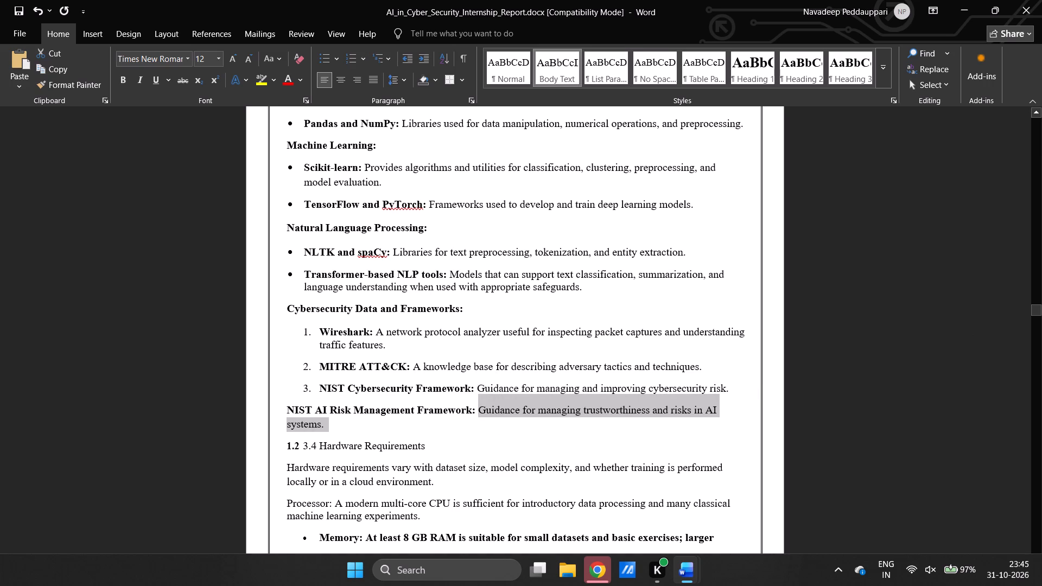
Apply round bullets from the bullet library to the four paragraphs from Wireshark to NIST AI Risk Management Framework.
{"action": "left_click_drag", "start_coordinate": [303, 329], "coordinate": [326, 424]}
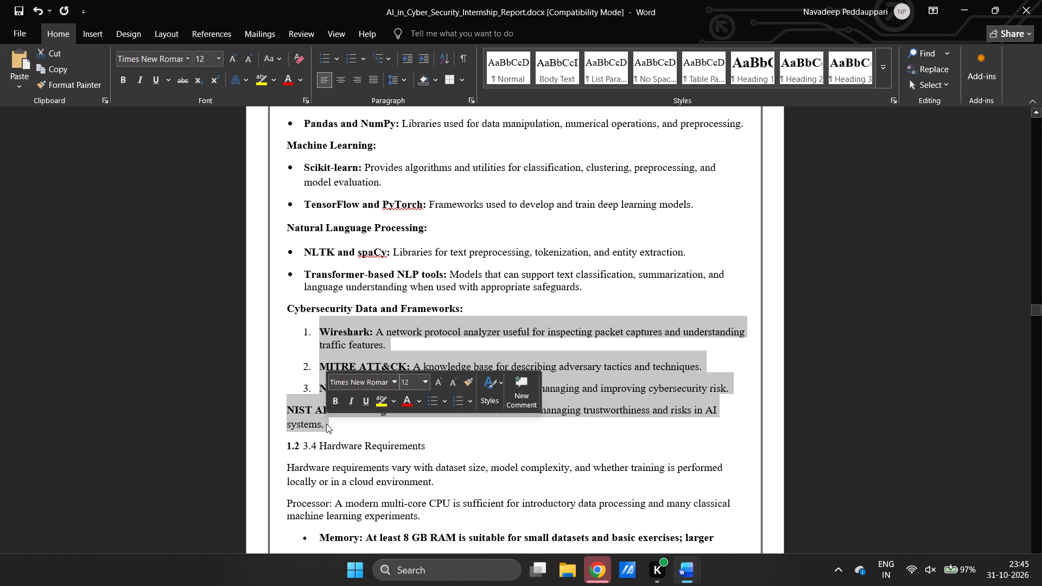
{"action": "left_click", "coordinate": [336, 57]}
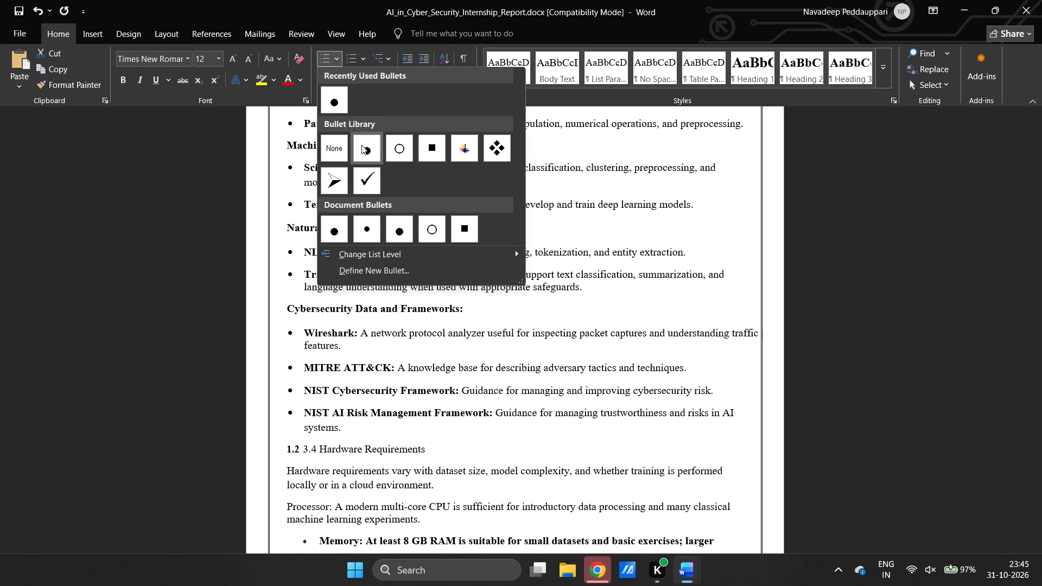
{"action": "left_click", "coordinate": [361, 149]}
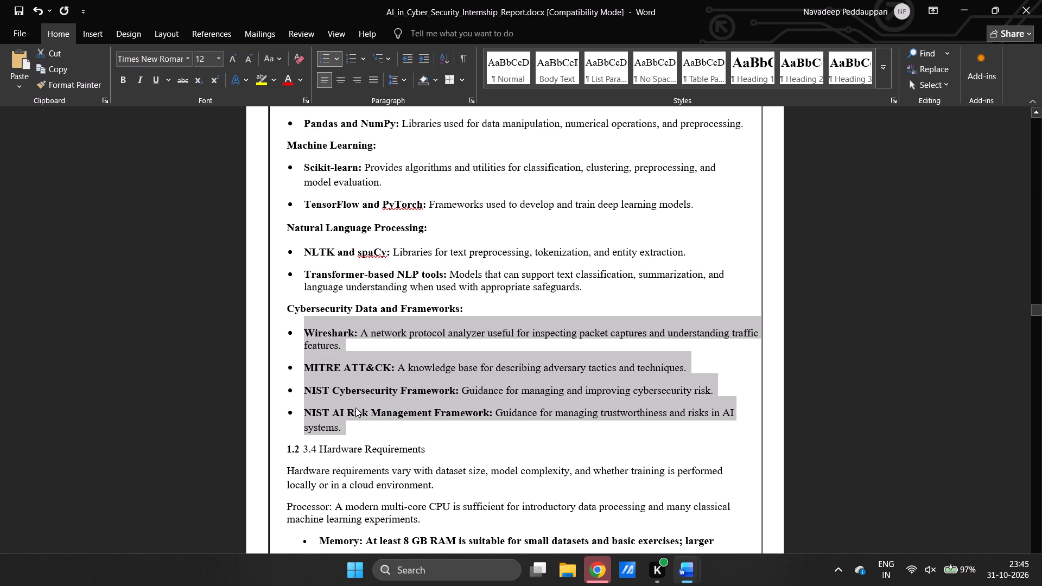
{"action": "left_click", "coordinate": [357, 427]}
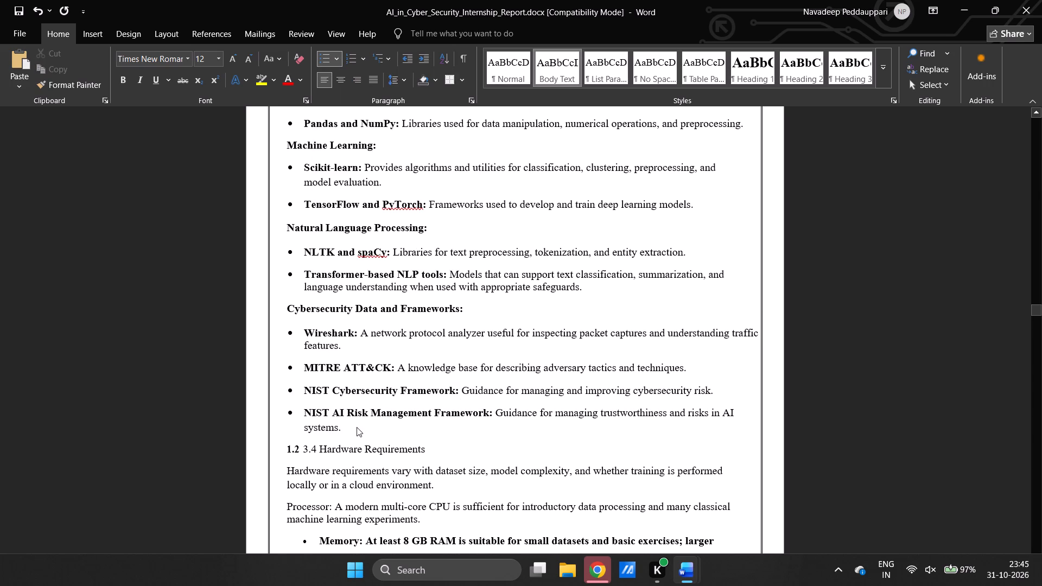
Remove the automatic list number 1.2 from the "3.4 Hardware Requirements" heading.
{"action": "scroll", "coordinate": [357, 427], "scroll_direction": "down", "scroll_amount": 1}
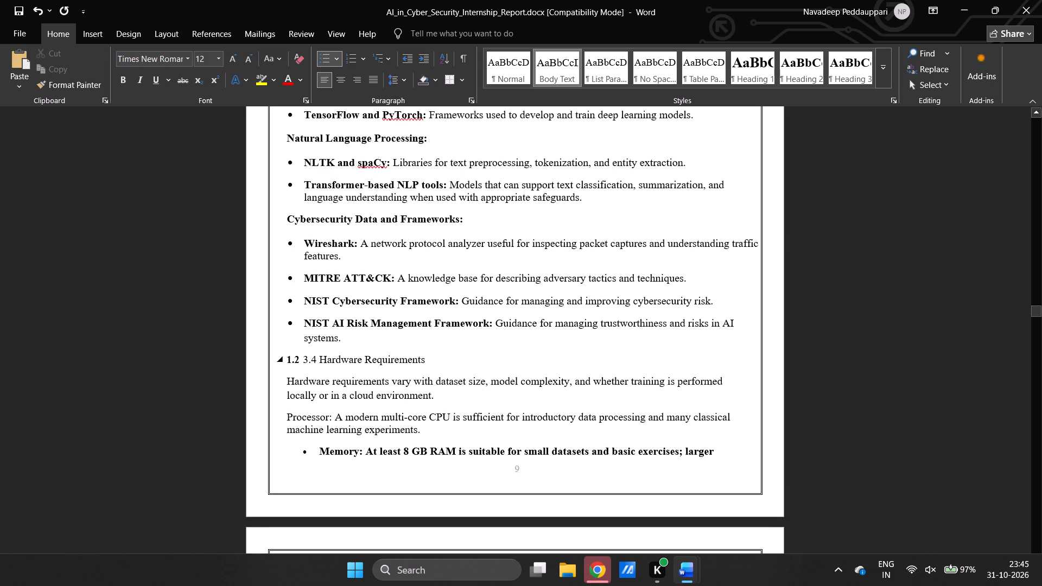
{"action": "left_click", "coordinate": [290, 360]}
{"action": "key", "text": "BackSpace"}
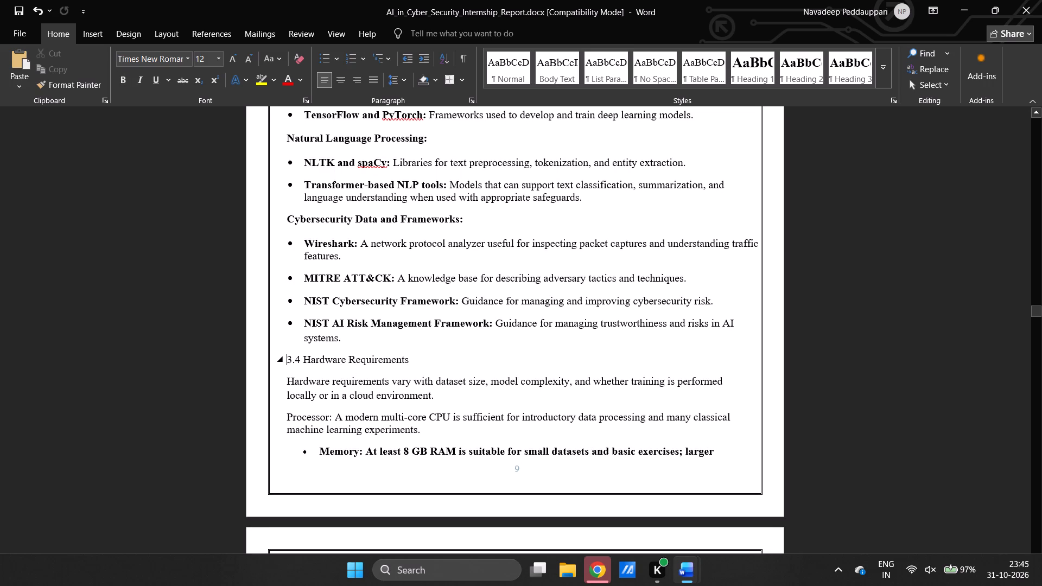
Copy the "3.3 Software Requirements" heading formatting onto the "3.4 Hardware Requirements" heading.
{"action": "scroll", "coordinate": [290, 360], "scroll_direction": "up", "scroll_amount": 4}
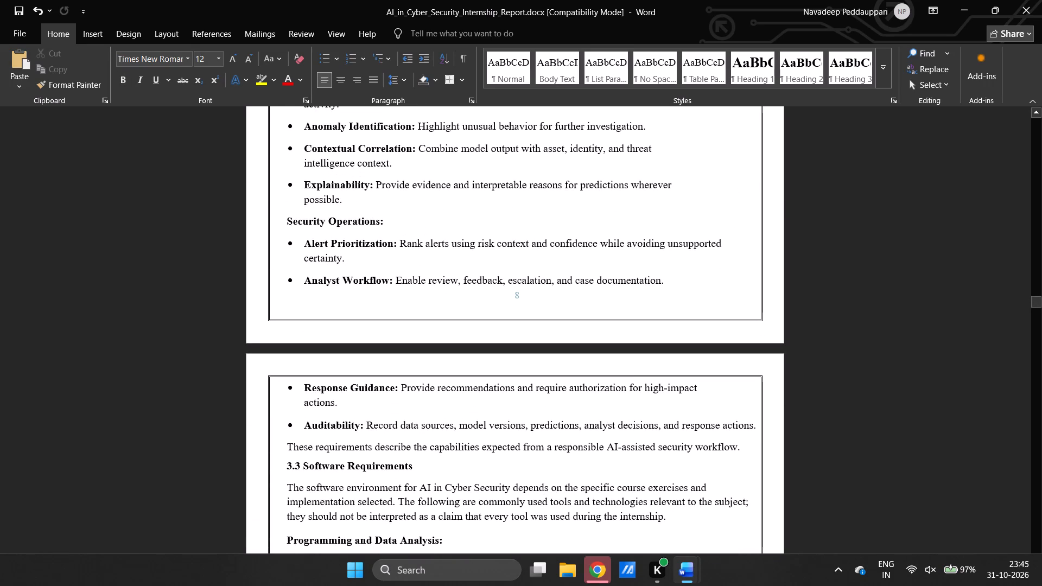
{"action": "double_click", "coordinate": [309, 464]}
{"action": "triple_click", "coordinate": [309, 464]}
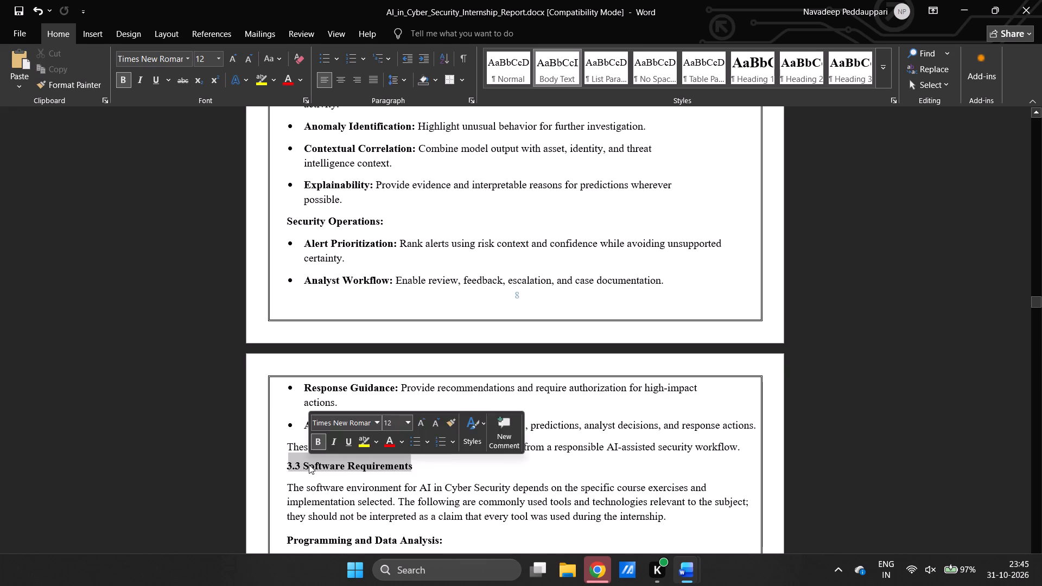
{"action": "key", "text": "ctrl+alt+c"}
{"action": "scroll", "coordinate": [309, 464], "scroll_direction": "down", "scroll_amount": 7}
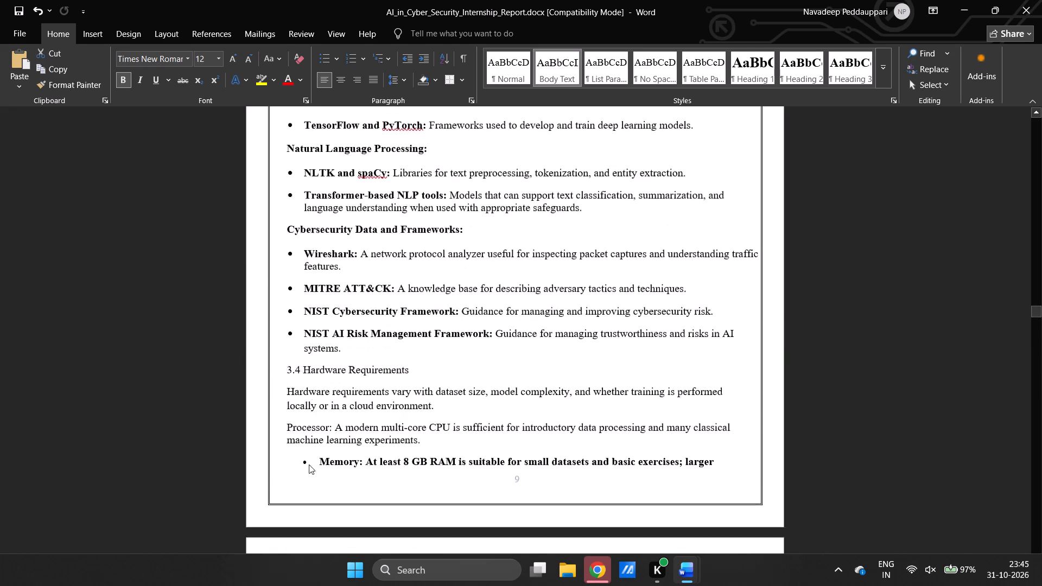
{"action": "scroll", "coordinate": [309, 464], "scroll_direction": "down", "scroll_amount": 1}
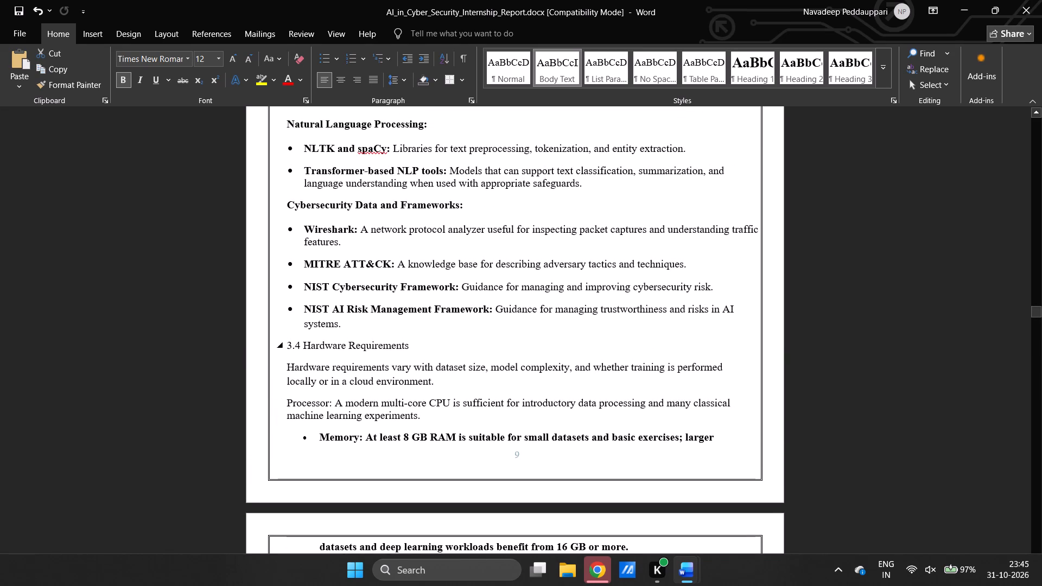
{"action": "triple_click", "coordinate": [315, 347]}
{"action": "key", "text": "ctrl+alt+v"}
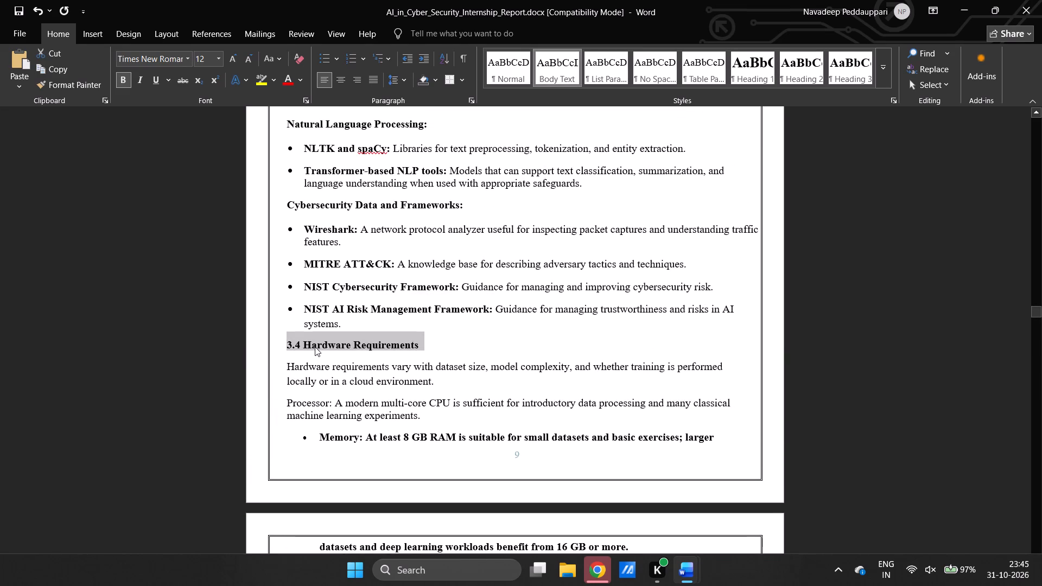
Compare the layout of section 3.3 Software Requirements in the reference SOC report with the same section in the AI report.
{"action": "scroll", "coordinate": [337, 366], "scroll_direction": "down", "scroll_amount": 1}
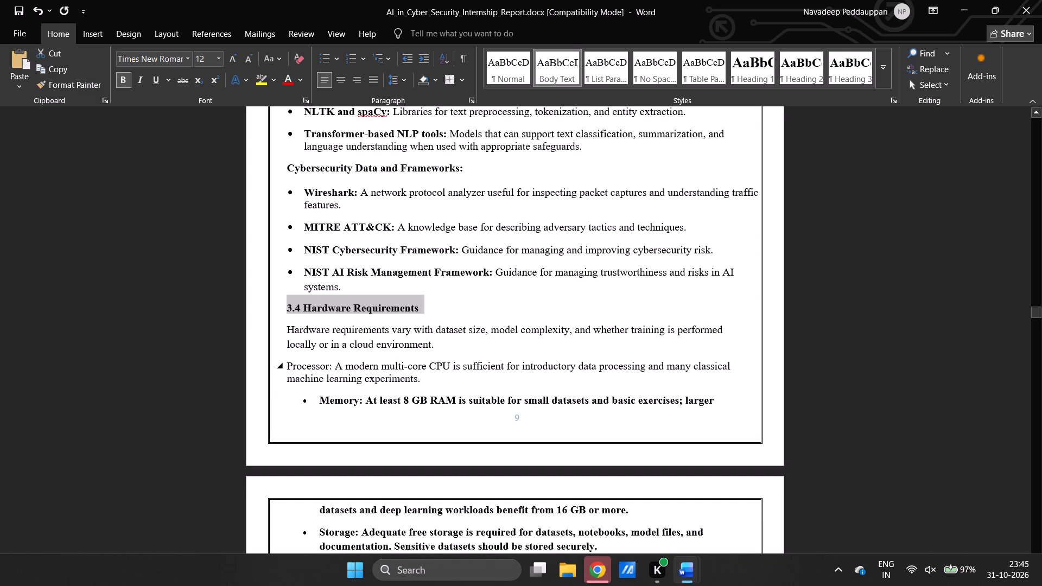
{"action": "scroll", "coordinate": [337, 366], "scroll_direction": "down", "scroll_amount": 1}
{"action": "scroll", "coordinate": [396, 372], "scroll_direction": "down", "scroll_amount": 2}
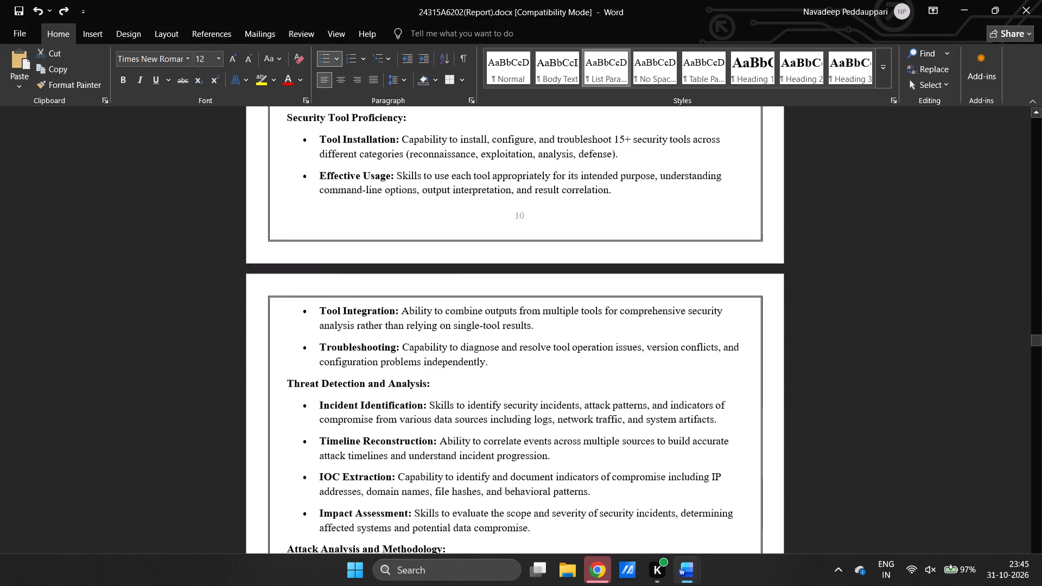
{"action": "scroll", "coordinate": [396, 372], "scroll_direction": "down", "scroll_amount": 5}
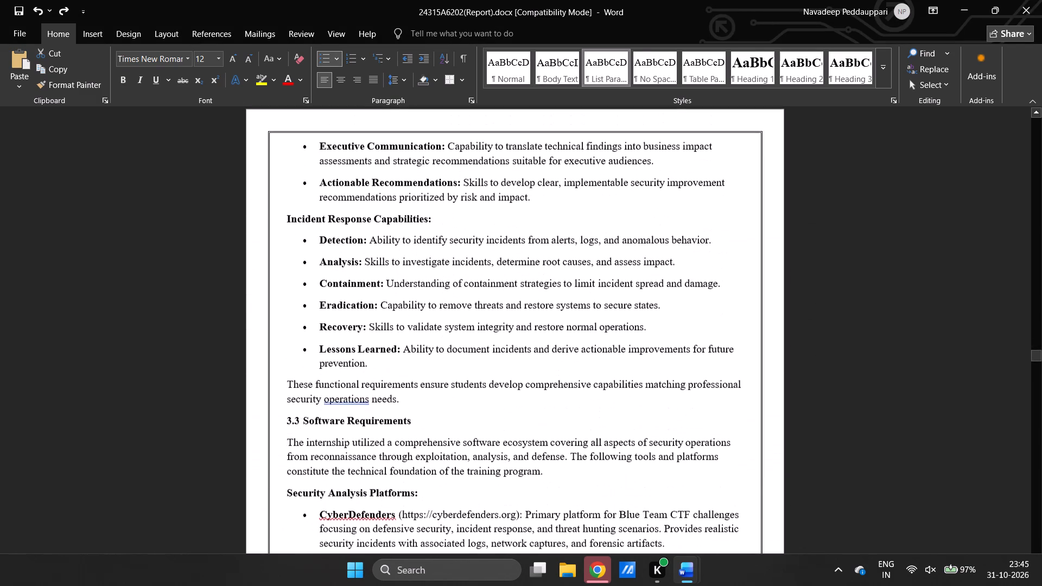
{"action": "scroll", "coordinate": [396, 372], "scroll_direction": "down", "scroll_amount": 3}
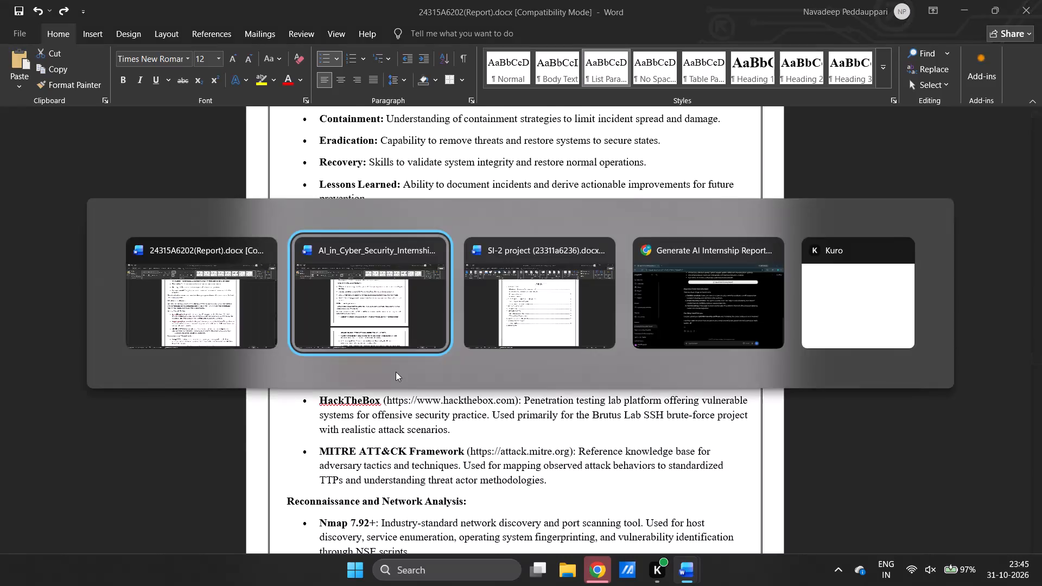
{"action": "scroll", "coordinate": [396, 372], "scroll_direction": "up", "scroll_amount": 5}
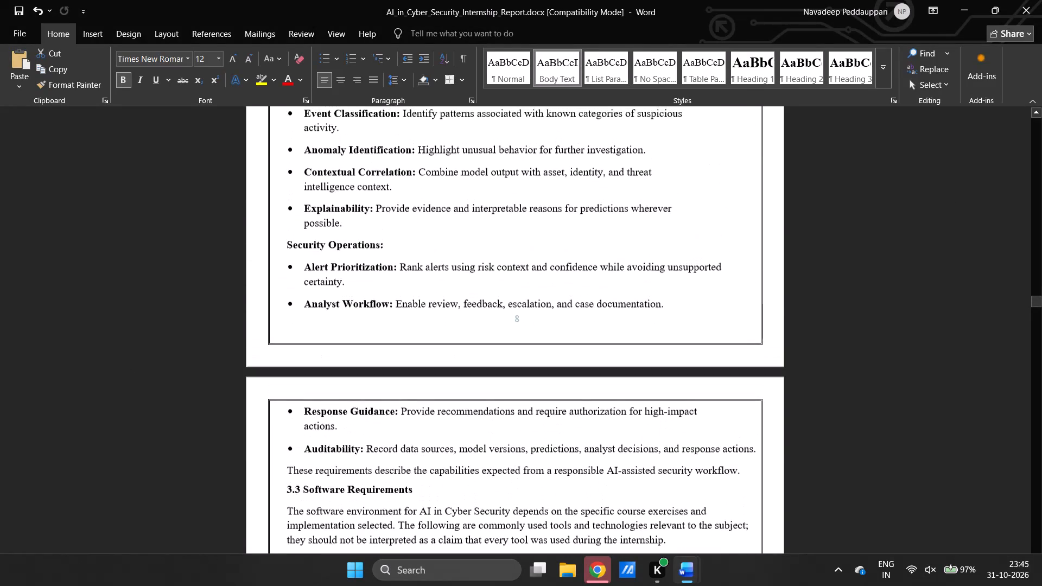
Review the headings, subheadings and bullets of sections 3.1 to 3.4 in the AI report for consistent formatting.
{"action": "scroll", "coordinate": [396, 372], "scroll_direction": "up", "scroll_amount": 4}
{"action": "scroll", "coordinate": [396, 372], "scroll_direction": "down", "scroll_amount": 1}
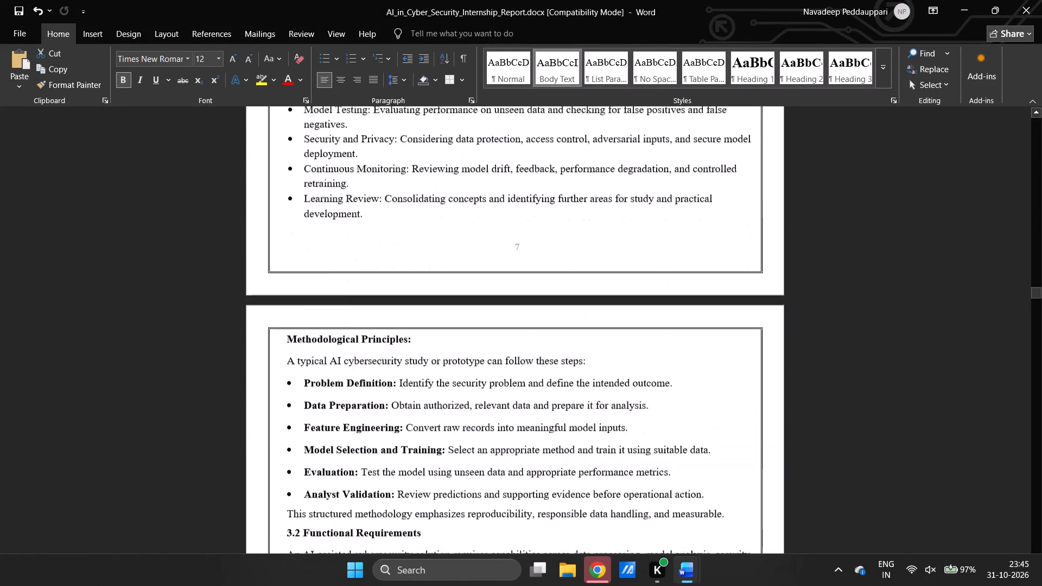
{"action": "scroll", "coordinate": [396, 372], "scroll_direction": "down", "scroll_amount": 5}
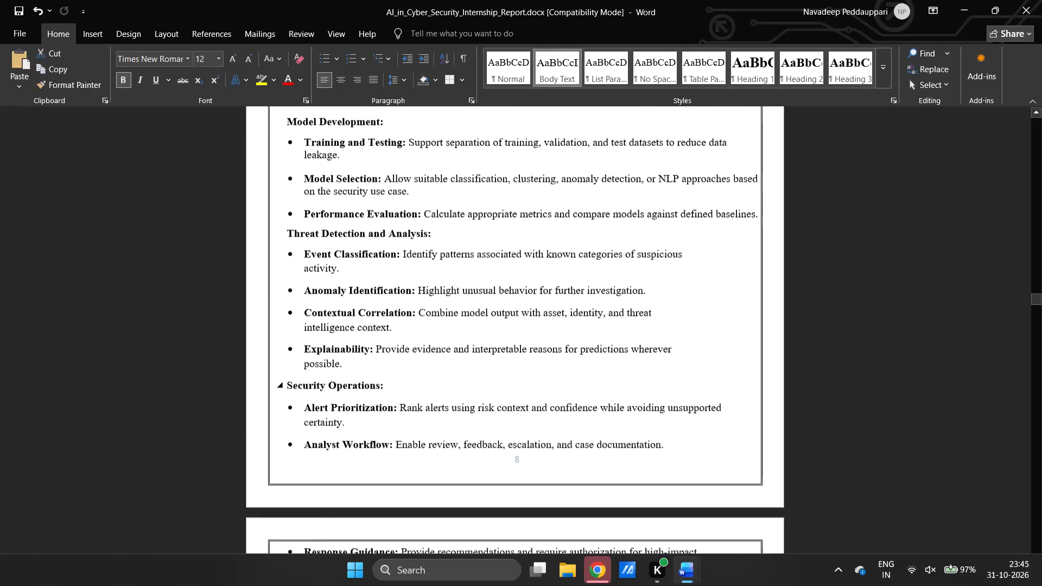
{"action": "scroll", "coordinate": [396, 372], "scroll_direction": "down", "scroll_amount": 4}
{"action": "scroll", "coordinate": [396, 372], "scroll_direction": "up", "scroll_amount": 3}
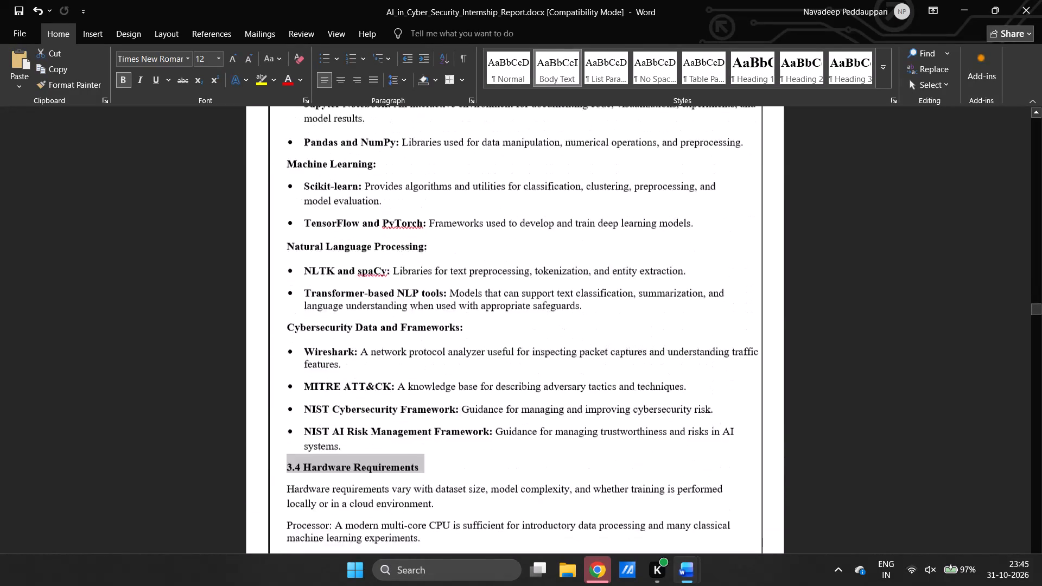
{"action": "scroll", "coordinate": [396, 372], "scroll_direction": "up", "scroll_amount": 4}
{"action": "scroll", "coordinate": [396, 372], "scroll_direction": "down", "scroll_amount": 5}
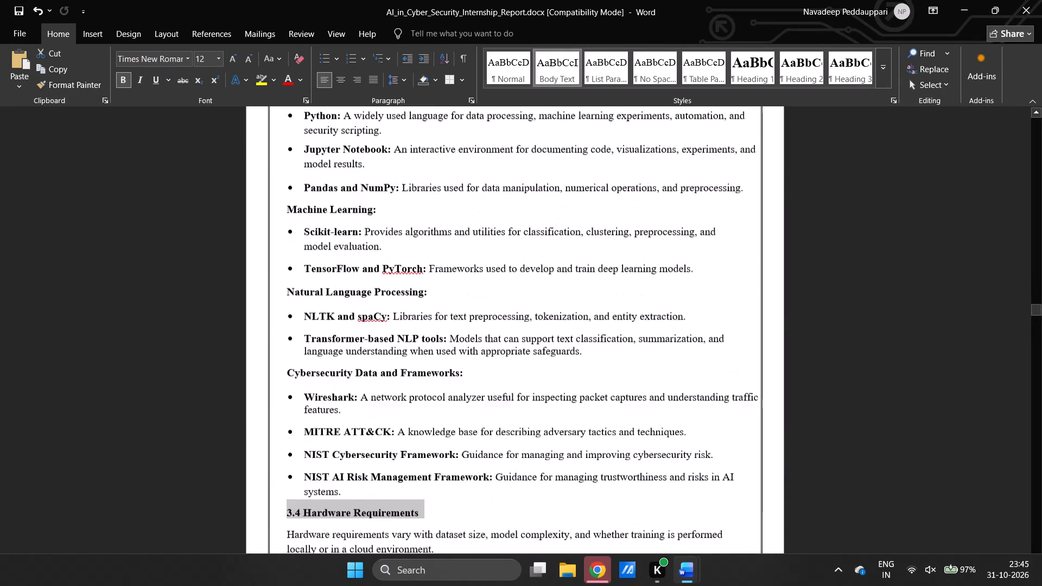
{"action": "scroll", "coordinate": [396, 372], "scroll_direction": "down", "scroll_amount": 2}
{"action": "scroll", "coordinate": [396, 372], "scroll_direction": "up", "scroll_amount": 2}
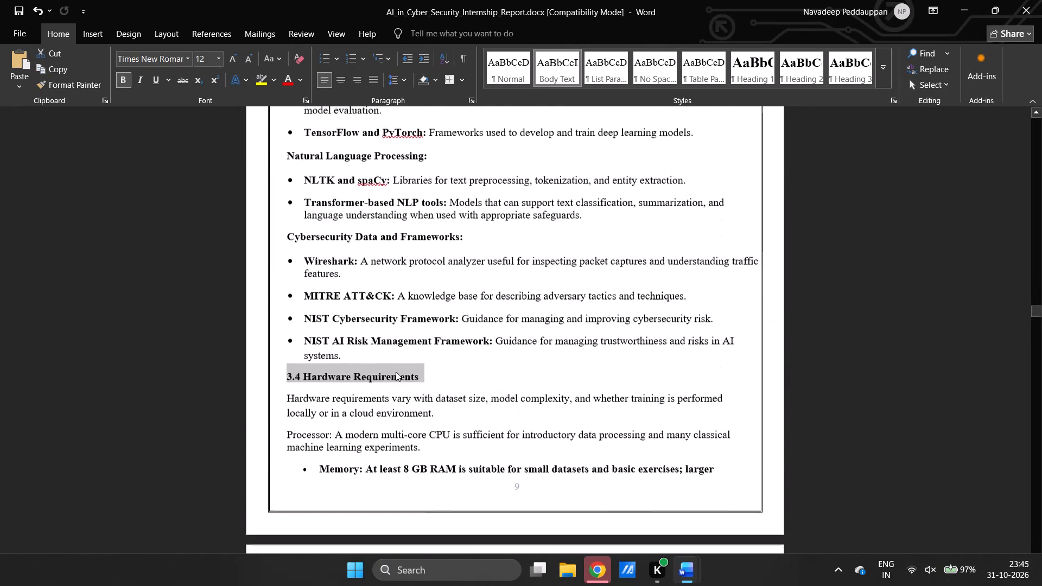
{"action": "scroll", "coordinate": [396, 372], "scroll_direction": "up", "scroll_amount": 2}
{"action": "scroll", "coordinate": [396, 372], "scroll_direction": "down", "scroll_amount": 1}
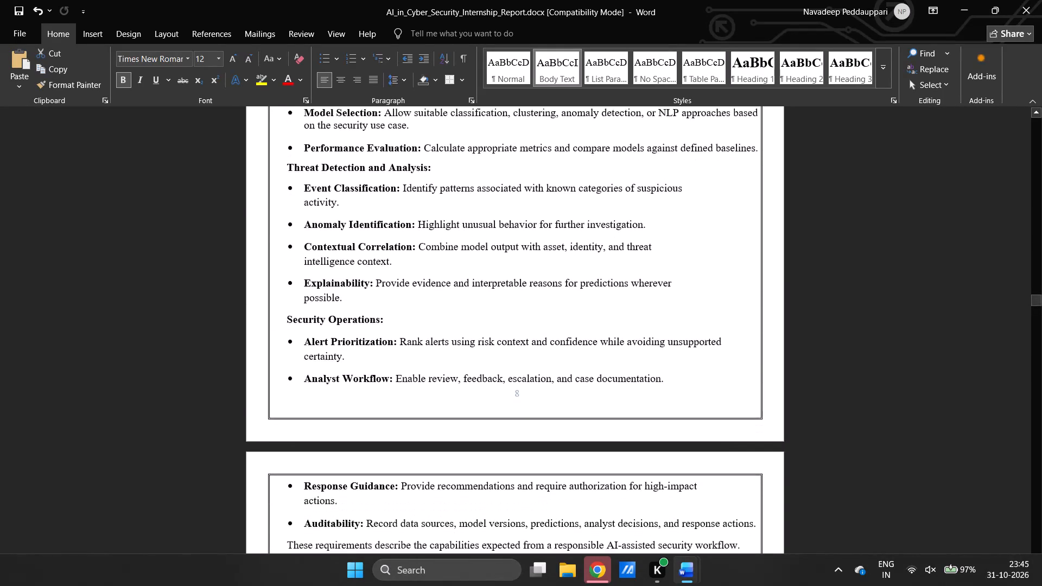
{"action": "scroll", "coordinate": [396, 372], "scroll_direction": "down", "scroll_amount": 2}
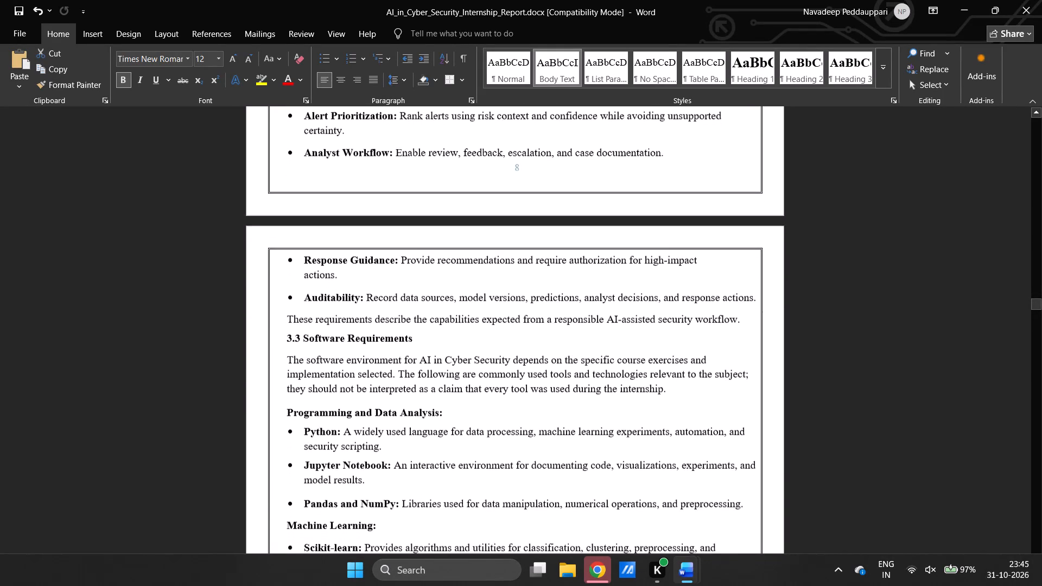
{"action": "scroll", "coordinate": [396, 372], "scroll_direction": "down", "scroll_amount": 5}
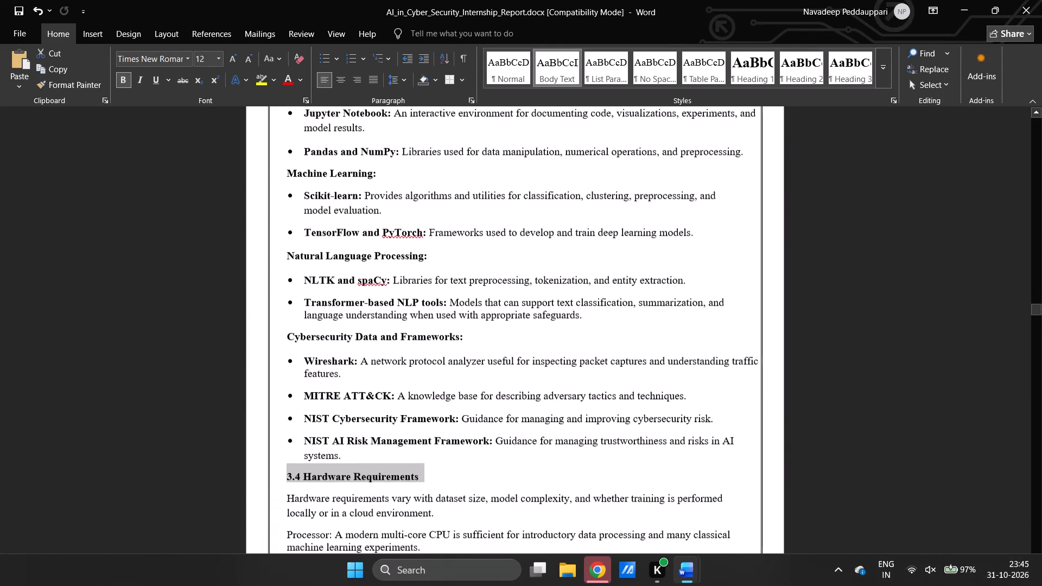
{"action": "scroll", "coordinate": [396, 372], "scroll_direction": "down", "scroll_amount": 4}
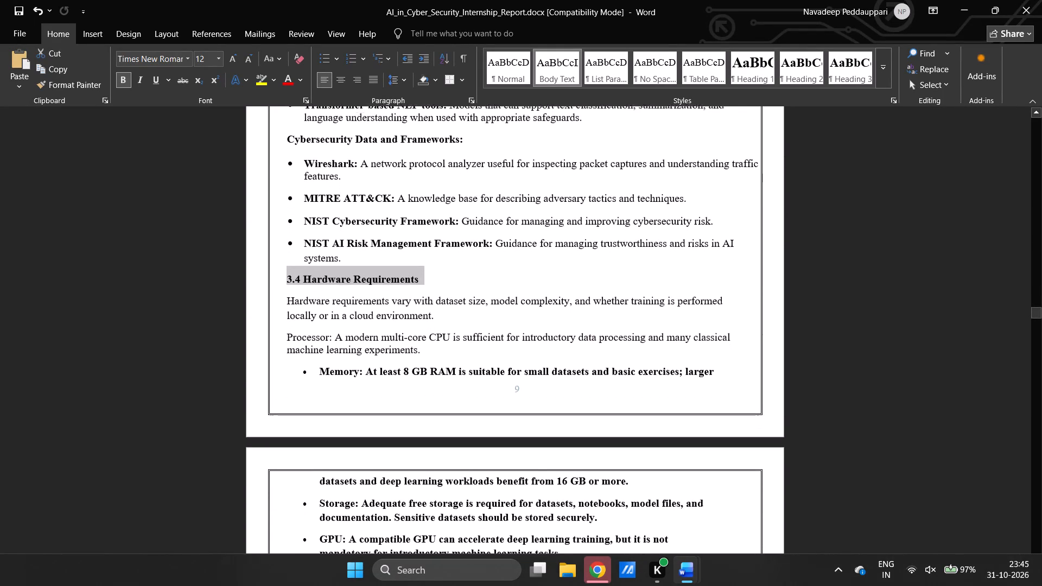
{"action": "scroll", "coordinate": [396, 372], "scroll_direction": "down", "scroll_amount": 1}
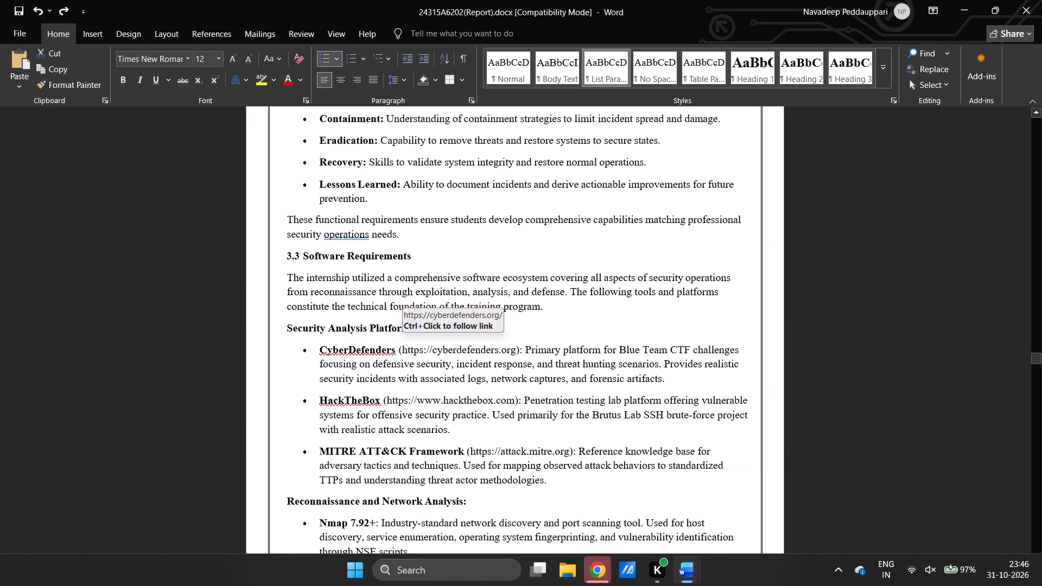
Examine the reference SOC report from section 3.3 Software Requirements to the start of 4. SYSTEM DESIGN for its layout.
{"action": "scroll", "coordinate": [403, 345], "scroll_direction": "down", "scroll_amount": 6}
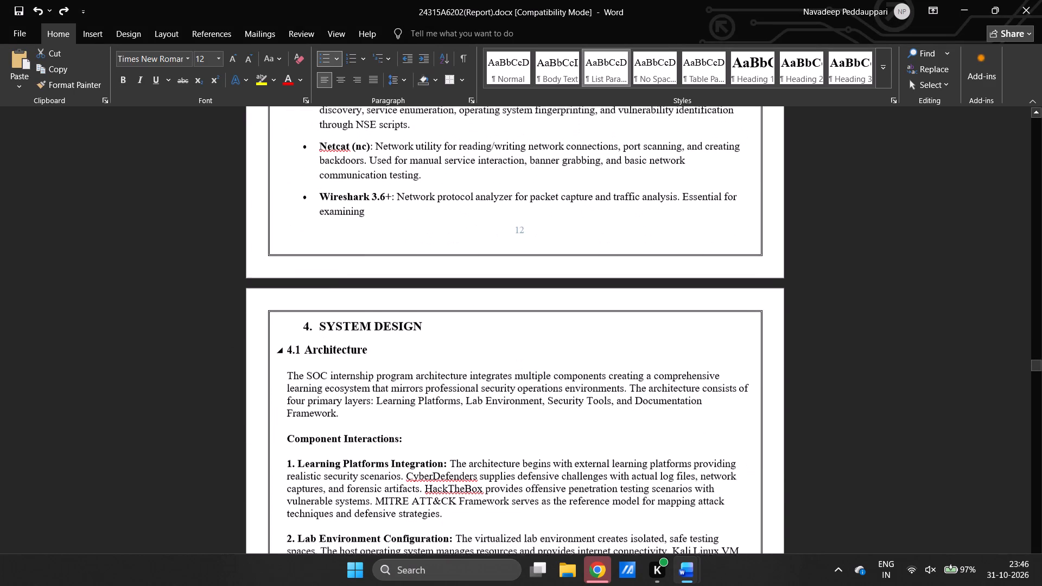
{"action": "scroll", "coordinate": [403, 345], "scroll_direction": "down", "scroll_amount": 1}
{"action": "scroll", "coordinate": [403, 345], "scroll_direction": "up", "scroll_amount": 2}
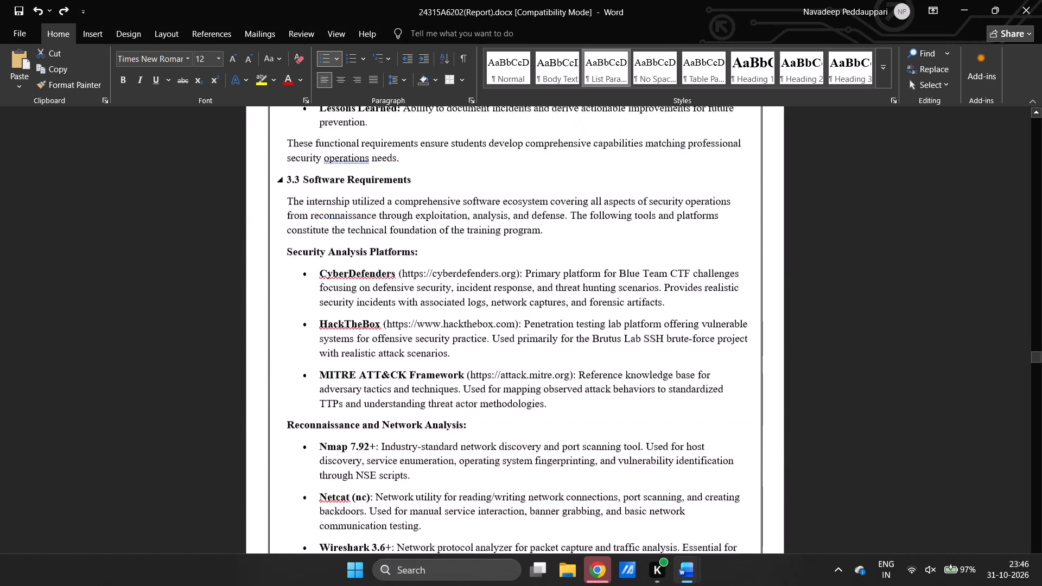
{"action": "scroll", "coordinate": [403, 345], "scroll_direction": "up", "scroll_amount": 1}
{"action": "scroll", "coordinate": [403, 345], "scroll_direction": "down", "scroll_amount": 6}
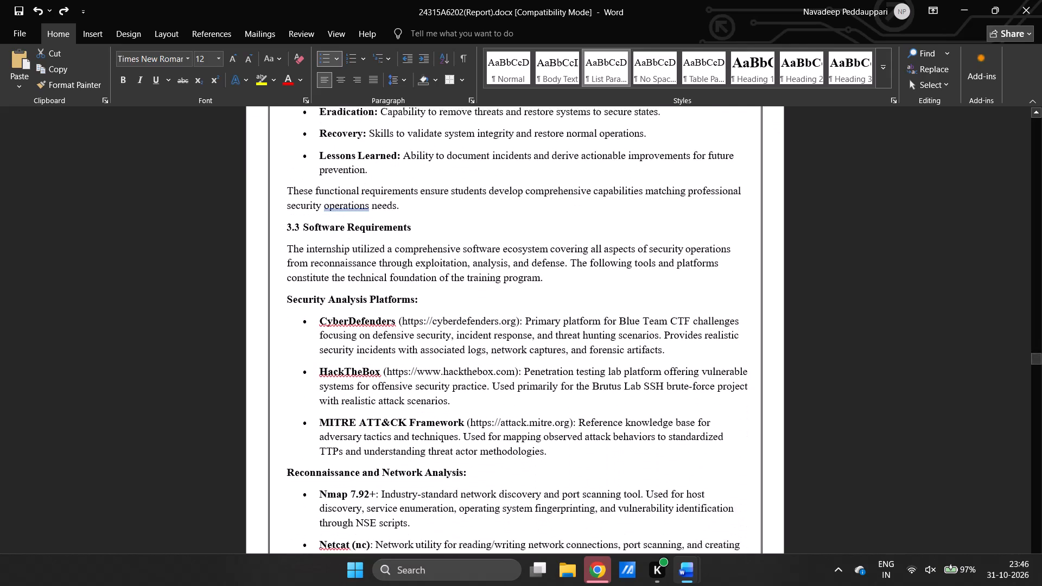
{"action": "scroll", "coordinate": [403, 345], "scroll_direction": "down", "scroll_amount": 1}
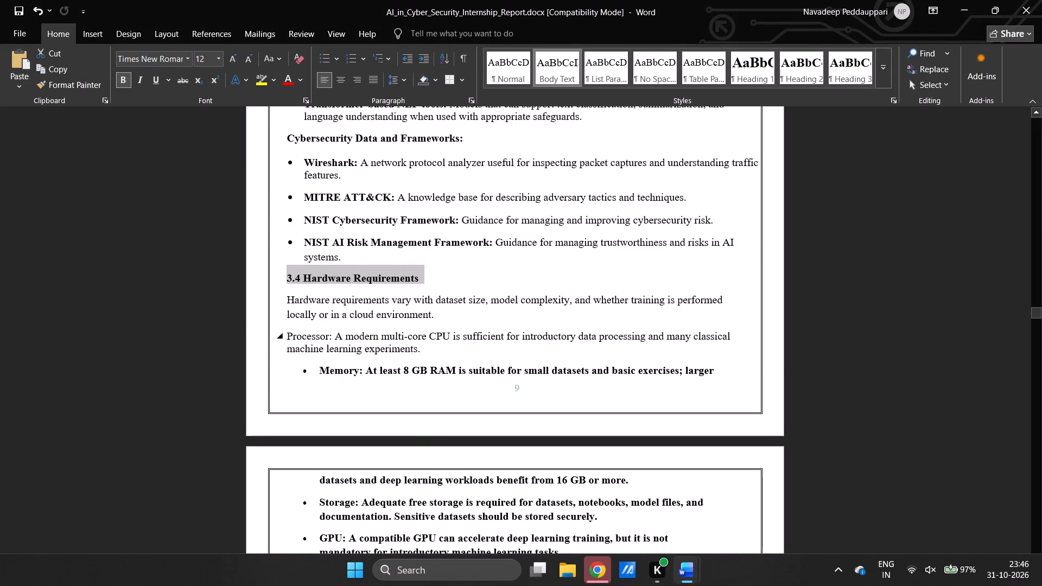
Apply the copied section heading formatting to the "3.5 Security and Ethical Requirements" heading in the AI report.
{"action": "scroll", "coordinate": [436, 348], "scroll_direction": "down", "scroll_amount": 1}
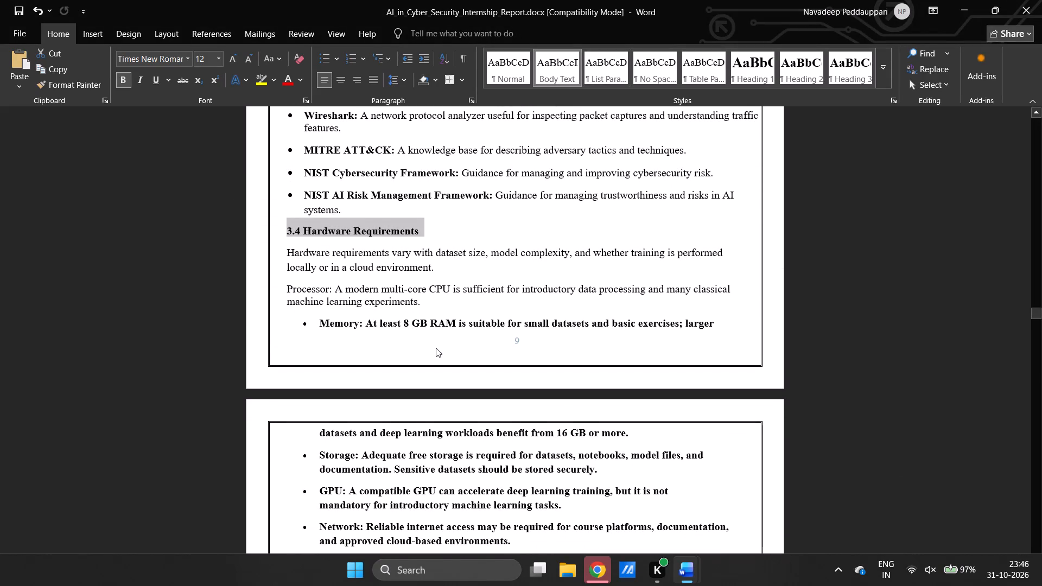
{"action": "scroll", "coordinate": [436, 348], "scroll_direction": "down", "scroll_amount": 7}
{"action": "scroll", "coordinate": [436, 348], "scroll_direction": "up", "scroll_amount": 1}
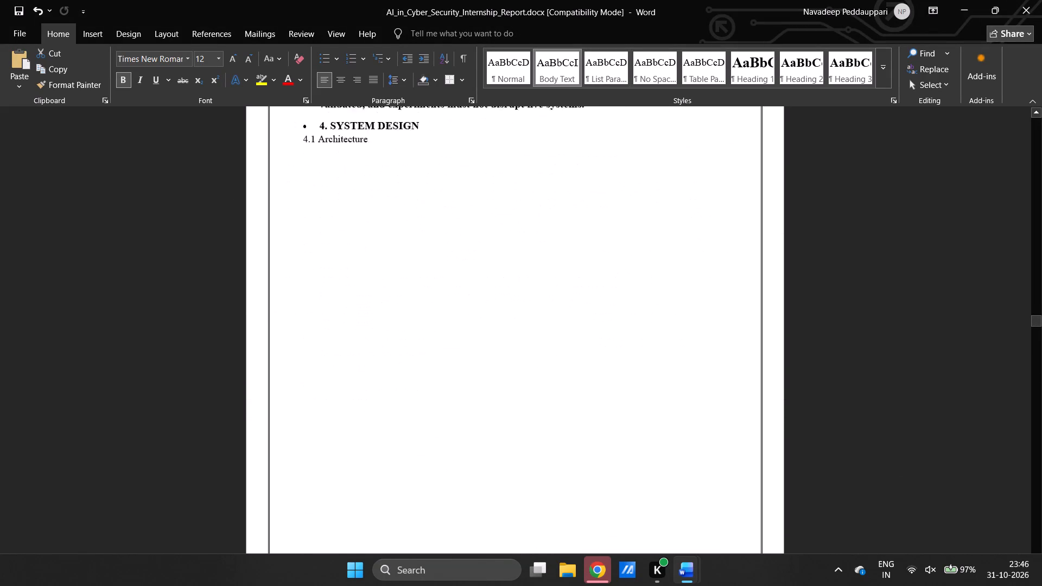
{"action": "scroll", "coordinate": [436, 348], "scroll_direction": "up", "scroll_amount": 4}
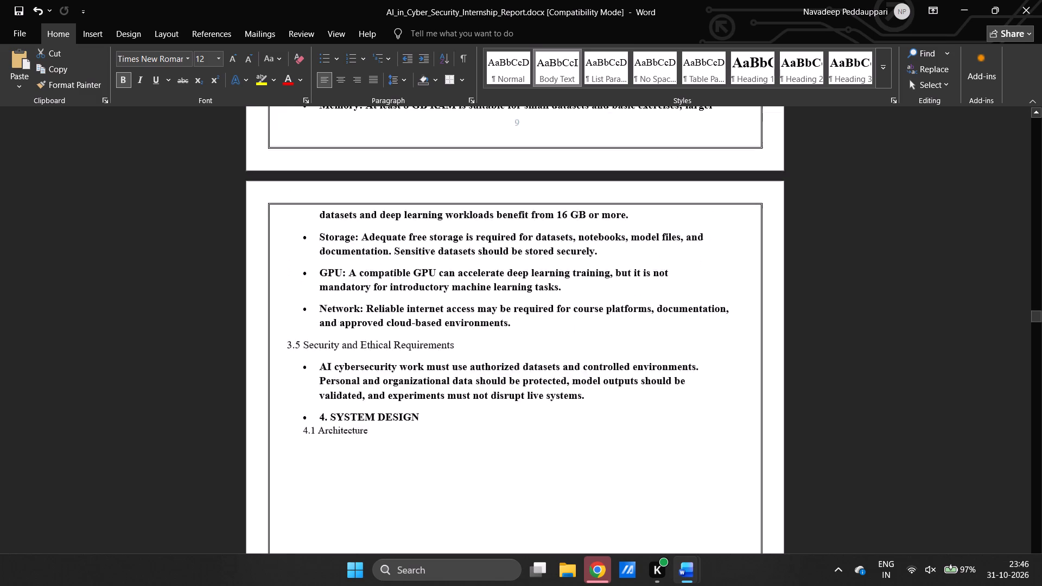
{"action": "scroll", "coordinate": [436, 348], "scroll_direction": "up", "scroll_amount": 4}
{"action": "scroll", "coordinate": [436, 348], "scroll_direction": "down", "scroll_amount": 1}
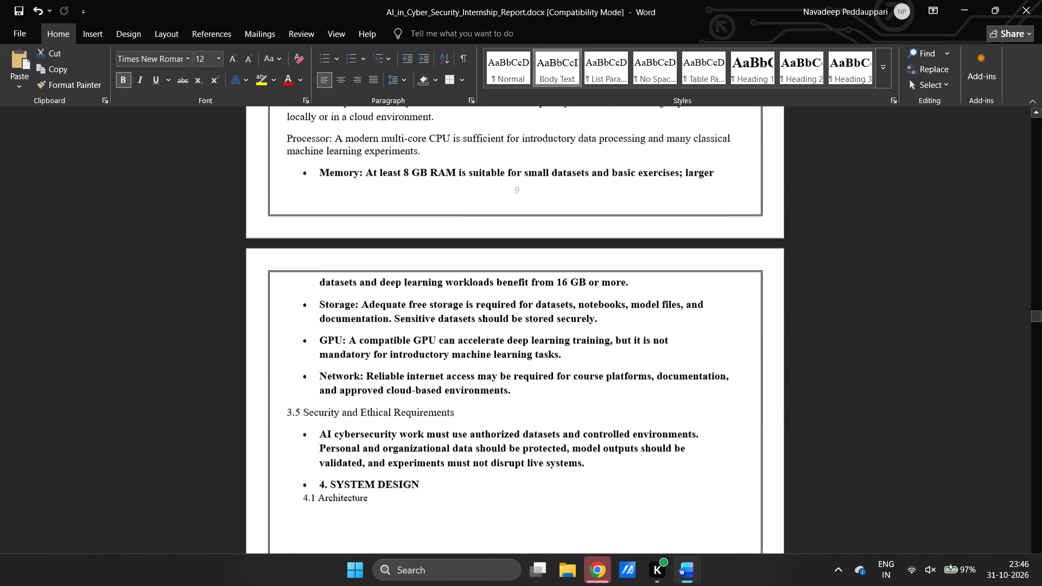
{"action": "scroll", "coordinate": [436, 348], "scroll_direction": "down", "scroll_amount": 1}
{"action": "triple_click", "coordinate": [351, 354]}
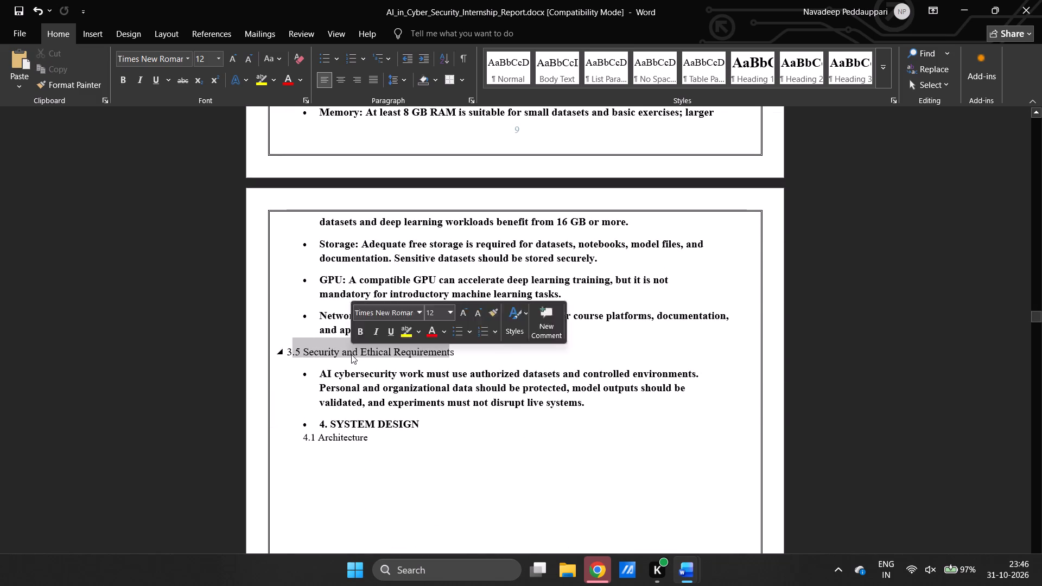
{"action": "key", "text": "ctrl+alt+v"}
Apply the round bullet from the bullet library to the section 3.4 paragraphs from Processor to Network.
{"action": "scroll", "coordinate": [351, 354], "scroll_direction": "up", "scroll_amount": 3}
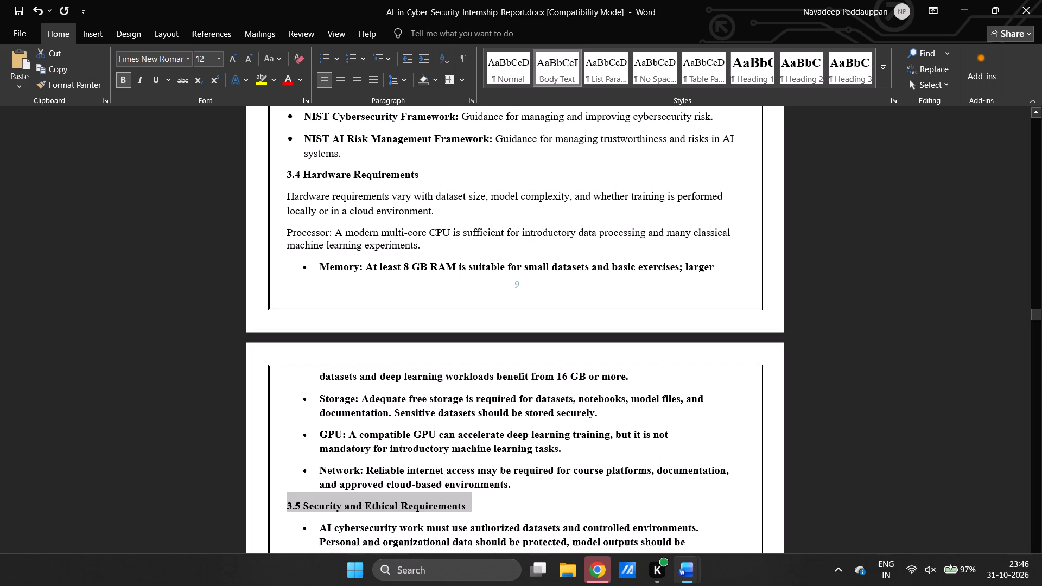
{"action": "scroll", "coordinate": [351, 354], "scroll_direction": "down", "scroll_amount": 1}
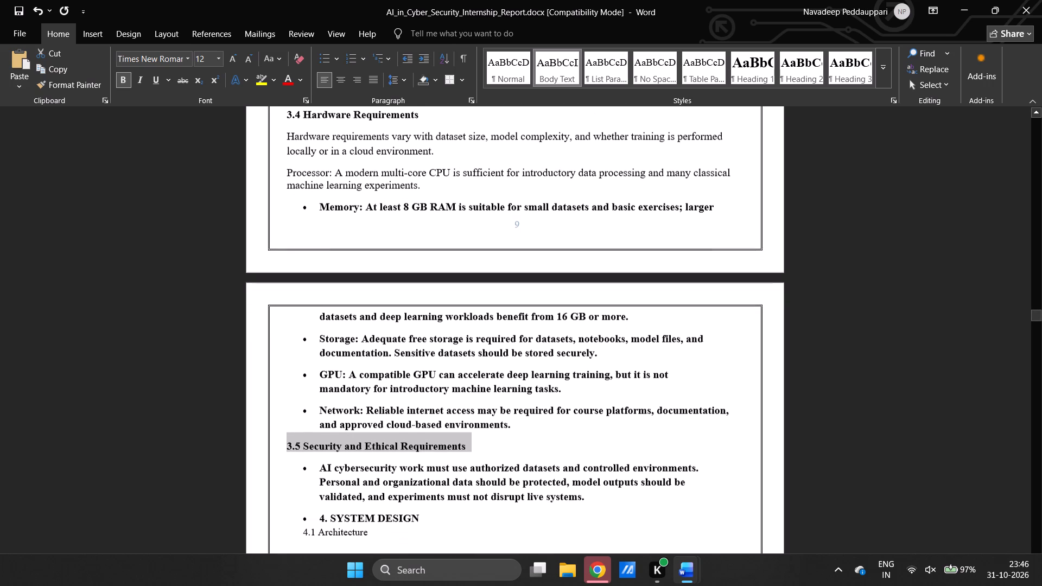
{"action": "scroll", "coordinate": [351, 354], "scroll_direction": "down", "scroll_amount": 1}
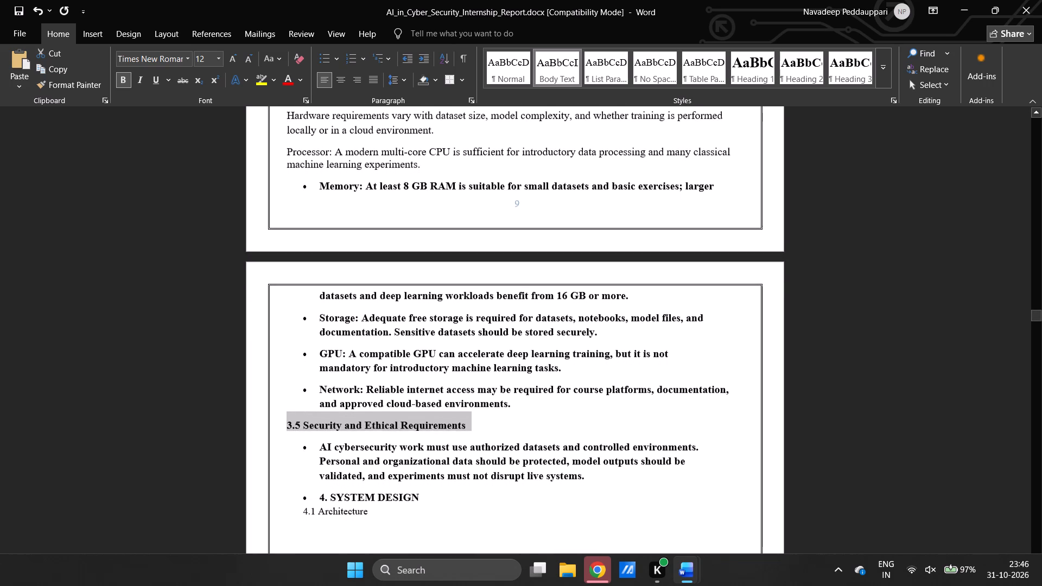
{"action": "scroll", "coordinate": [351, 354], "scroll_direction": "down", "scroll_amount": 1}
{"action": "scroll", "coordinate": [351, 354], "scroll_direction": "up", "scroll_amount": 1}
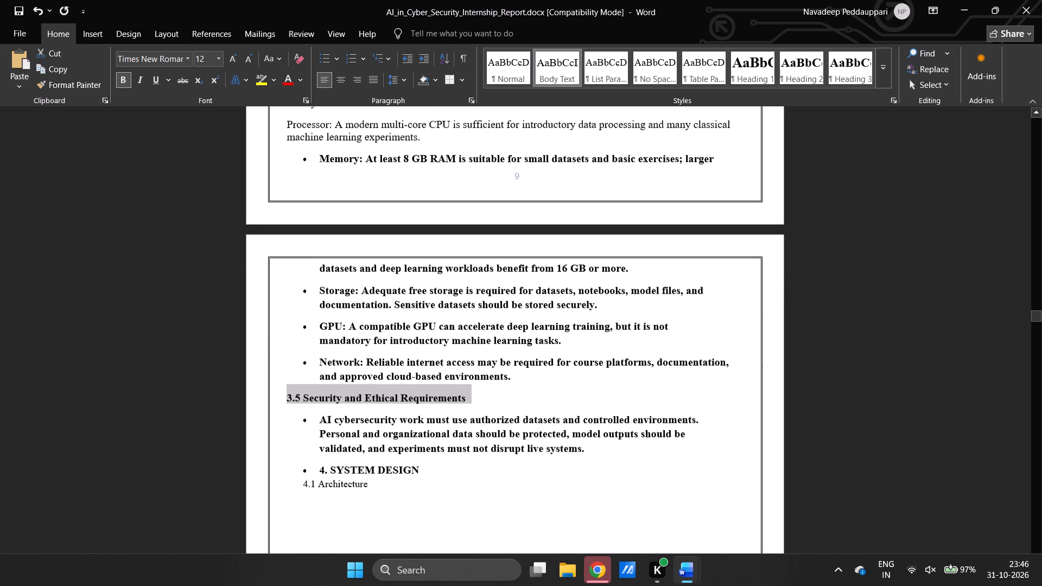
{"action": "scroll", "coordinate": [351, 354], "scroll_direction": "up", "scroll_amount": 1}
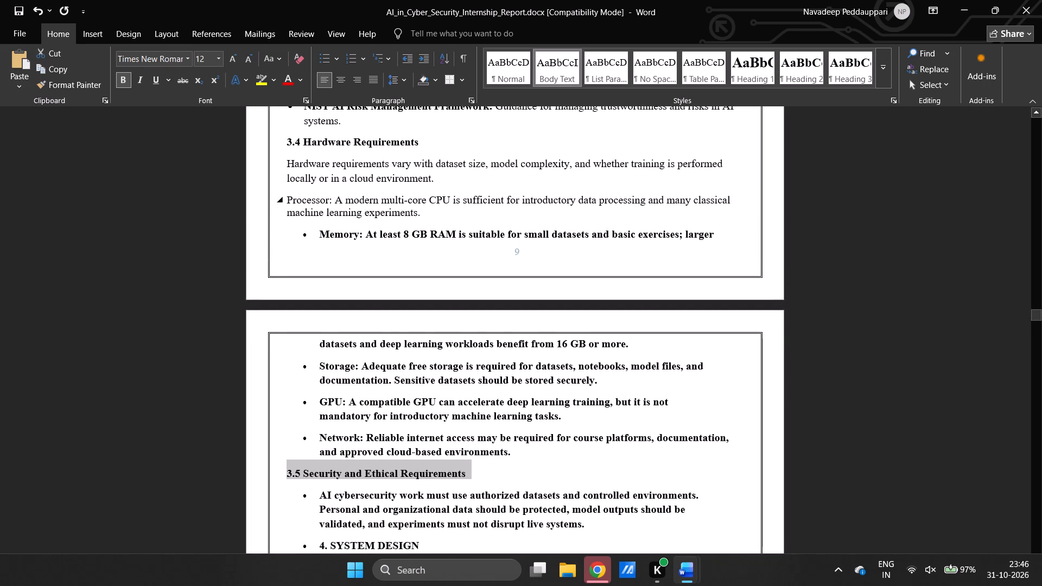
{"action": "left_click_drag", "start_coordinate": [287, 199], "coordinate": [522, 436]}
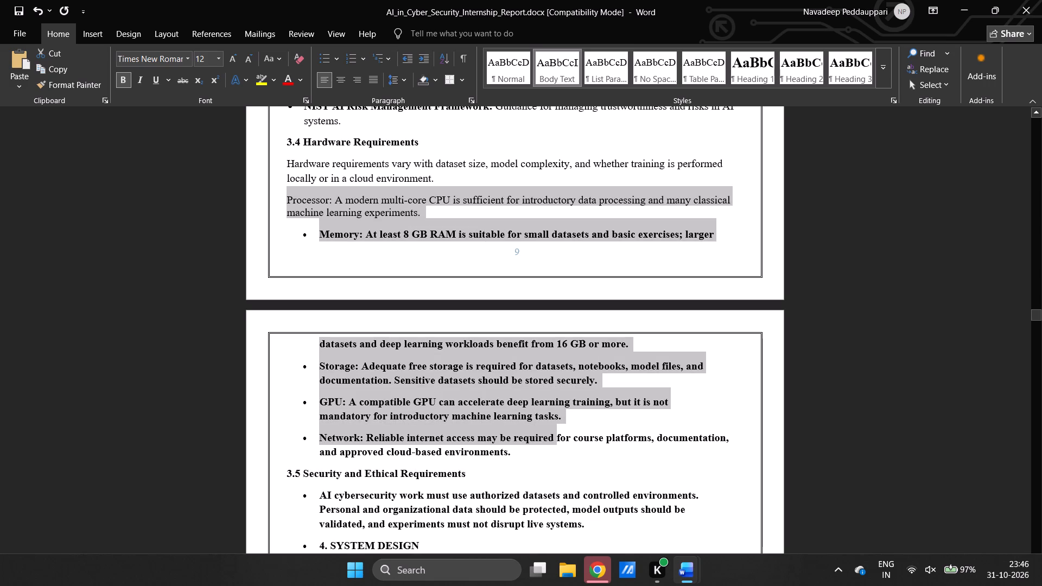
{"action": "left_click_drag", "start_coordinate": [522, 436], "coordinate": [520, 441]}
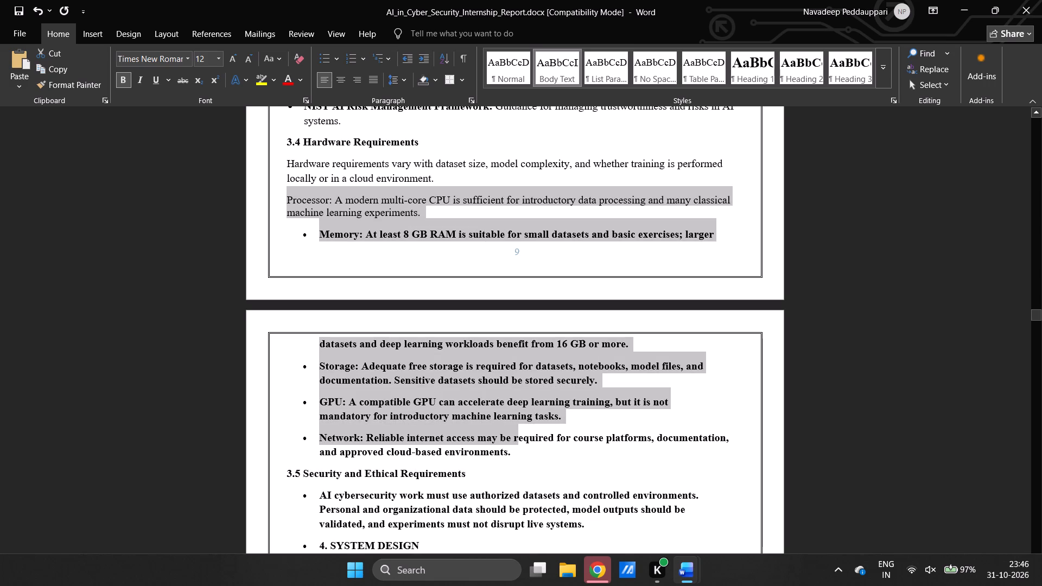
{"action": "left_click_drag", "start_coordinate": [520, 441], "coordinate": [522, 451]}
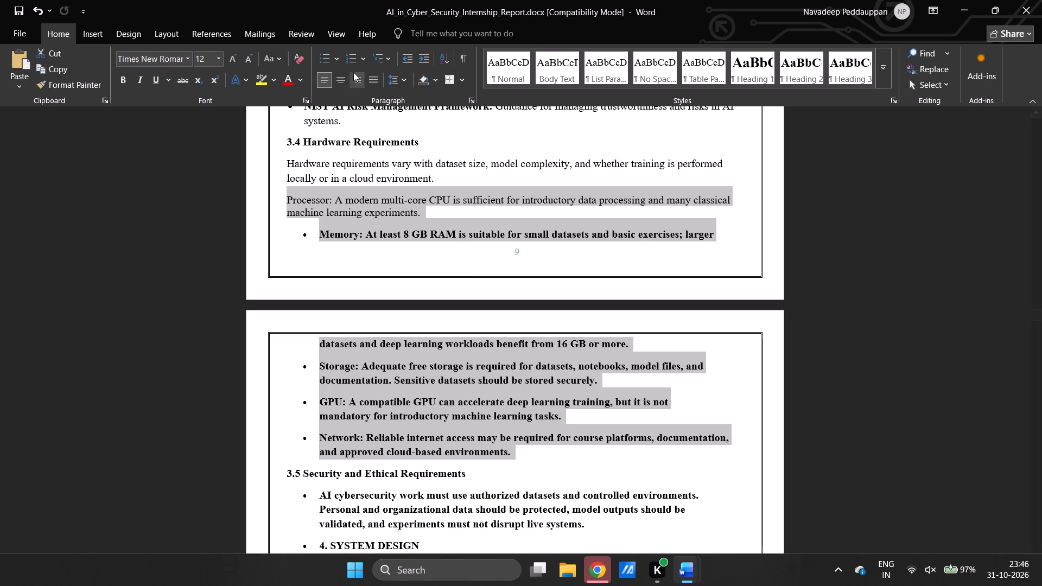
{"action": "left_click", "coordinate": [340, 60]}
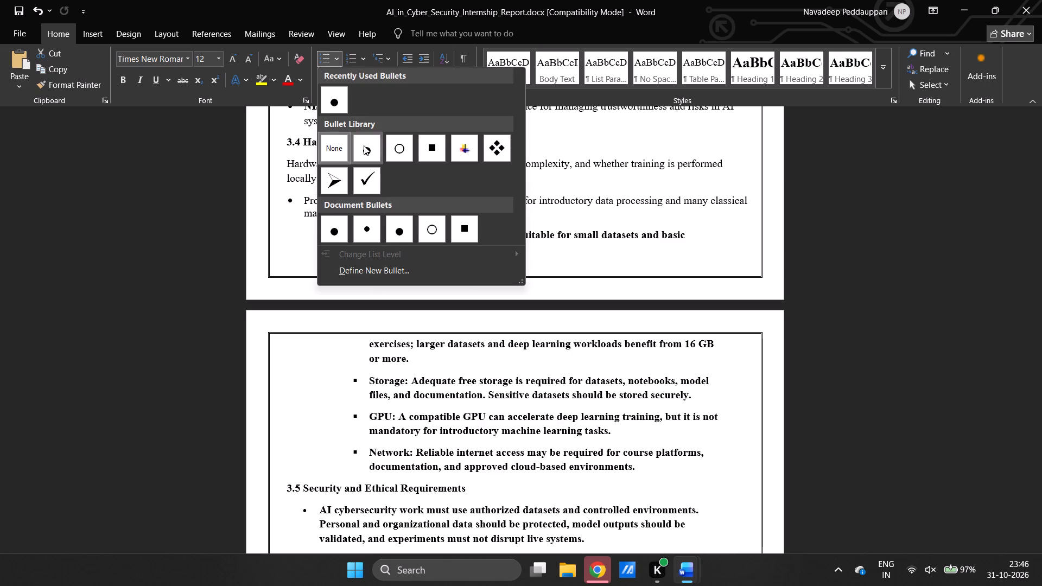
{"action": "left_click", "coordinate": [364, 145]}
Join the Memory item to the Processor bullet and split it off again as a bullet at the same level.
{"action": "left_click", "coordinate": [372, 232]}
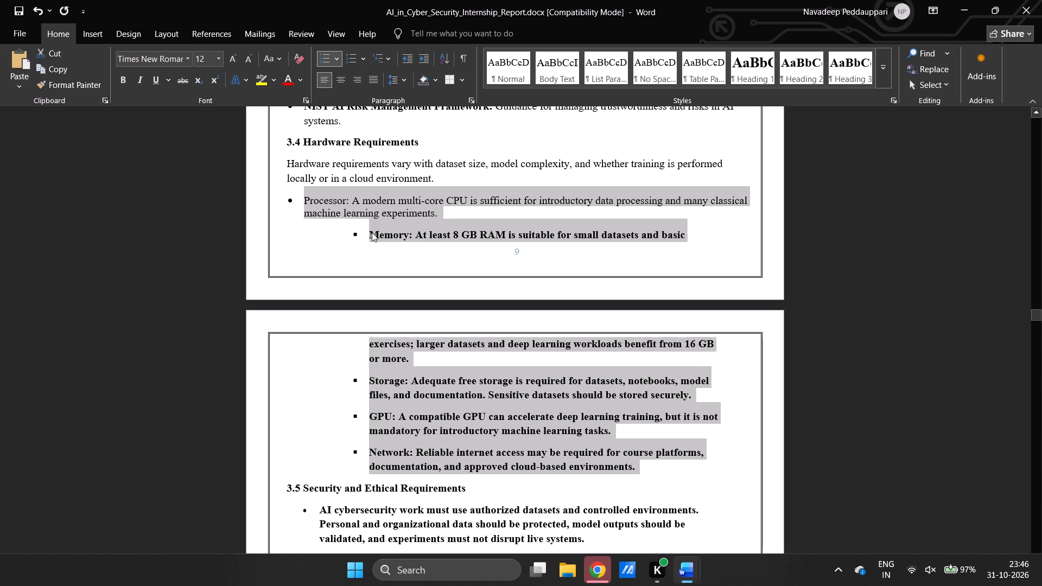
{"action": "key", "text": "BackSpace"}
{"action": "key", "text": "BackSpace"}
{"action": "key", "text": "BackSpace"}
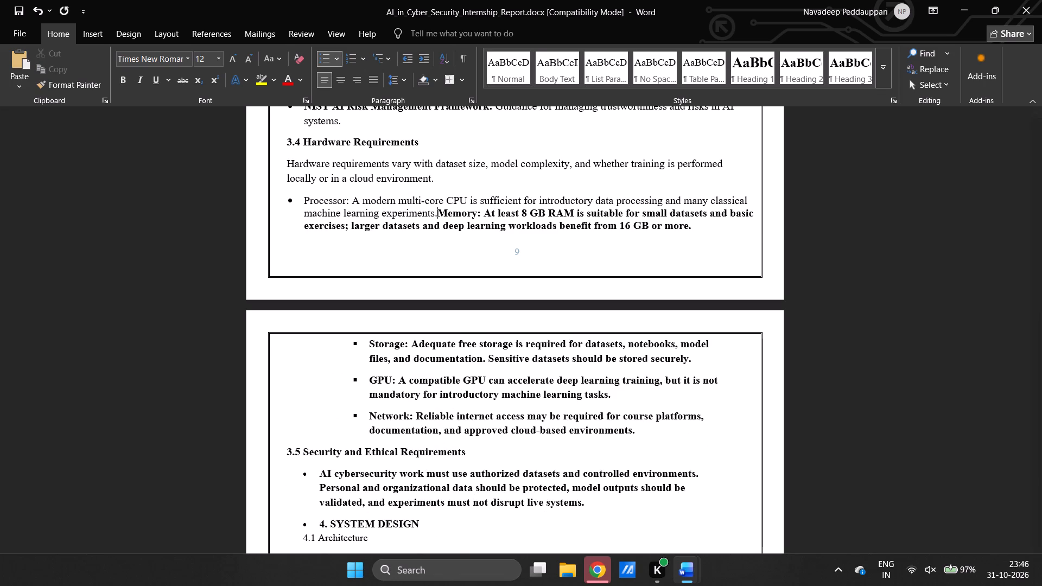
{"action": "key", "text": "Return"}
Join the Storage item to the Memory bullet and split it off again as a bullet at the same level.
{"action": "key", "text": "Down"}
{"action": "key", "text": "Down"}
{"action": "key", "text": "Down"}
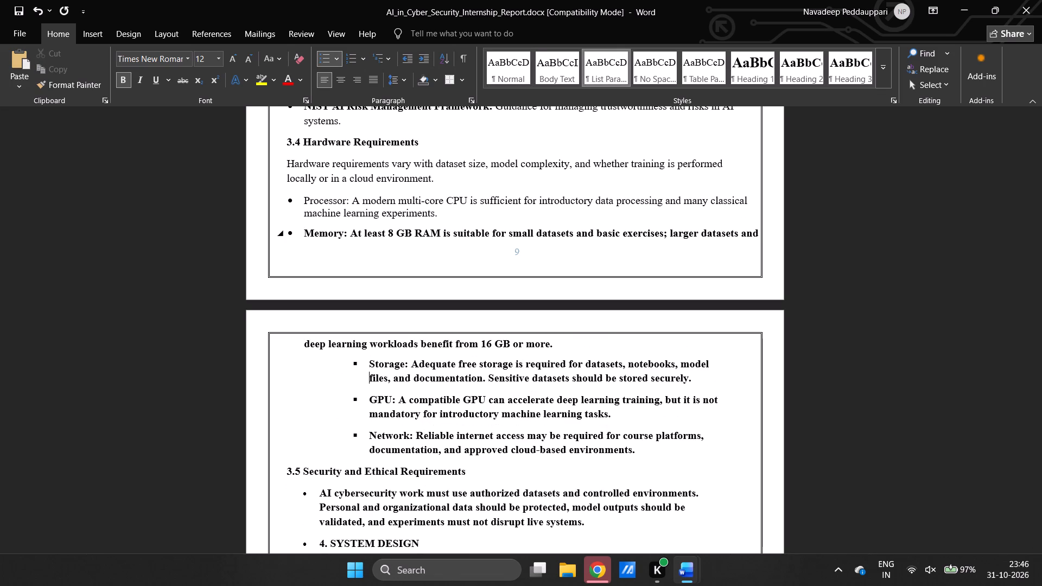
{"action": "key", "text": "Up"}
{"action": "key", "text": "BackSpace"}
{"action": "key", "text": "BackSpace"}
{"action": "key", "text": "BackSpace"}
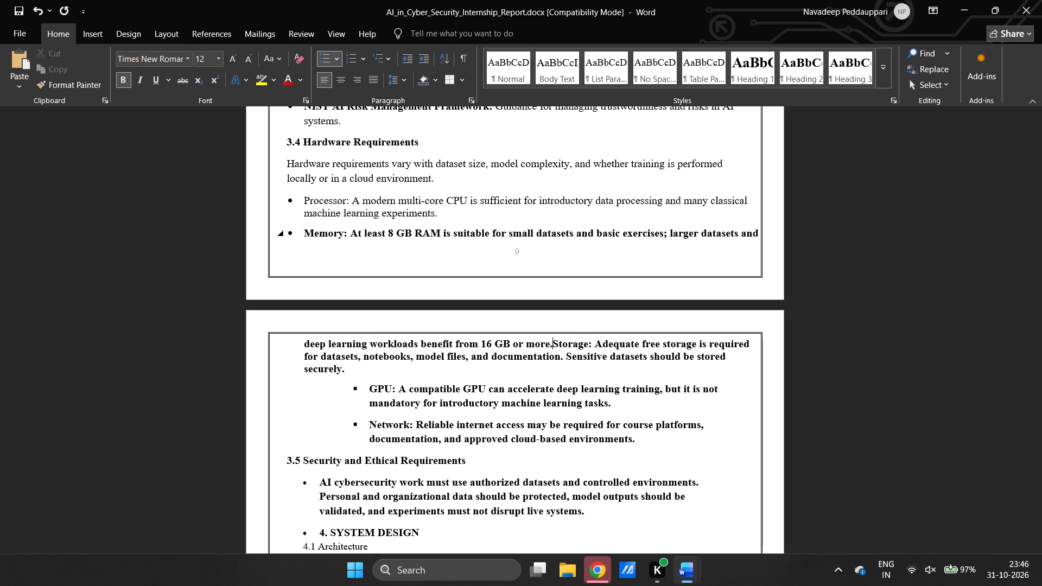
{"action": "key", "text": "Return"}
Join the GPU item to the Storage bullet and split it off again as a bullet at the same level.
{"action": "key", "text": "Down"}
{"action": "key", "text": "Down"}
{"action": "key", "text": "BackSpace"}
{"action": "key", "text": "BackSpace"}
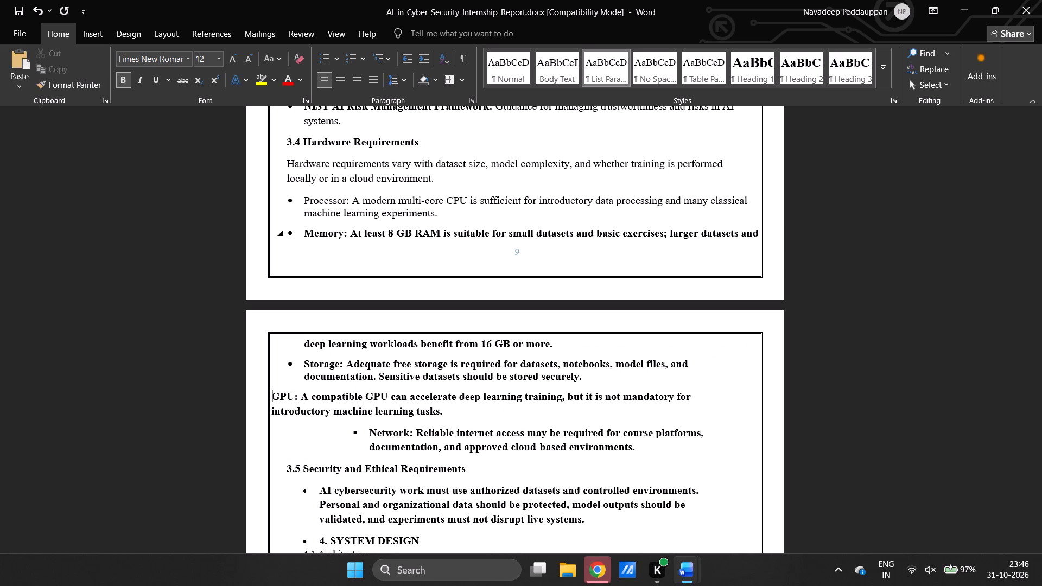
{"action": "key", "text": "BackSpace"}
{"action": "key", "text": "Down"}
{"action": "key", "text": "Up"}
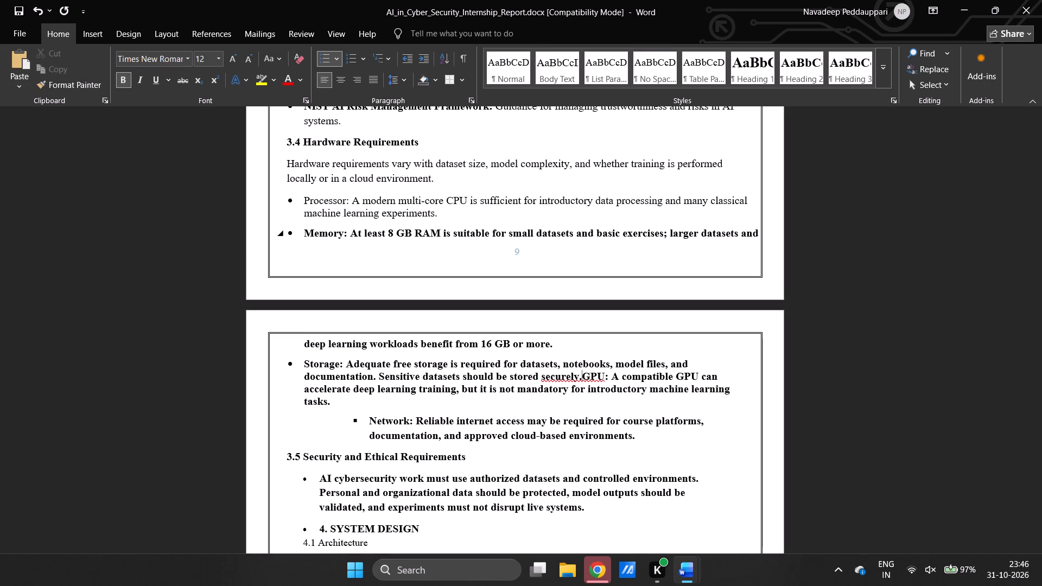
{"action": "key", "text": "ctrl+z"}
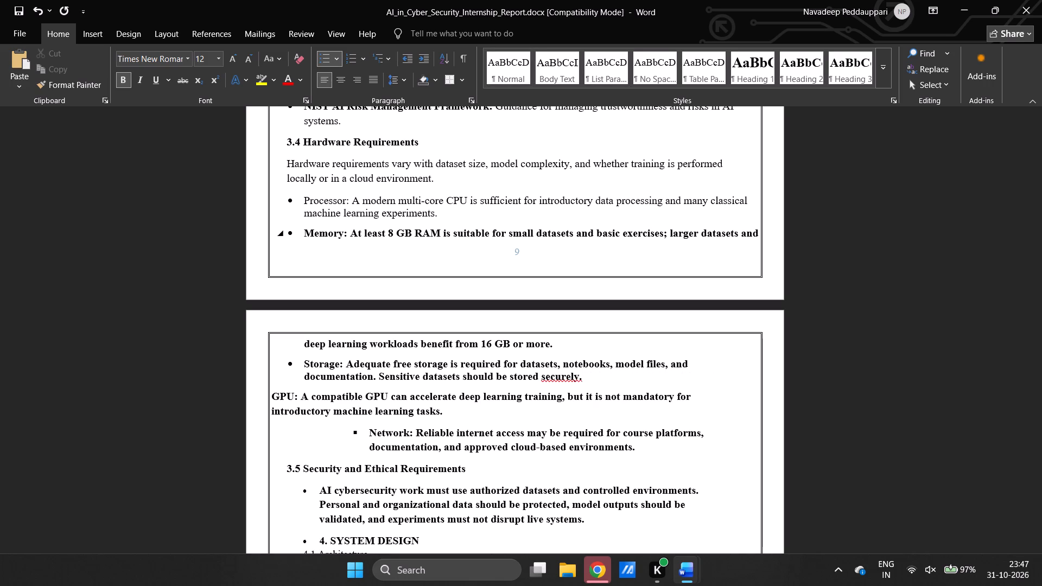
{"action": "key", "text": "BackSpace"}
{"action": "key", "text": "Return"}
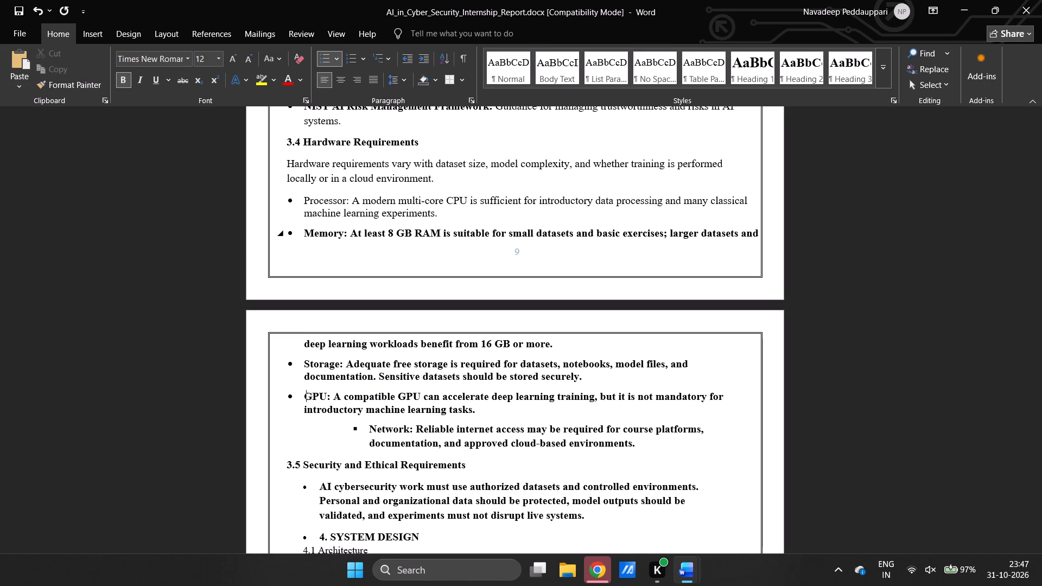
Join the Network item to the GPU bullet and split it off again as a bullet at the same level.
{"action": "key", "text": "Down"}
{"action": "key", "text": "Down"}
{"action": "key", "text": "BackSpace"}
{"action": "key", "text": "BackSpace"}
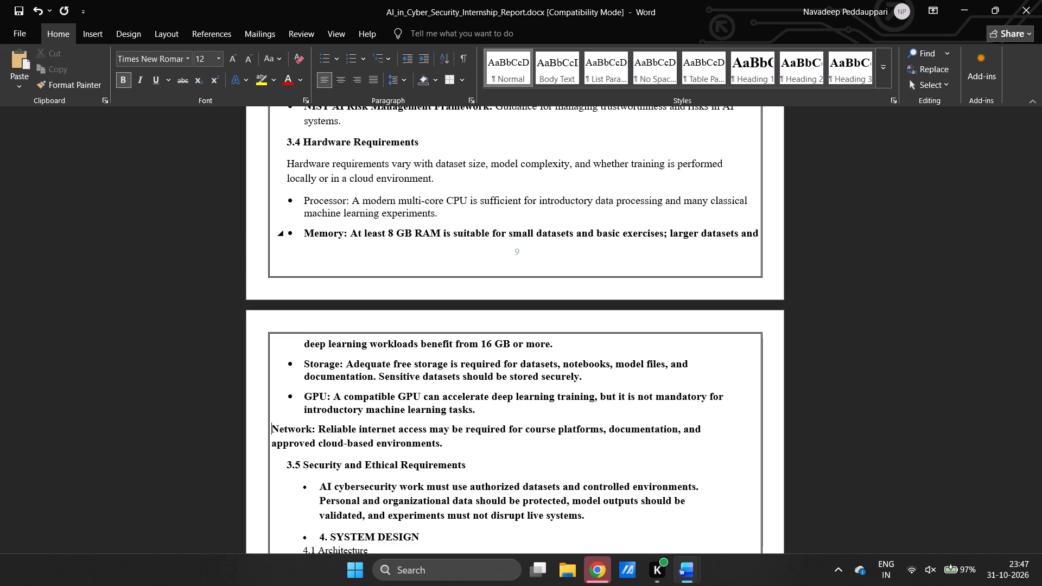
{"action": "key", "text": "BackSpace"}
{"action": "key", "text": "Return"}
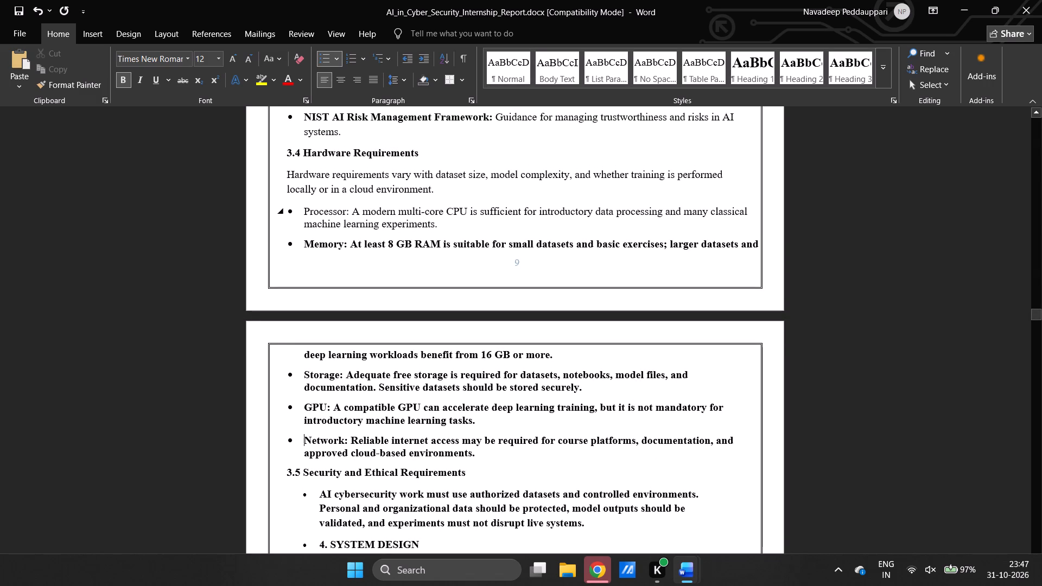
Copy the bold formatting from the Memory bullet's text and apply it to the "Processor:" label in section 3.4.
{"action": "left_click", "coordinate": [328, 240]}
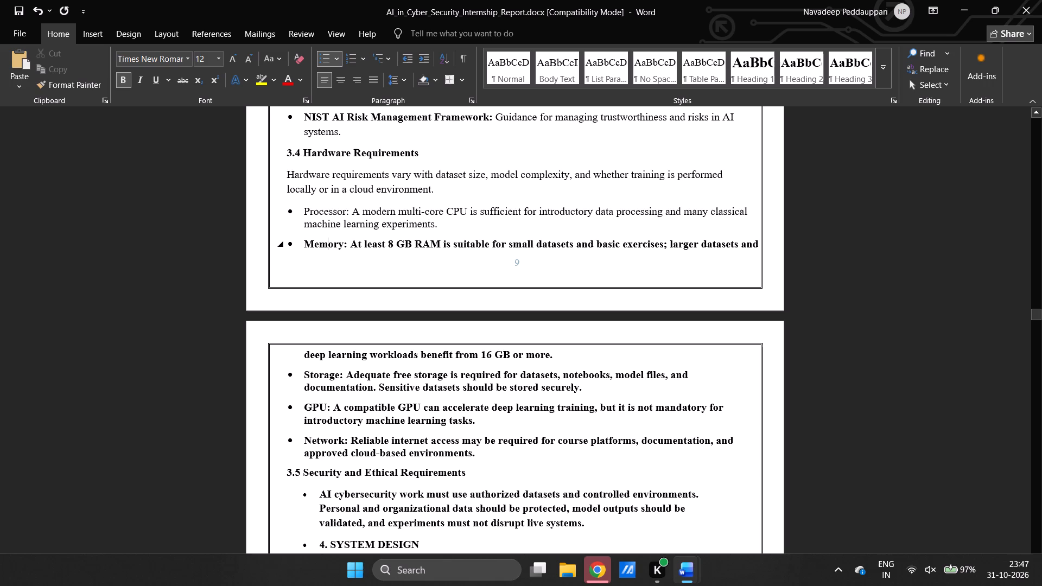
{"action": "left_click", "coordinate": [355, 242]}
{"action": "left_click_drag", "start_coordinate": [355, 242], "coordinate": [376, 243]}
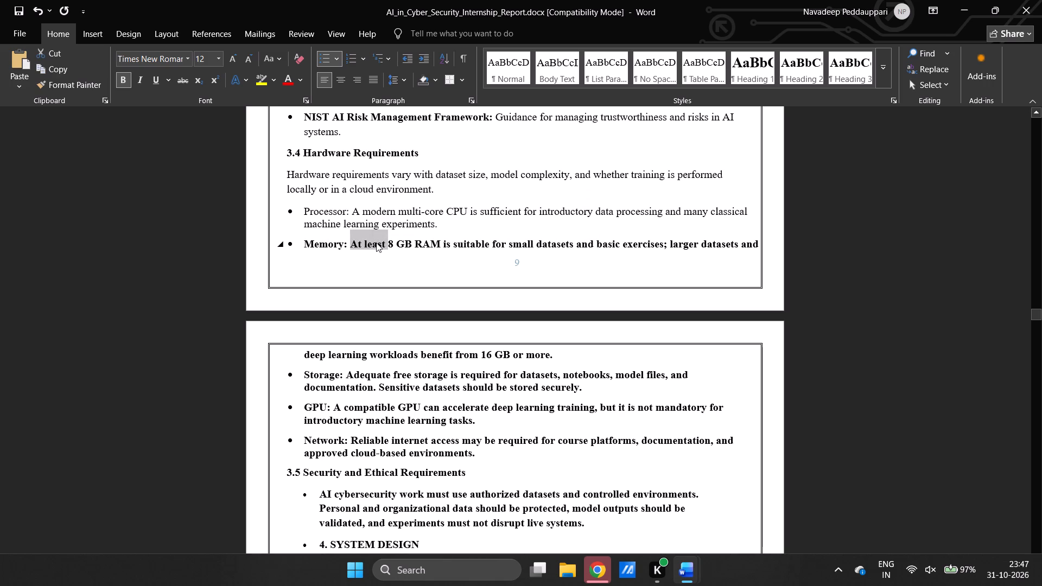
{"action": "key", "text": "ctrl+alt+c"}
{"action": "left_click_drag", "start_coordinate": [306, 208], "coordinate": [350, 210]}
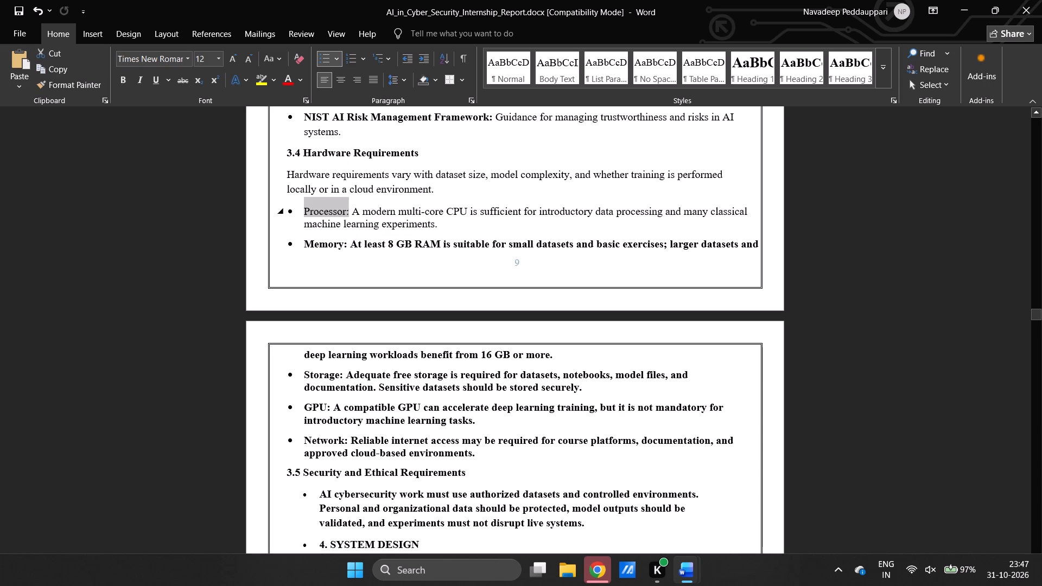
{"action": "key", "text": "ctrl+alt+v"}
Copy the regular text formatting of the Processor description and apply it to the Memory and Storage descriptions, leaving out their labels.
{"action": "left_click_drag", "start_coordinate": [359, 209], "coordinate": [431, 224]}
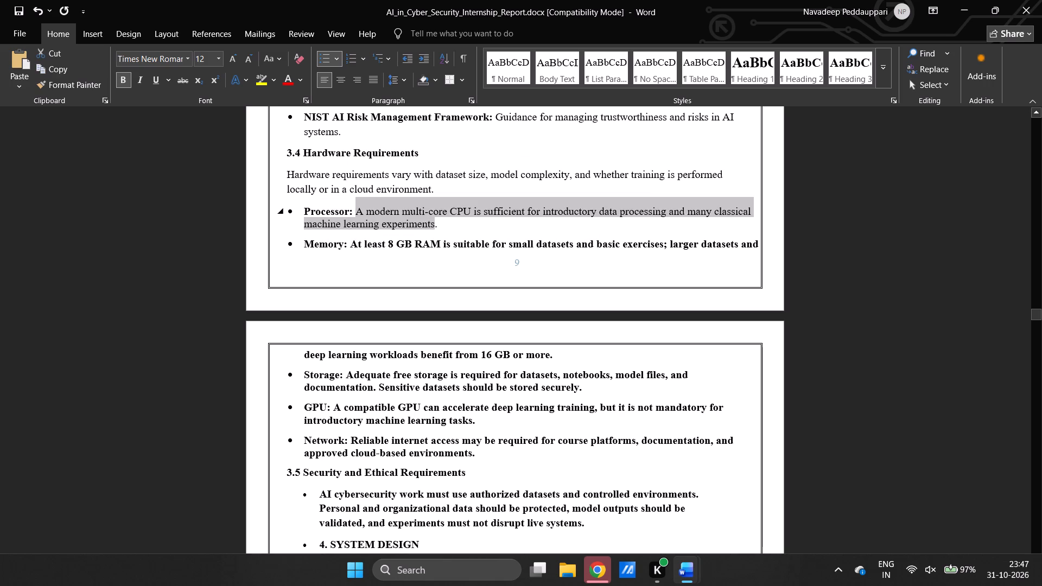
{"action": "left_click_drag", "start_coordinate": [431, 224], "coordinate": [436, 224]}
{"action": "key", "text": "ctrl+alt+c"}
{"action": "left_click_drag", "start_coordinate": [350, 245], "coordinate": [564, 351]}
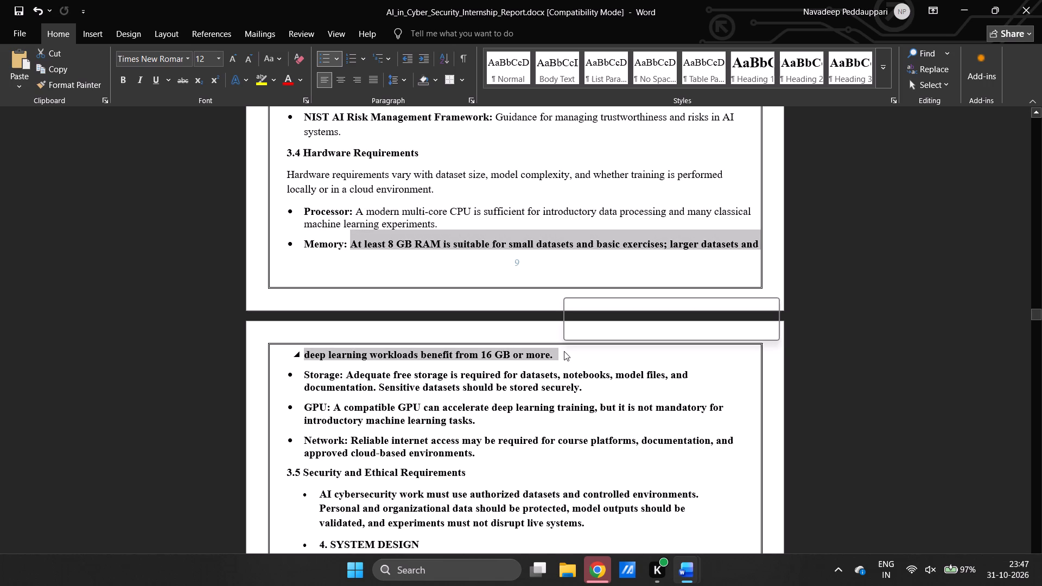
{"action": "key", "text": "ctrl+alt+v"}
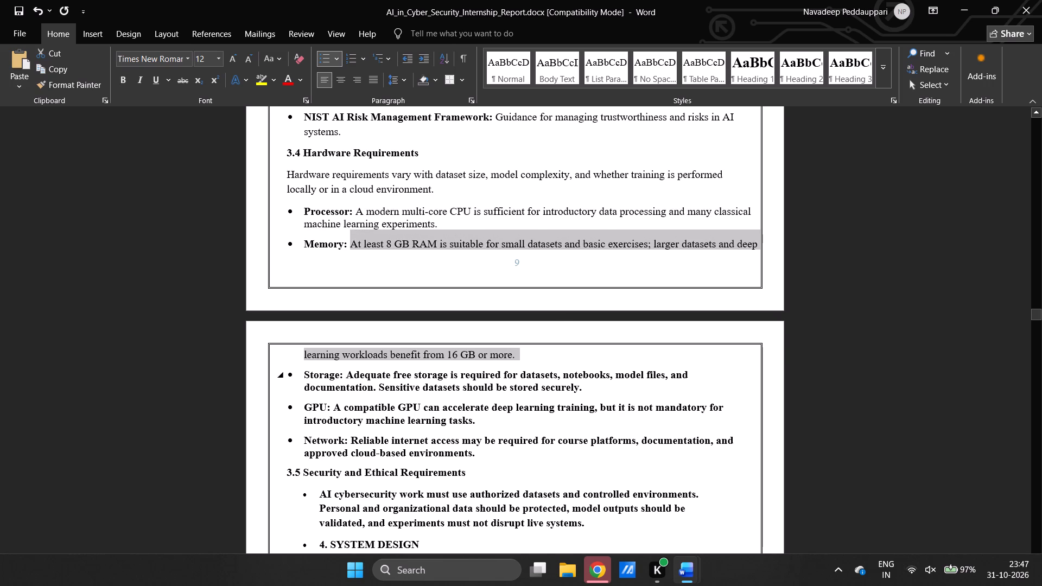
{"action": "left_click_drag", "start_coordinate": [345, 374], "coordinate": [608, 393]}
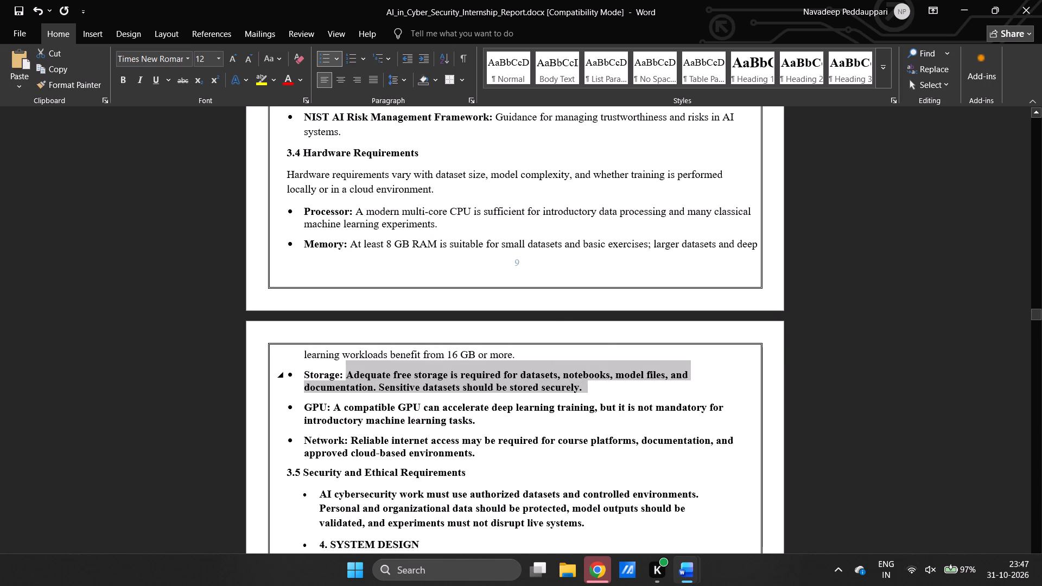
{"action": "left_click_drag", "start_coordinate": [608, 393], "coordinate": [607, 394]}
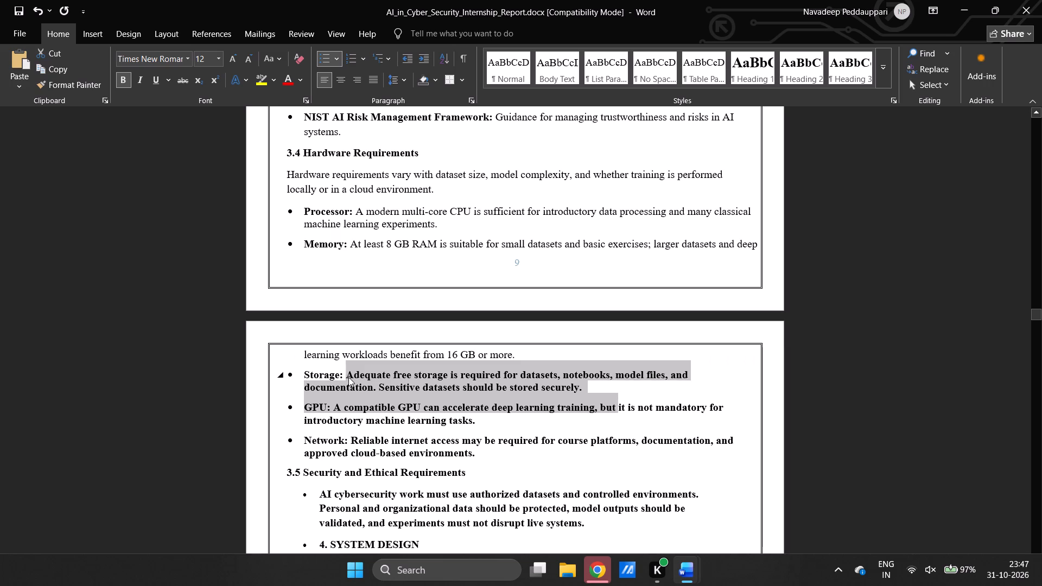
{"action": "left_click", "coordinate": [348, 377]}
{"action": "left_click_drag", "start_coordinate": [348, 377], "coordinate": [600, 385]}
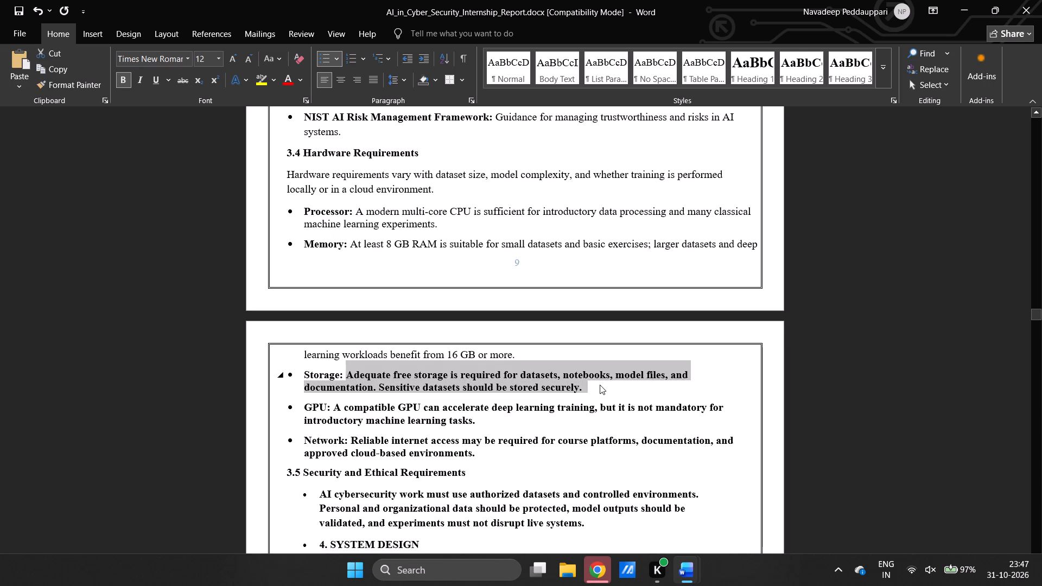
{"action": "key", "text": "ctrl+alt+v"}
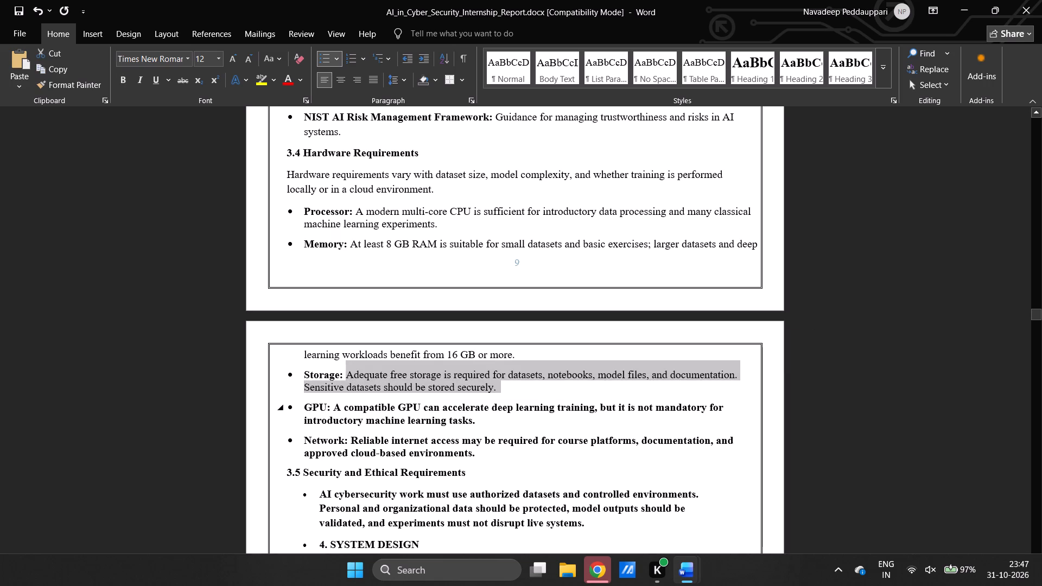
Apply the copied regular text formatting to the GPU and Network descriptions, leaving out their labels.
{"action": "left_click_drag", "start_coordinate": [334, 407], "coordinate": [484, 418]}
{"action": "key", "text": "ctrl+alt+v"}
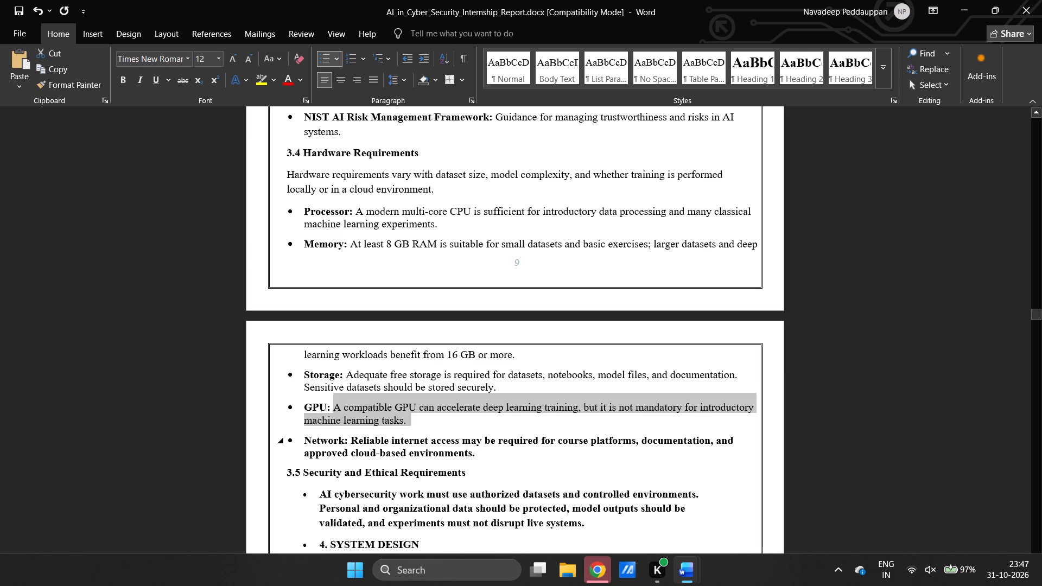
{"action": "left_click_drag", "start_coordinate": [348, 442], "coordinate": [485, 463]}
{"action": "left_click", "coordinate": [351, 436]}
{"action": "left_click_drag", "start_coordinate": [351, 436], "coordinate": [456, 456]}
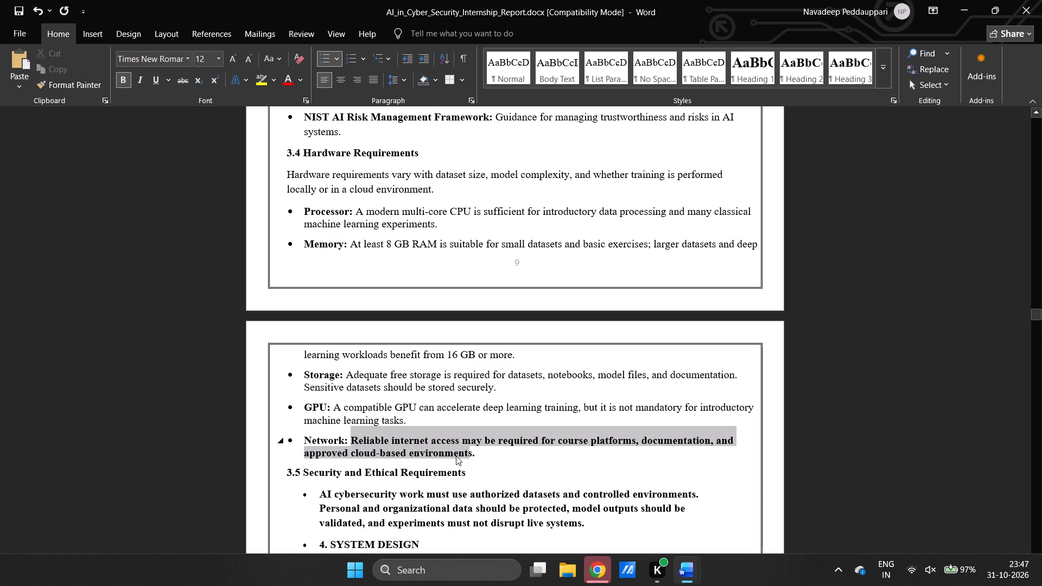
{"action": "left_click_drag", "start_coordinate": [456, 456], "coordinate": [484, 454]}
{"action": "key", "text": "ctrl+alt+v"}
Apply the copied regular text formatting to the paragraph under "3.5 Security and Ethical Requirements".
{"action": "scroll", "coordinate": [484, 454], "scroll_direction": "down", "scroll_amount": 2}
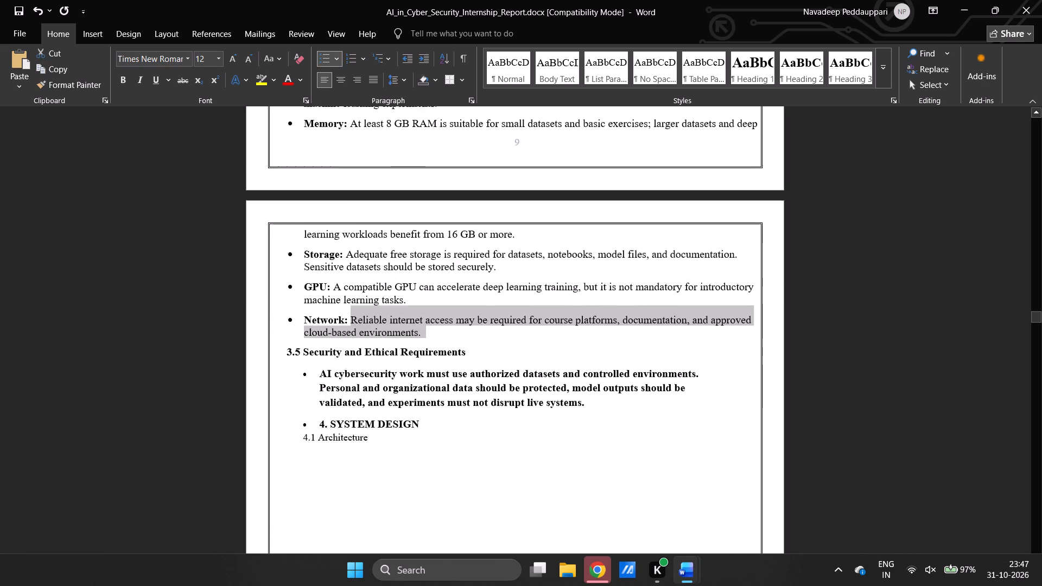
{"action": "scroll", "coordinate": [484, 454], "scroll_direction": "down", "scroll_amount": 1}
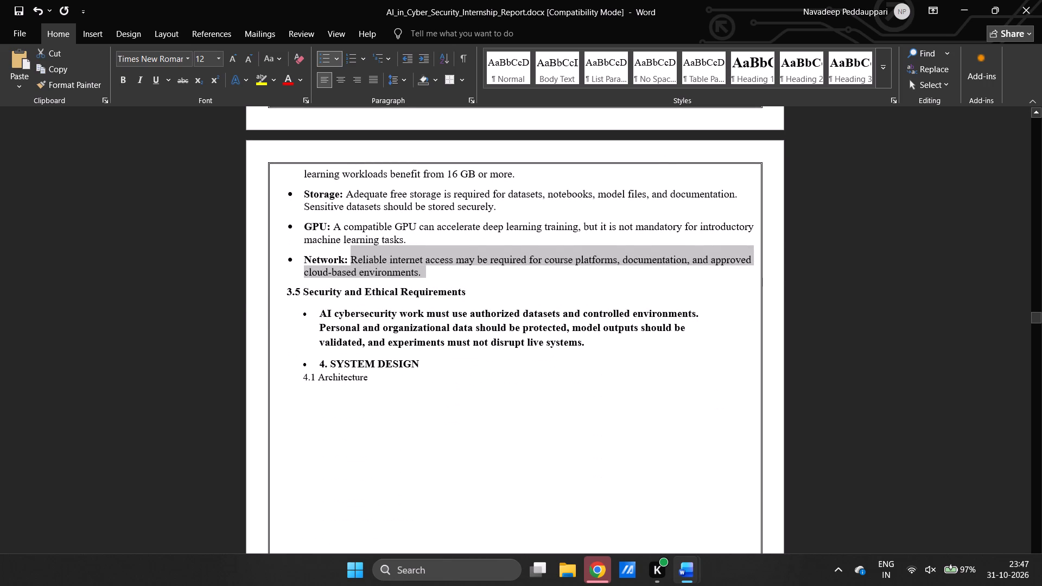
{"action": "scroll", "coordinate": [484, 454], "scroll_direction": "down", "scroll_amount": 1}
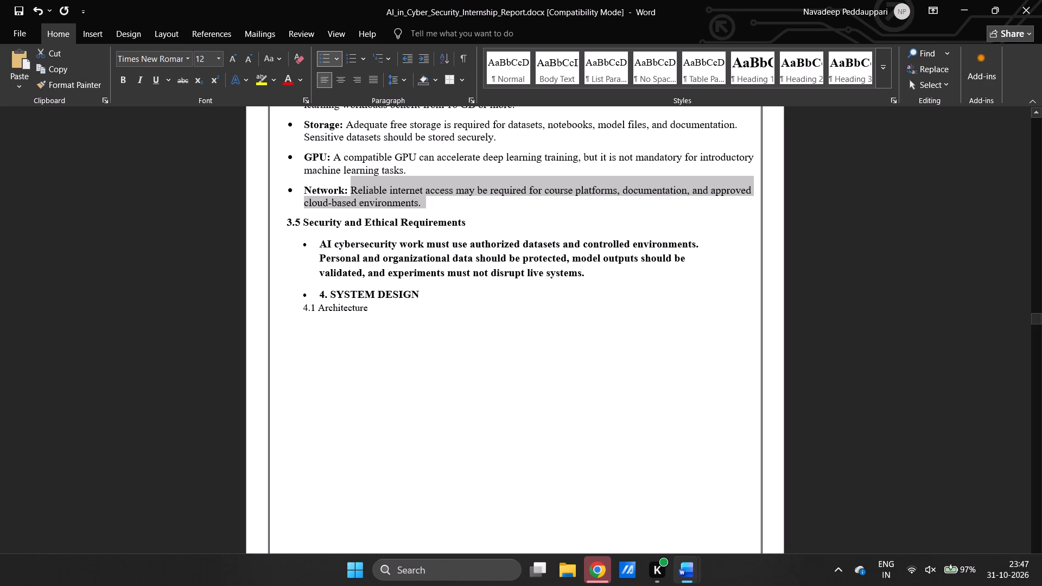
{"action": "left_click_drag", "start_coordinate": [321, 246], "coordinate": [597, 280]}
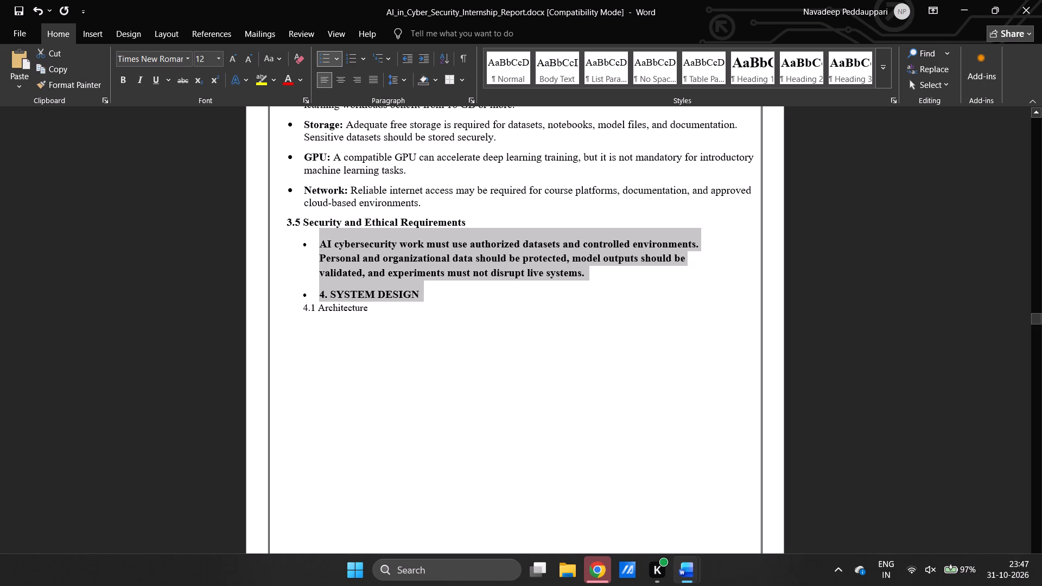
{"action": "left_click_drag", "start_coordinate": [597, 280], "coordinate": [600, 272]}
{"action": "key", "text": "ctrl+alt+v"}
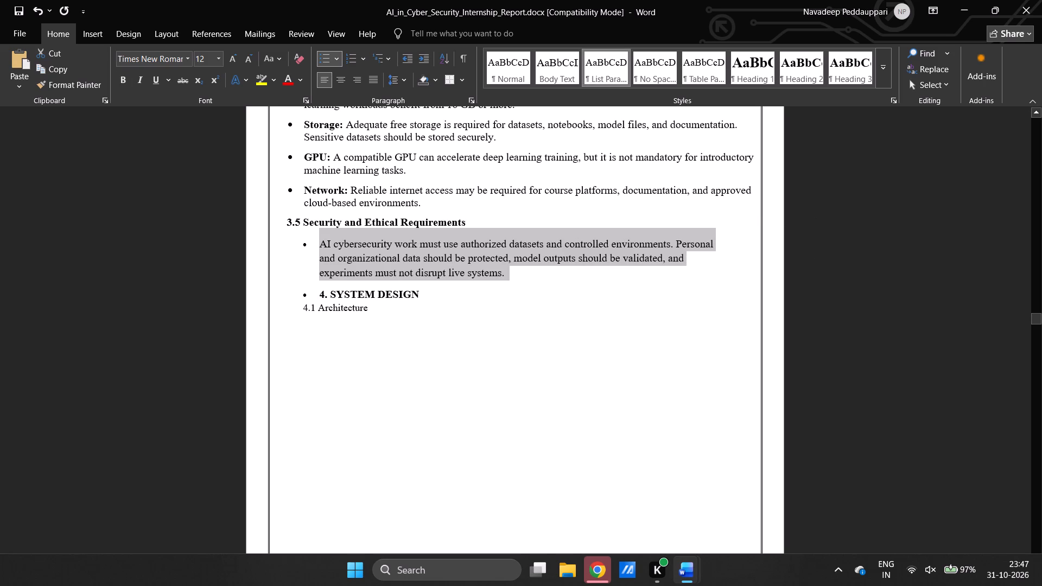
Remove the indented bullet from the section 3.5 paragraph and apply the round bullet from the bullet library instead.
{"action": "scroll", "coordinate": [546, 288], "scroll_direction": "up", "scroll_amount": 1}
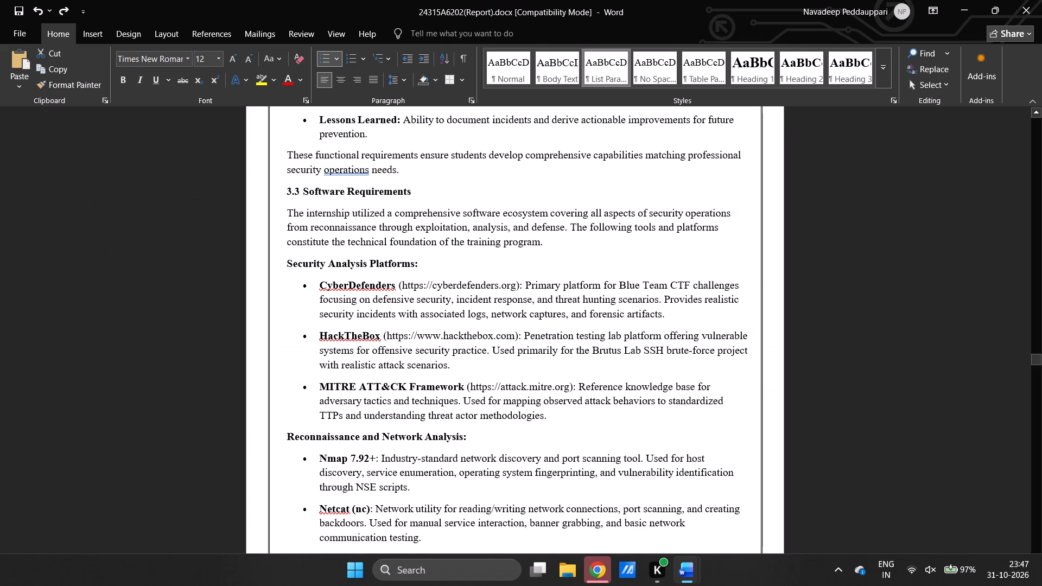
{"action": "scroll", "coordinate": [416, 336], "scroll_direction": "down", "scroll_amount": 7}
{"action": "scroll", "coordinate": [416, 336], "scroll_direction": "up", "scroll_amount": 1}
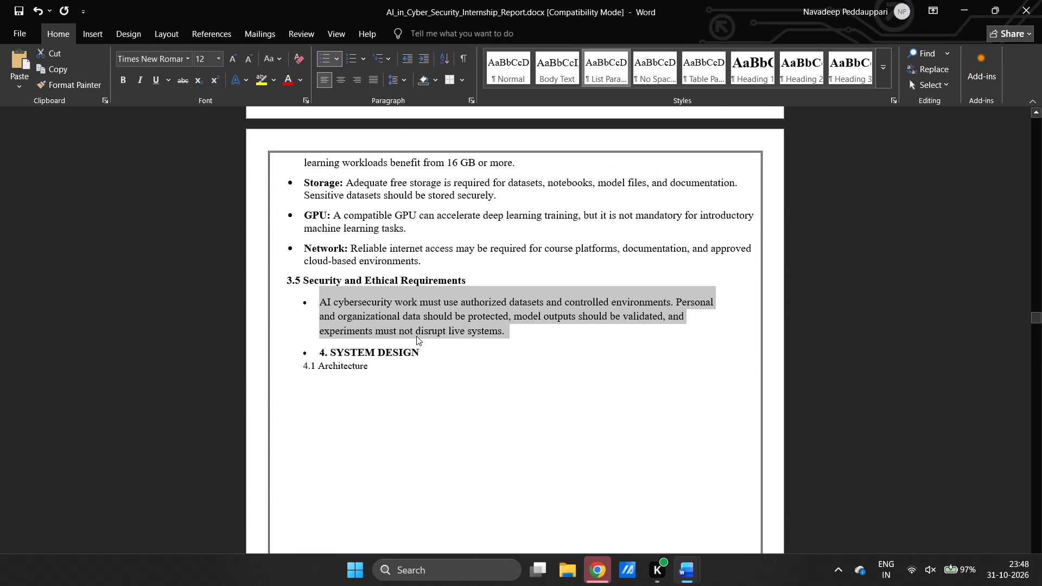
{"action": "left_click", "coordinate": [322, 298]}
{"action": "key", "text": "BackSpace"}
{"action": "key", "text": "BackSpace"}
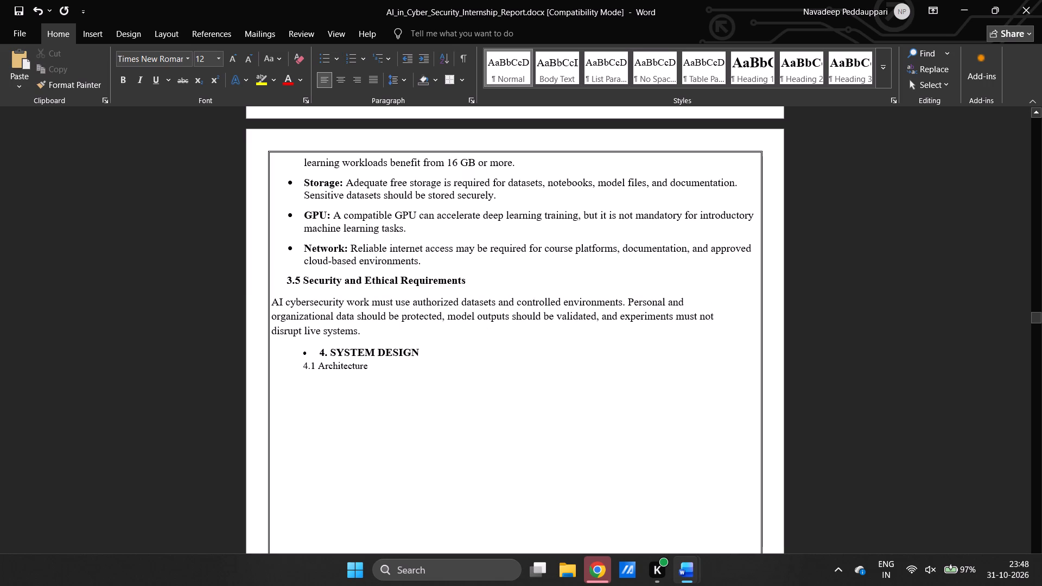
{"action": "left_click", "coordinate": [334, 60]}
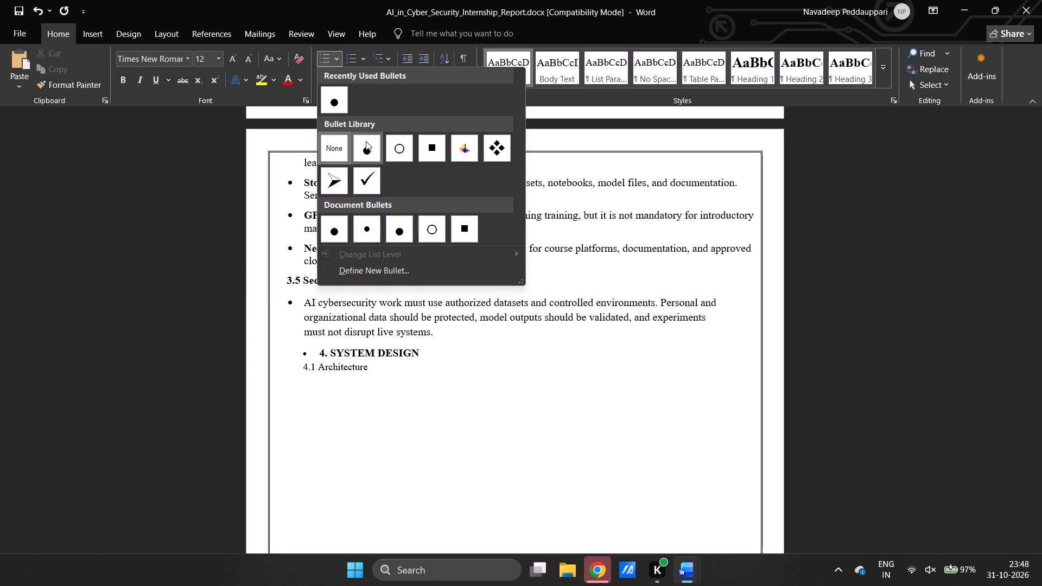
{"action": "left_click", "coordinate": [366, 141]}
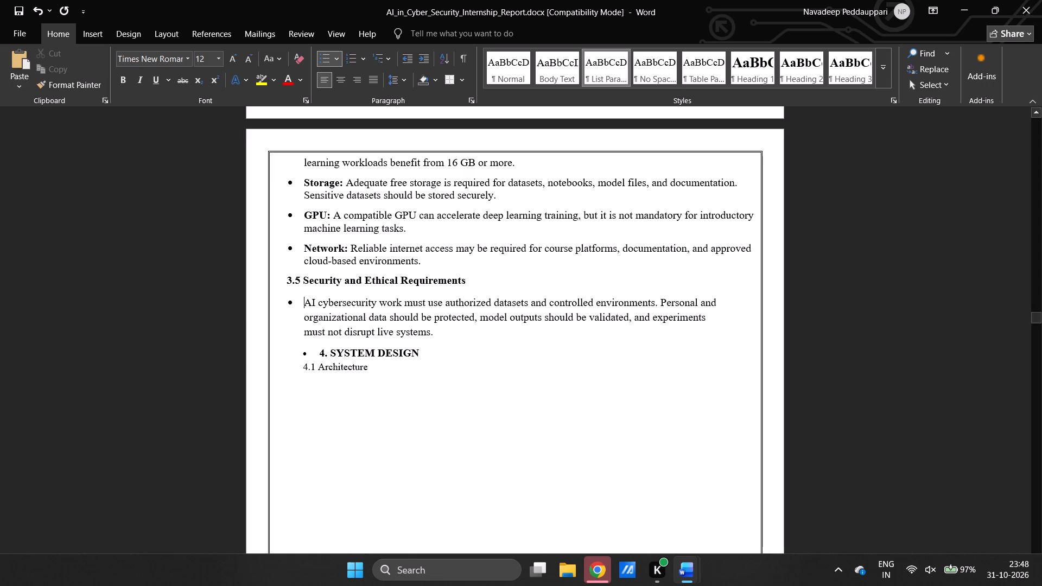
Review the formatting of the AI report from section 3.5 back up to the start of "3. SYSTEM ANALYSIS".
{"action": "scroll", "coordinate": [488, 299], "scroll_direction": "up", "scroll_amount": 1}
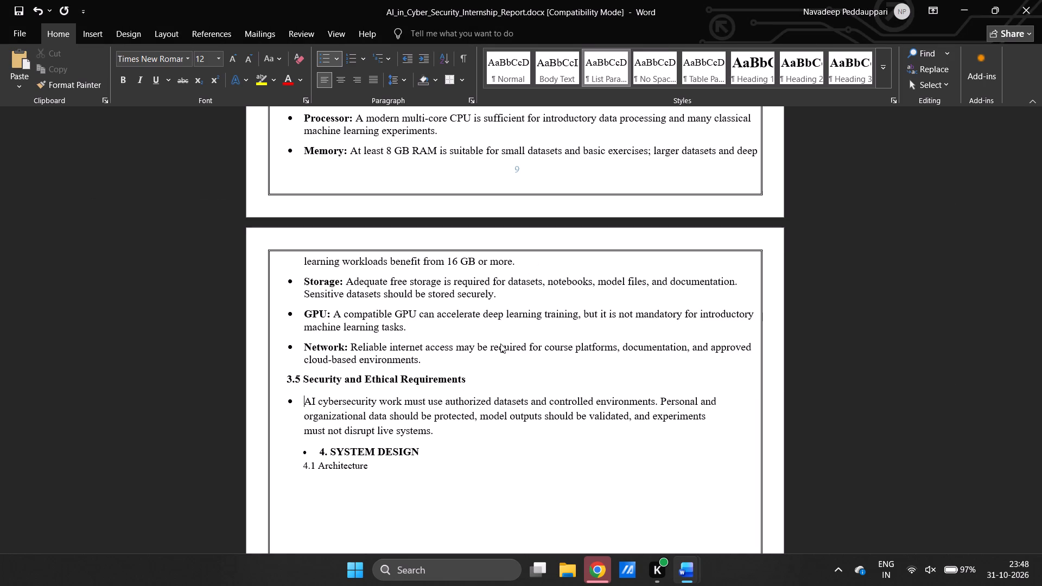
{"action": "scroll", "coordinate": [468, 303], "scroll_direction": "up", "scroll_amount": 6}
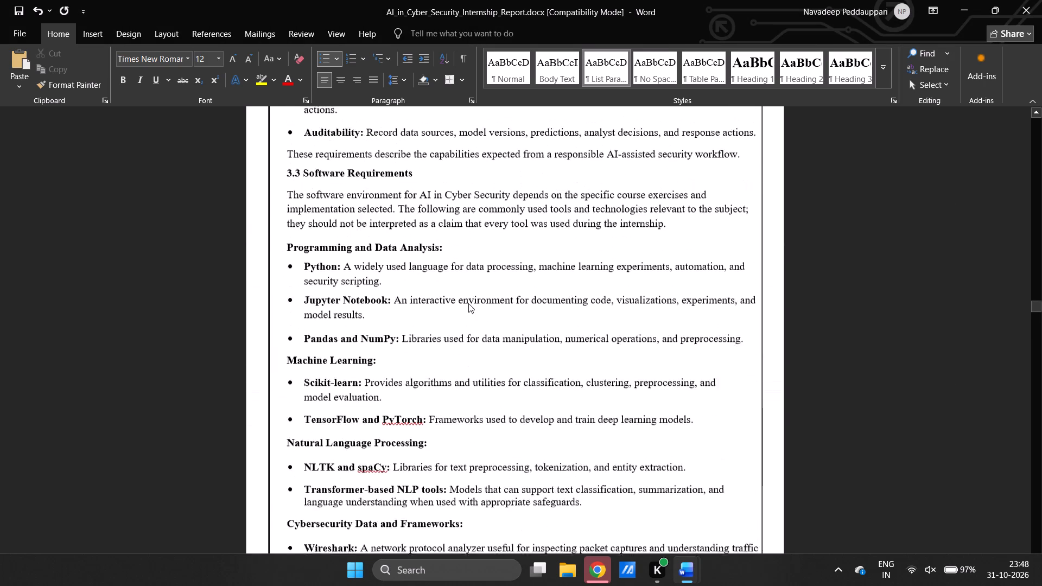
{"action": "scroll", "coordinate": [468, 303], "scroll_direction": "up", "scroll_amount": 4}
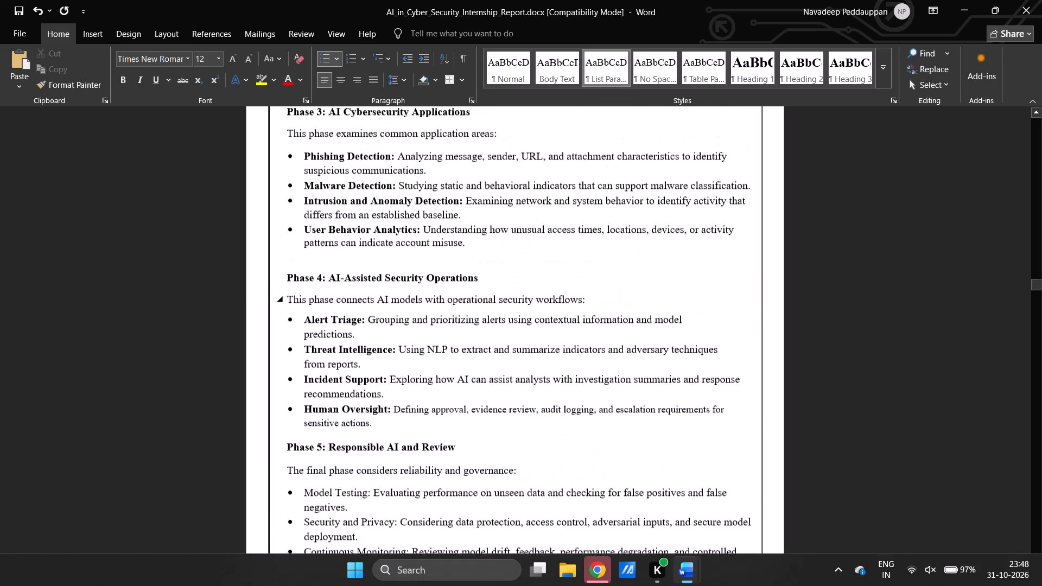
{"action": "scroll", "coordinate": [468, 303], "scroll_direction": "up", "scroll_amount": 6}
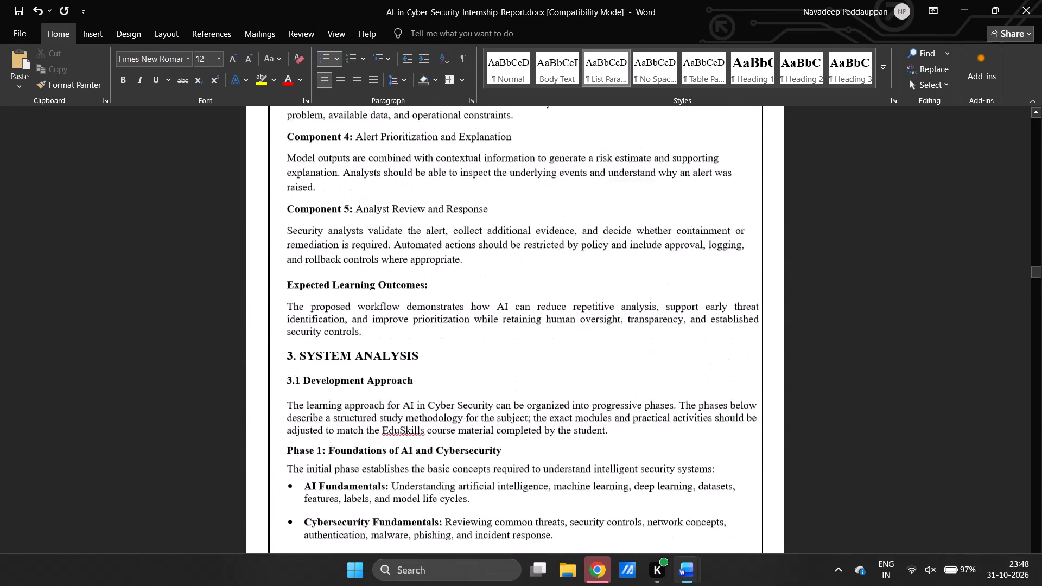
Copy the formatting of the "3. SYSTEM ANALYSIS" heading and apply it to the "4. SYSTEM DESIGN" heading.
{"action": "triple_click", "coordinate": [357, 414]}
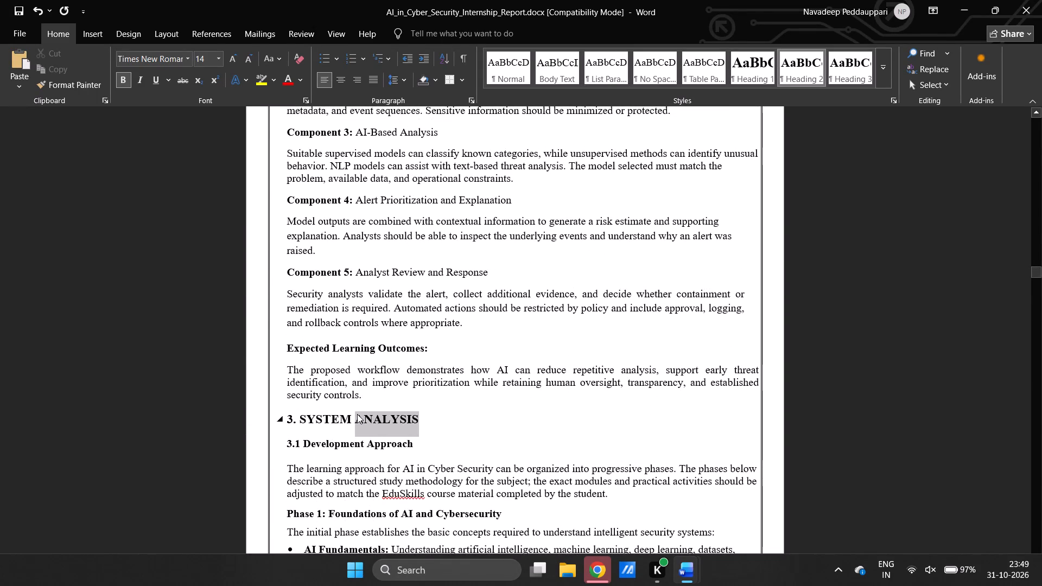
{"action": "key", "text": "ctrl+alt+c"}
{"action": "scroll", "coordinate": [357, 414], "scroll_direction": "down", "scroll_amount": 9}
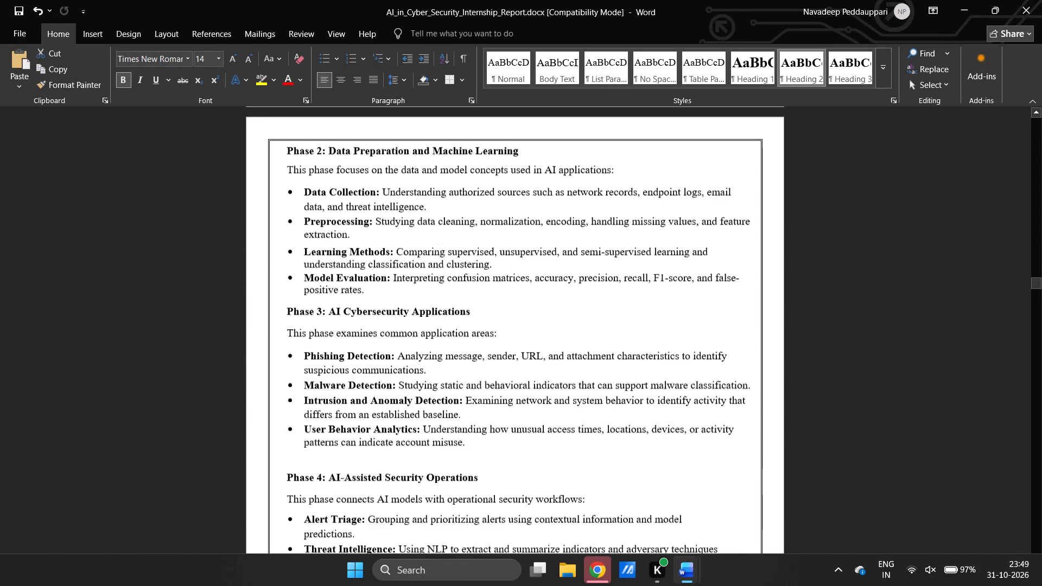
{"action": "scroll", "coordinate": [357, 414], "scroll_direction": "down", "scroll_amount": 8}
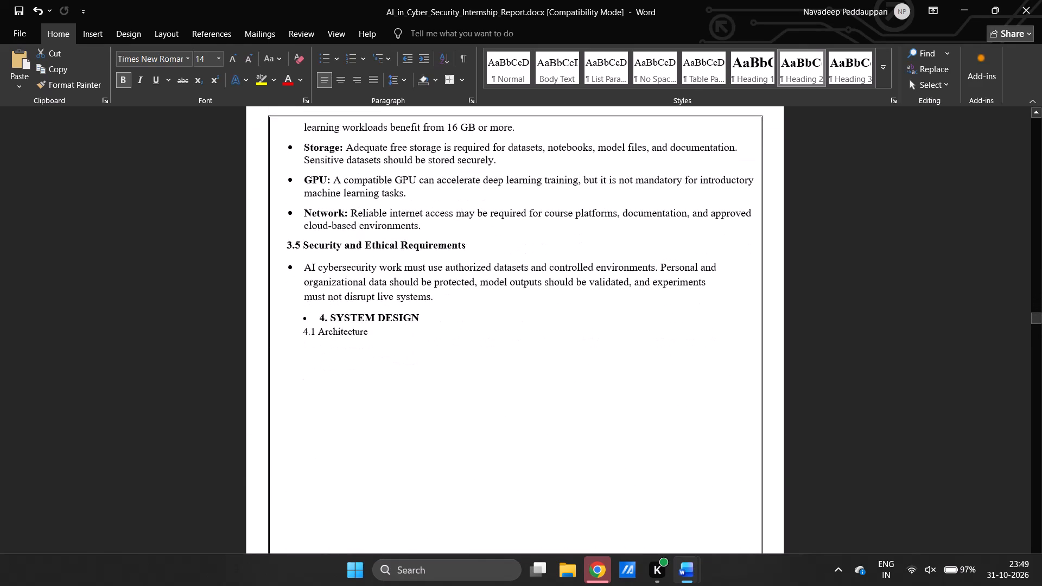
{"action": "double_click", "coordinate": [357, 305]}
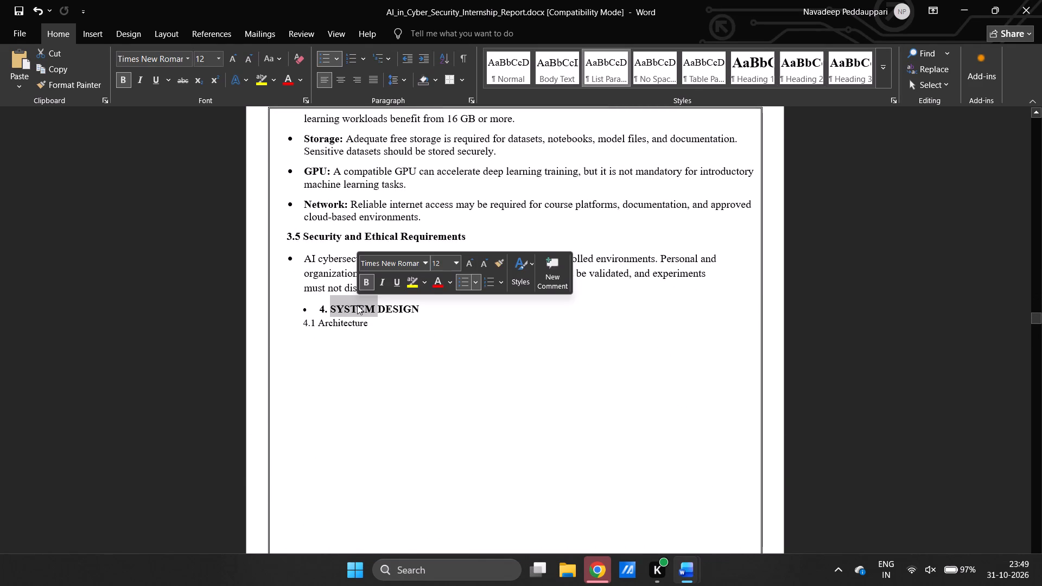
{"action": "triple_click", "coordinate": [357, 305]}
{"action": "key", "text": "ctrl+alt+v"}
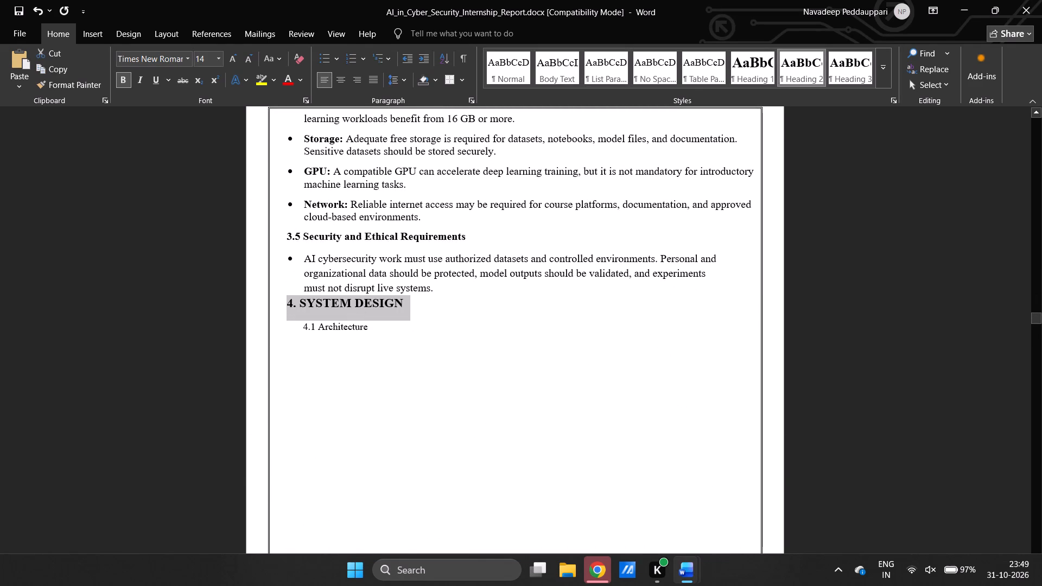
Copy the formatting of the "3.5 Security and Ethical Requirements" heading and apply it to the "4.1 Architecture" heading.
{"action": "double_click", "coordinate": [334, 234]}
{"action": "triple_click", "coordinate": [334, 234]}
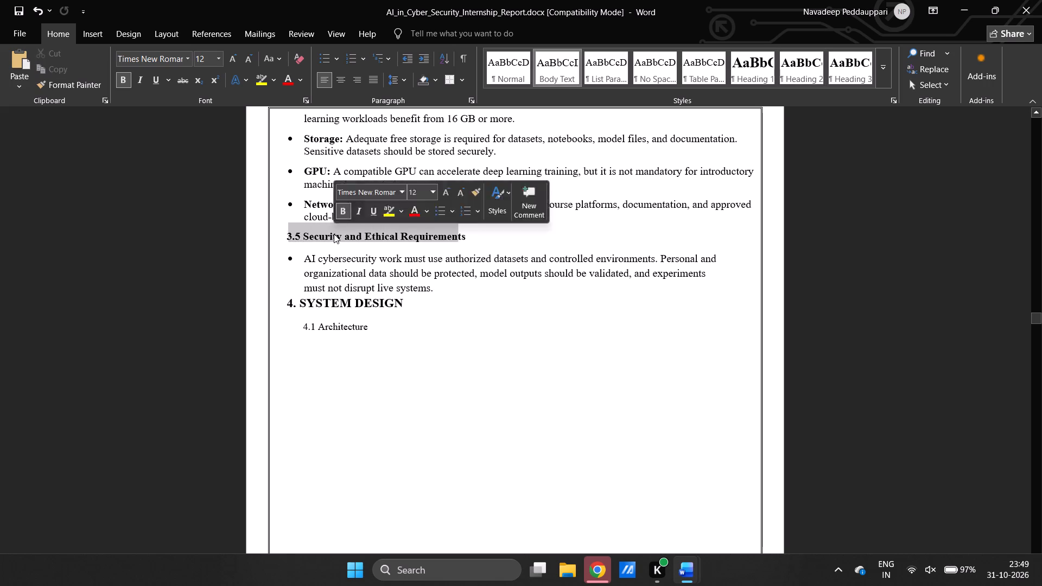
{"action": "key", "text": "ctrl+alt+c"}
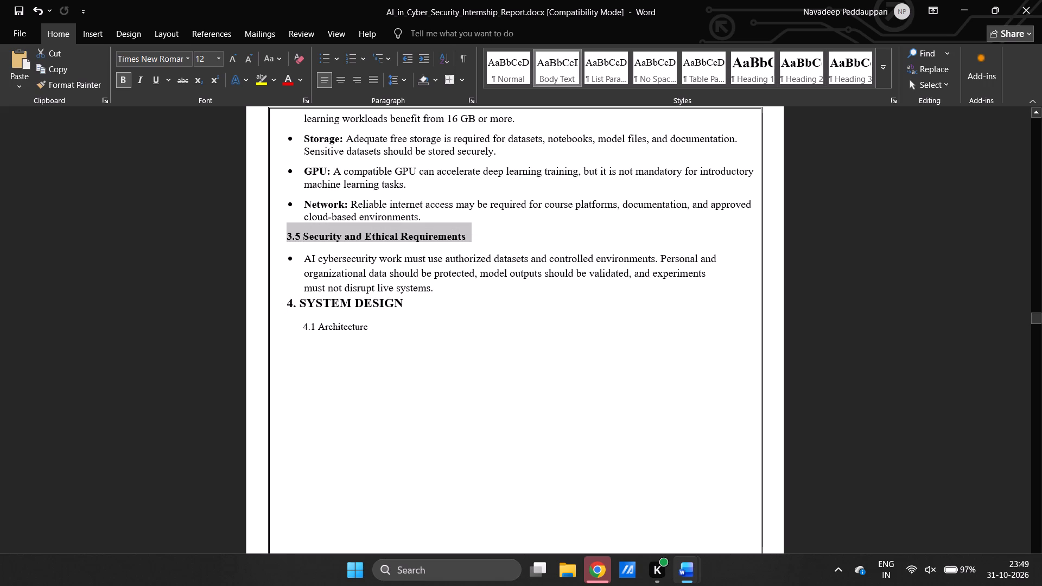
{"action": "triple_click", "coordinate": [326, 334]}
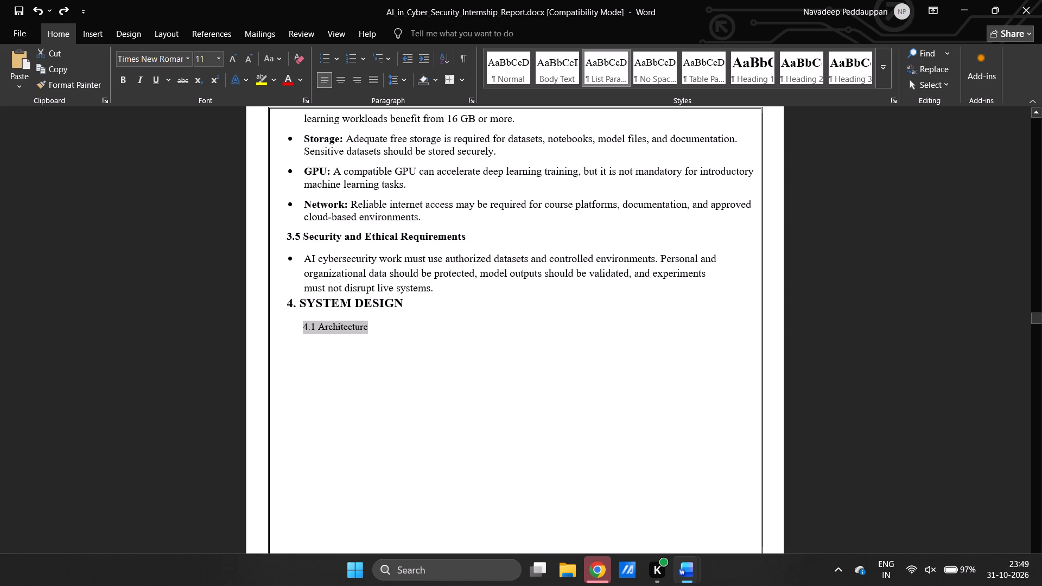
{"action": "key", "text": "ctrl+alt+v"}
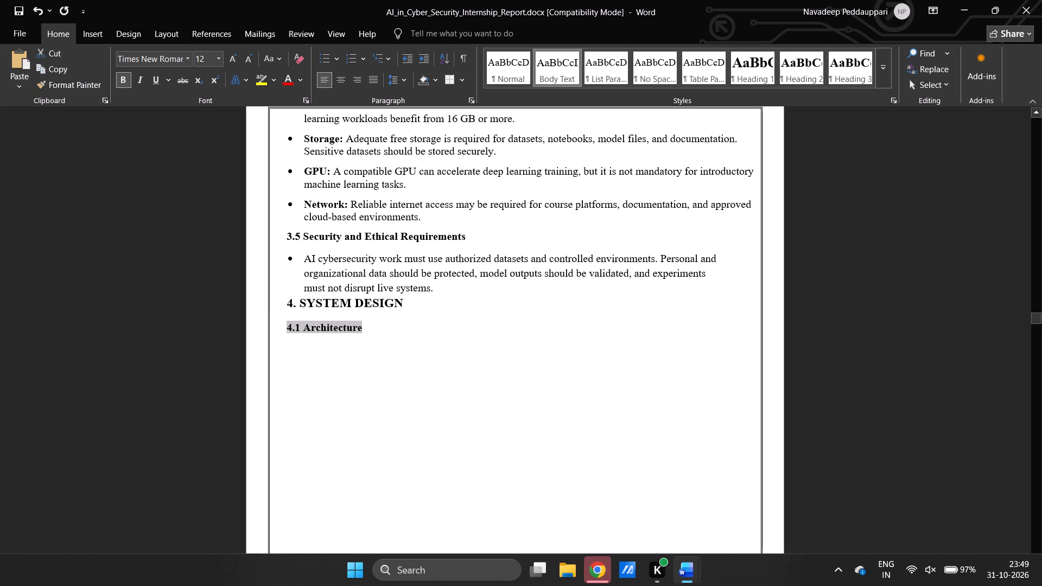
Add space after the bulleted paragraph under "3.5 Security and Ethical Requirements".
{"action": "left_click", "coordinate": [441, 287]}
{"action": "left_click", "coordinate": [401, 80]}
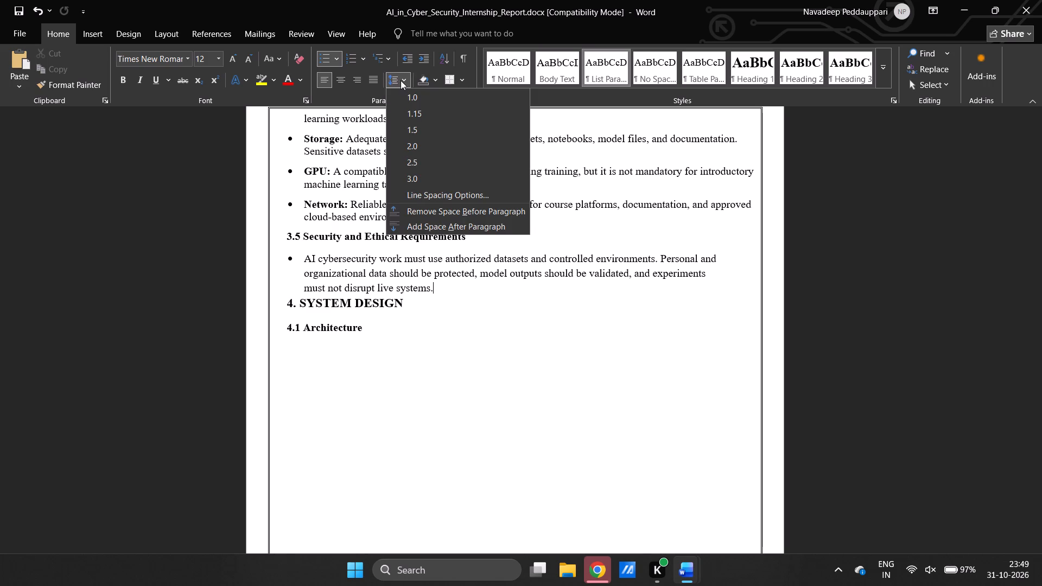
{"action": "left_click", "coordinate": [422, 222]}
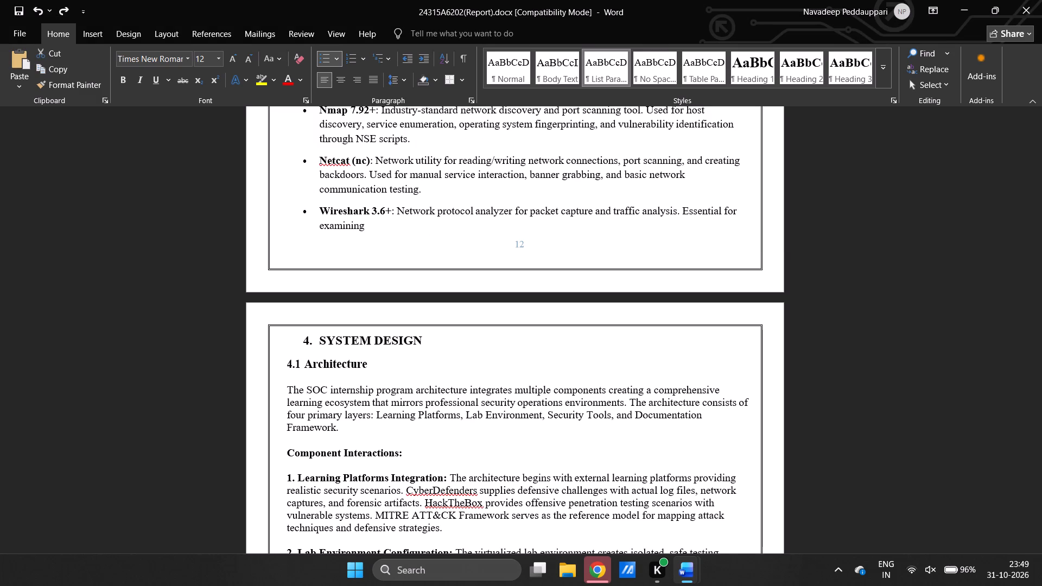
{"action": "left_click", "coordinate": [890, 314]}
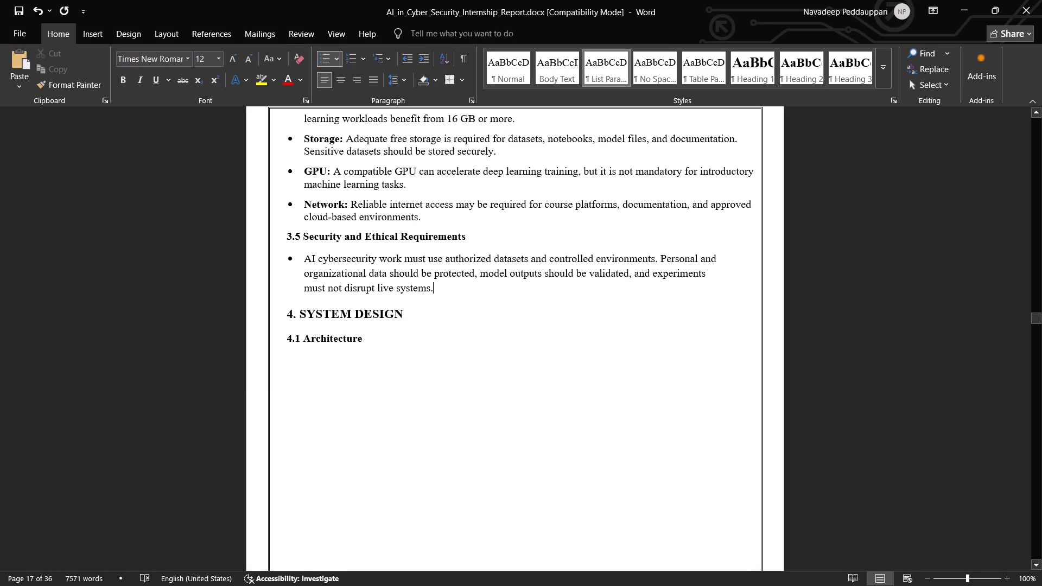
{"action": "scroll", "coordinate": [646, 482], "scroll_direction": "down", "scroll_amount": 2}
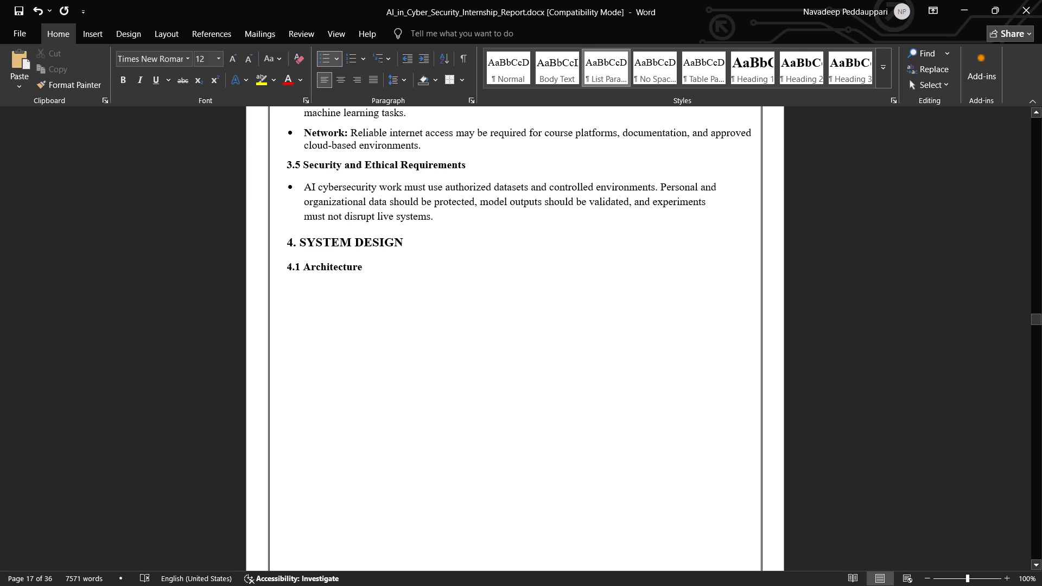
{"action": "scroll", "coordinate": [440, 321], "scroll_direction": "down", "scroll_amount": 2}
{"action": "scroll", "coordinate": [440, 321], "scroll_direction": "up", "scroll_amount": 1}
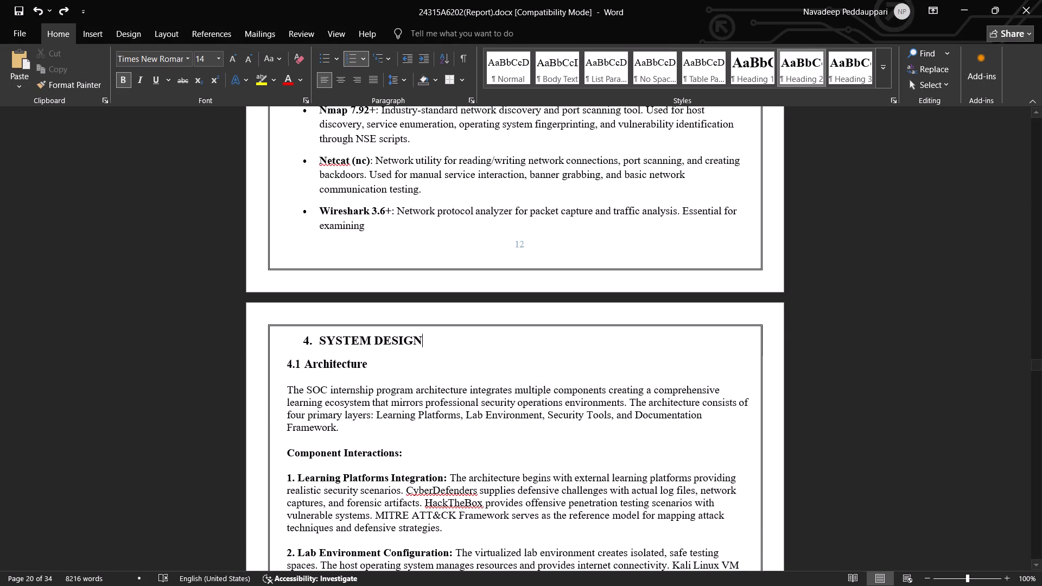
{"action": "scroll", "coordinate": [440, 321], "scroll_direction": "down", "scroll_amount": 1}
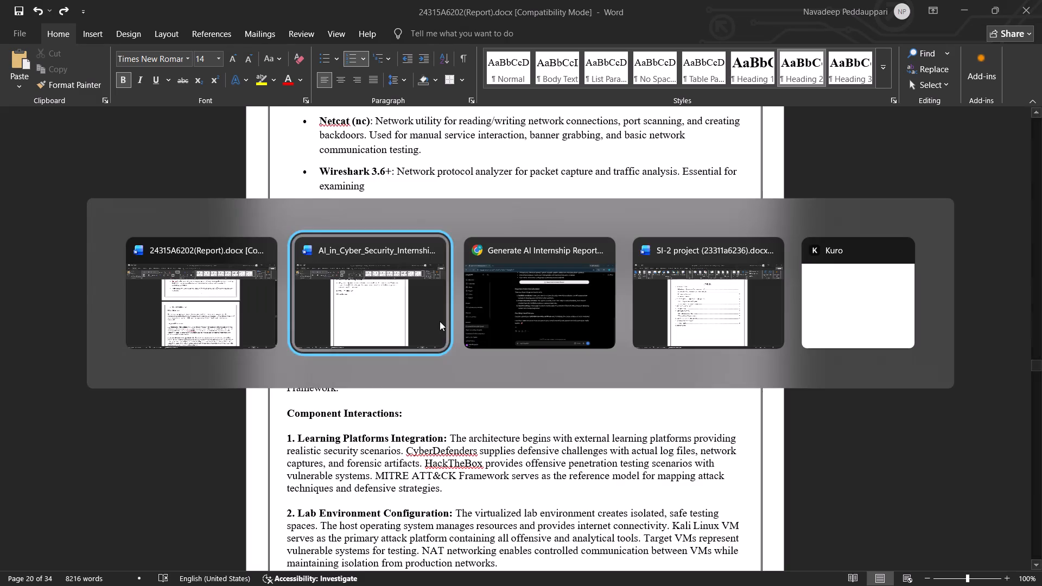
{"action": "left_click", "coordinate": [372, 221]}
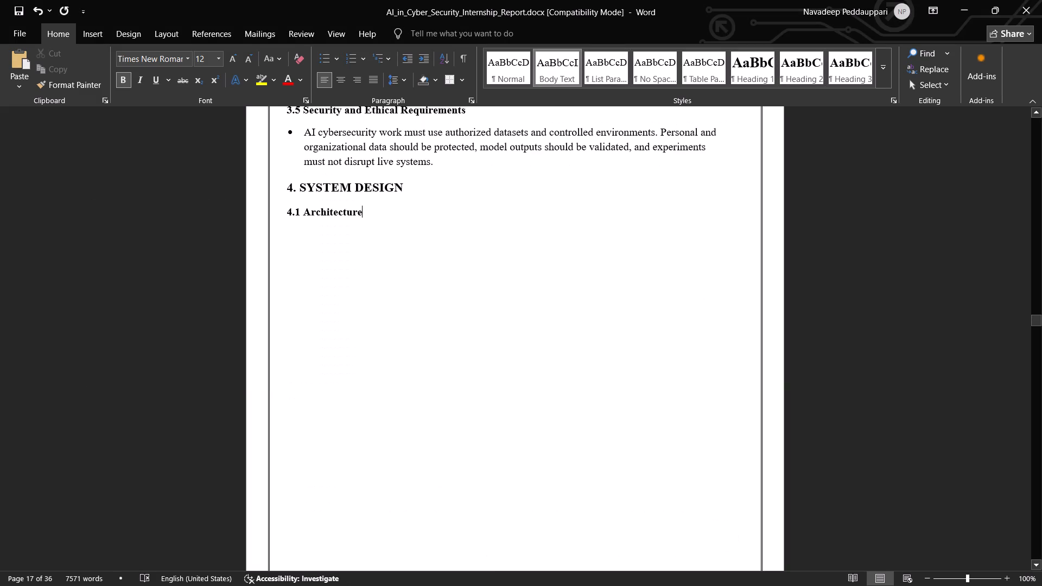
{"action": "key", "text": "Delete"}
{"action": "key", "text": "Return"}
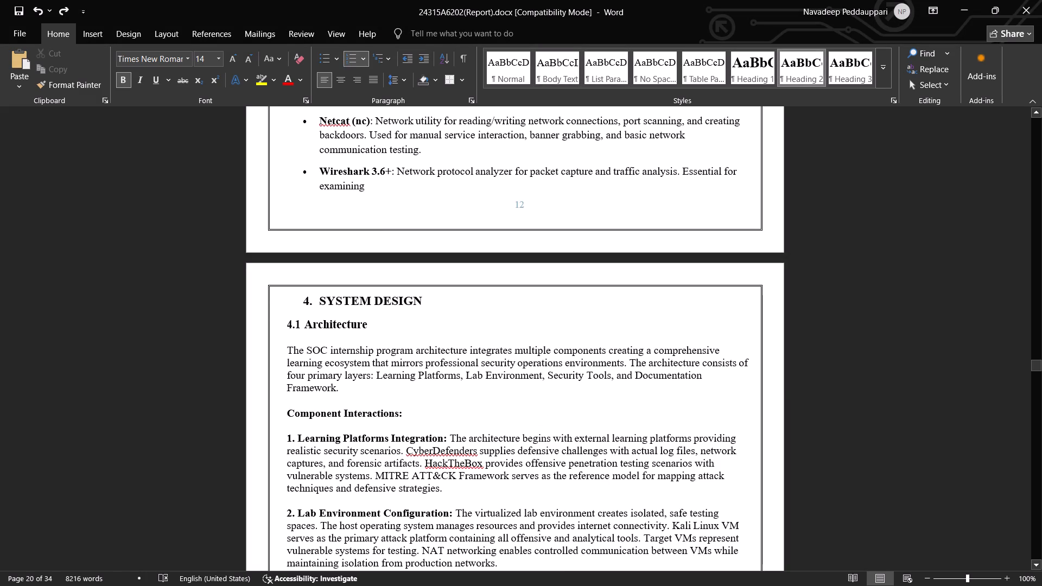
Copy the regular text formatting from the SOC report's 4.1 Architecture paragraph and apply it to the AI report's 4.1 introductory paragraph.
{"action": "left_click_drag", "start_coordinate": [300, 357], "coordinate": [327, 380]}
{"action": "key", "text": "ctrl+alt+v"}
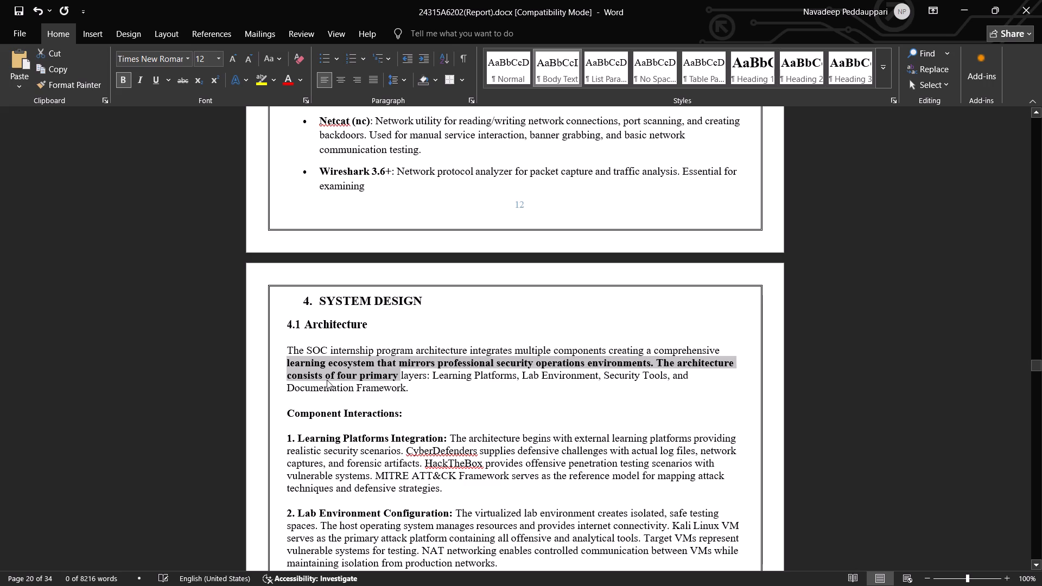
{"action": "key", "text": "ctrl+z"}
{"action": "key", "text": "ctrl+alt+c"}
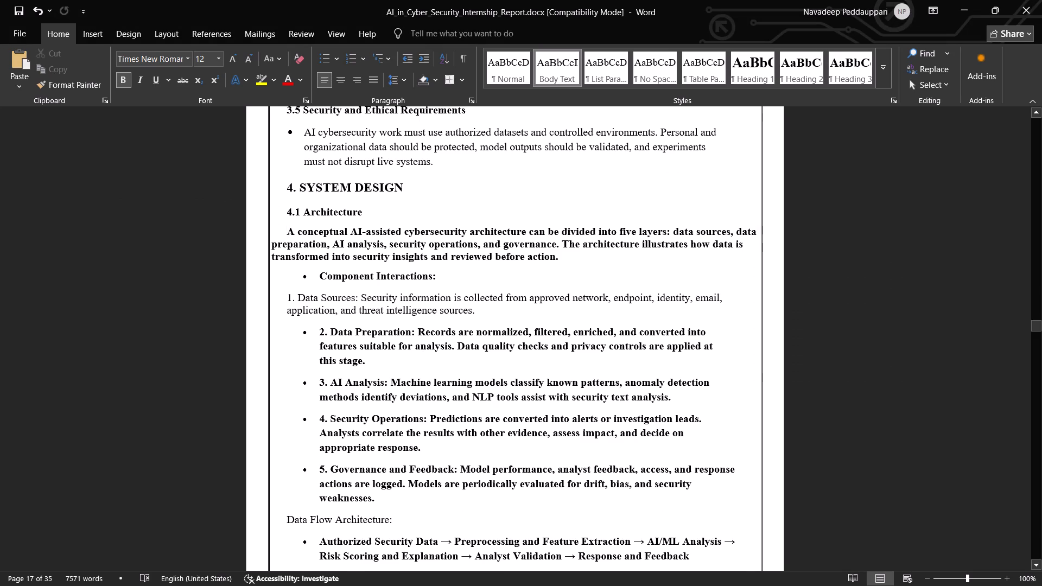
{"action": "left_click_drag", "start_coordinate": [287, 228], "coordinate": [573, 254]}
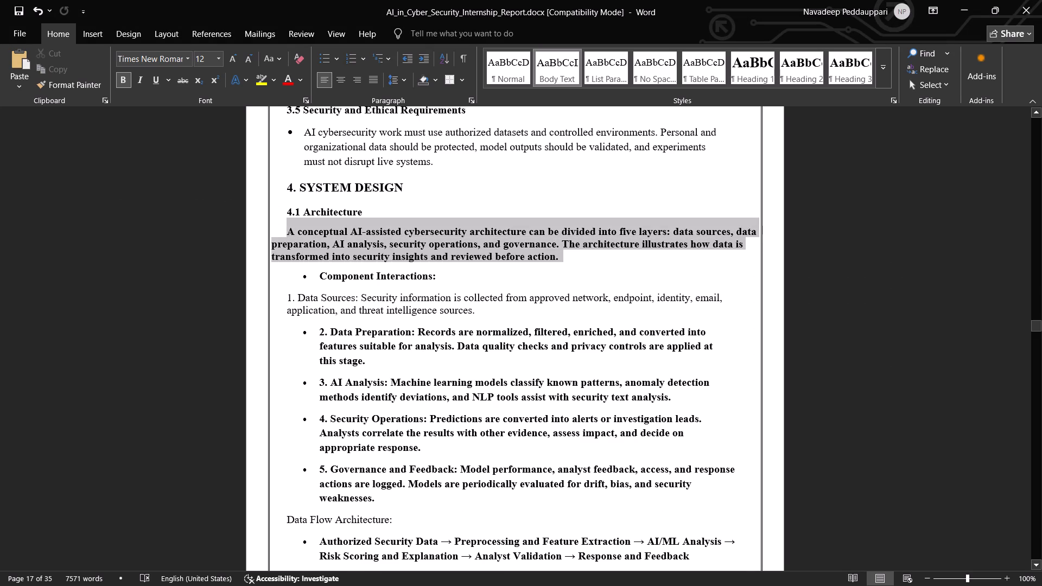
{"action": "left_click_drag", "start_coordinate": [573, 254], "coordinate": [573, 258]}
{"action": "key", "text": "ctrl+alt+v"}
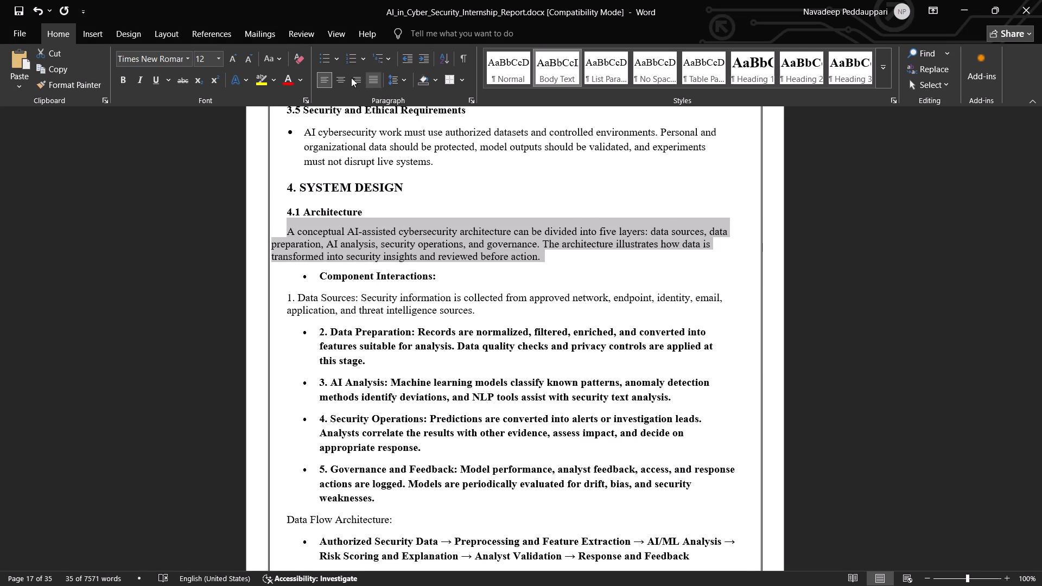
{"action": "left_click", "coordinate": [327, 79]}
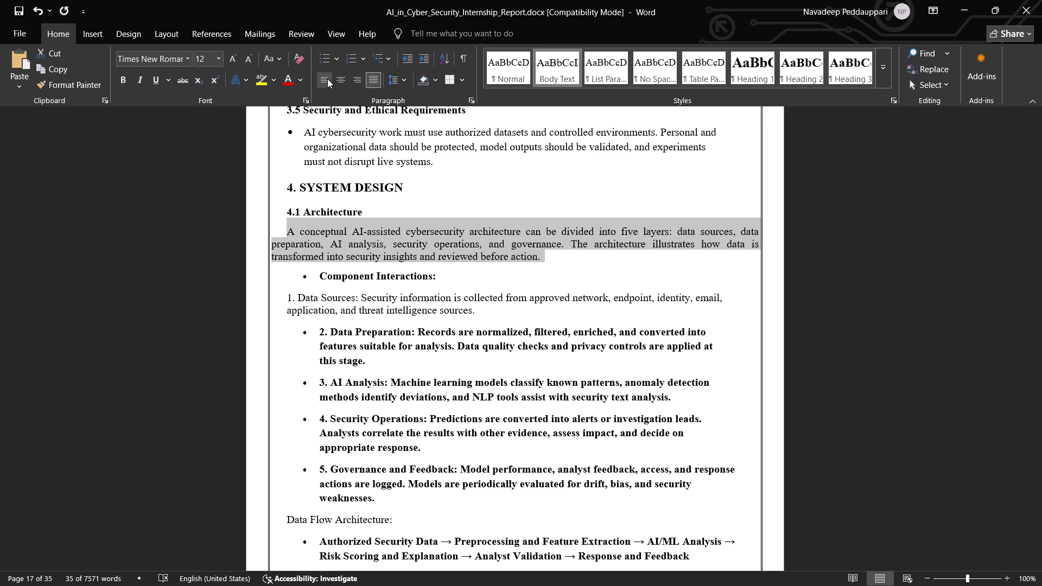
{"action": "left_click", "coordinate": [327, 79]}
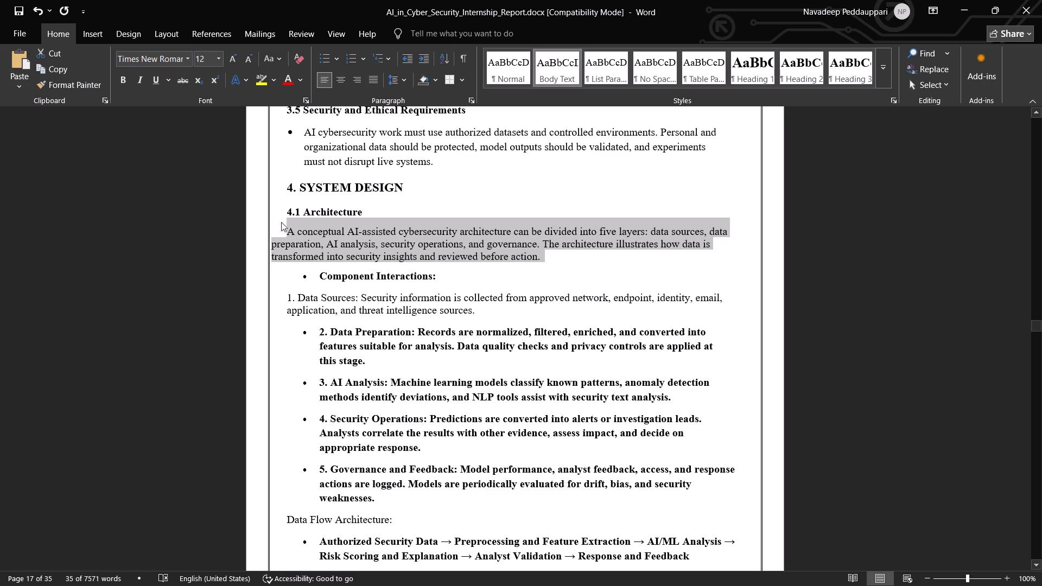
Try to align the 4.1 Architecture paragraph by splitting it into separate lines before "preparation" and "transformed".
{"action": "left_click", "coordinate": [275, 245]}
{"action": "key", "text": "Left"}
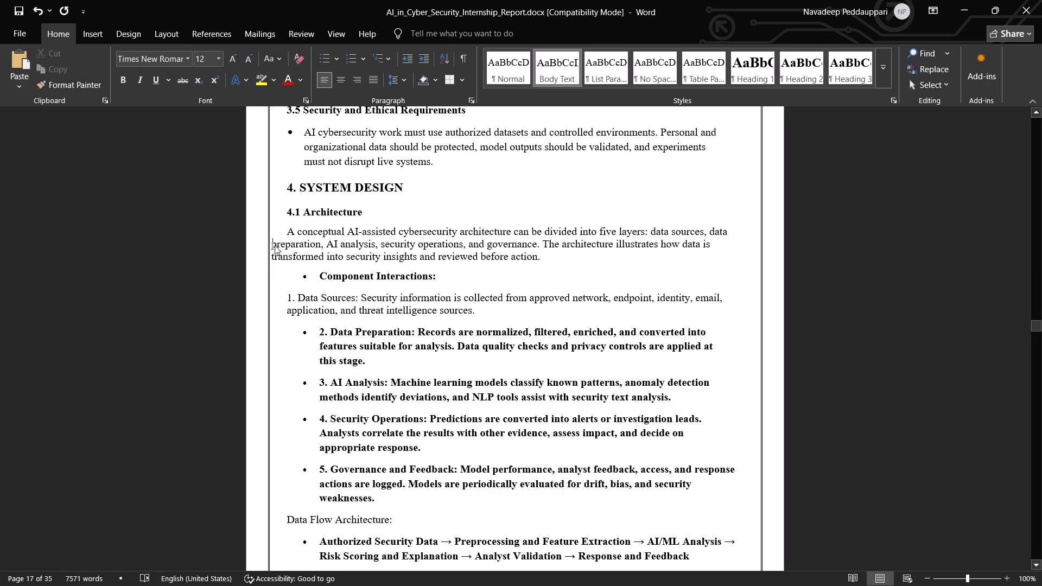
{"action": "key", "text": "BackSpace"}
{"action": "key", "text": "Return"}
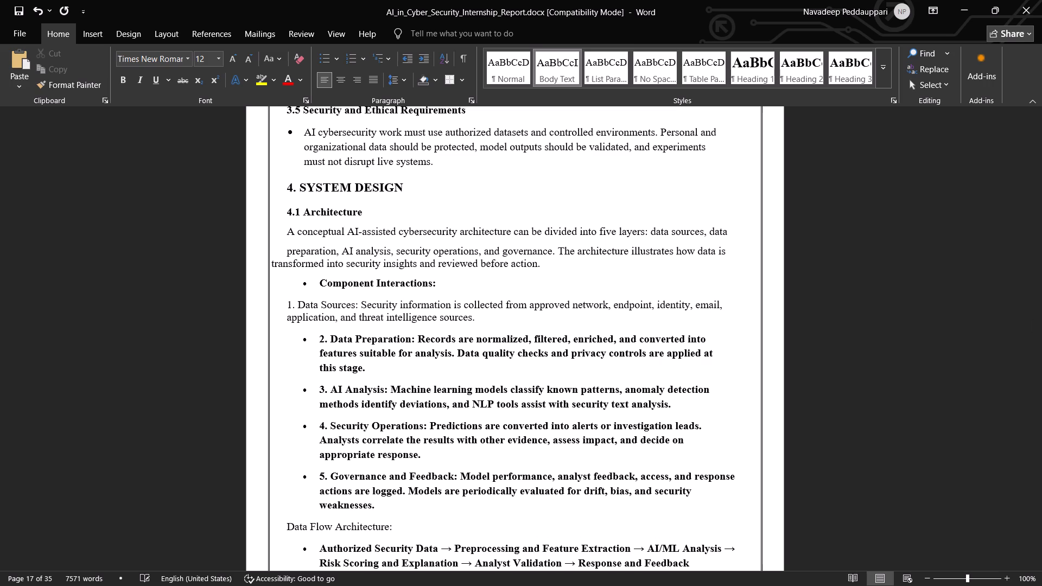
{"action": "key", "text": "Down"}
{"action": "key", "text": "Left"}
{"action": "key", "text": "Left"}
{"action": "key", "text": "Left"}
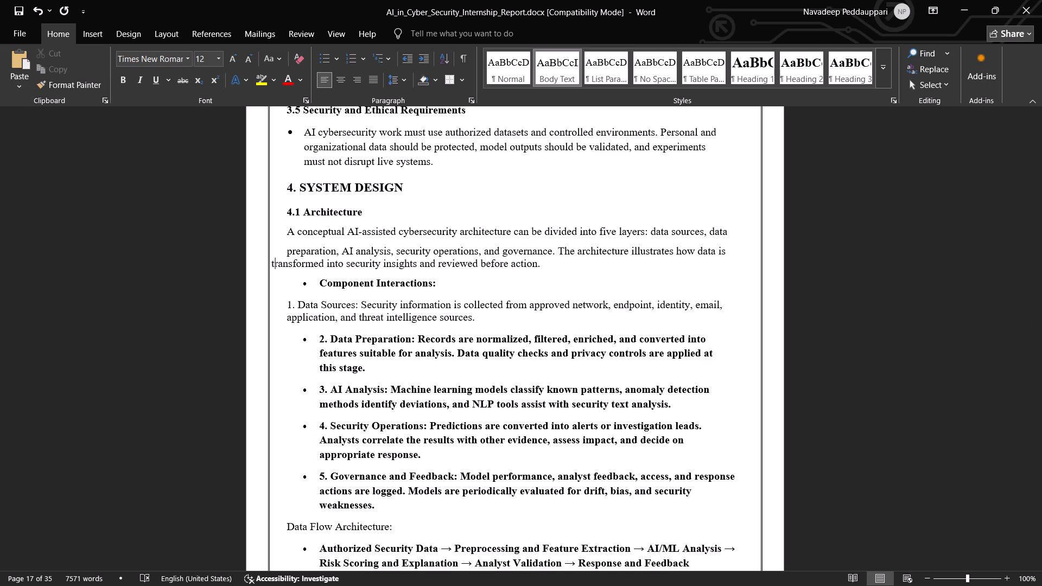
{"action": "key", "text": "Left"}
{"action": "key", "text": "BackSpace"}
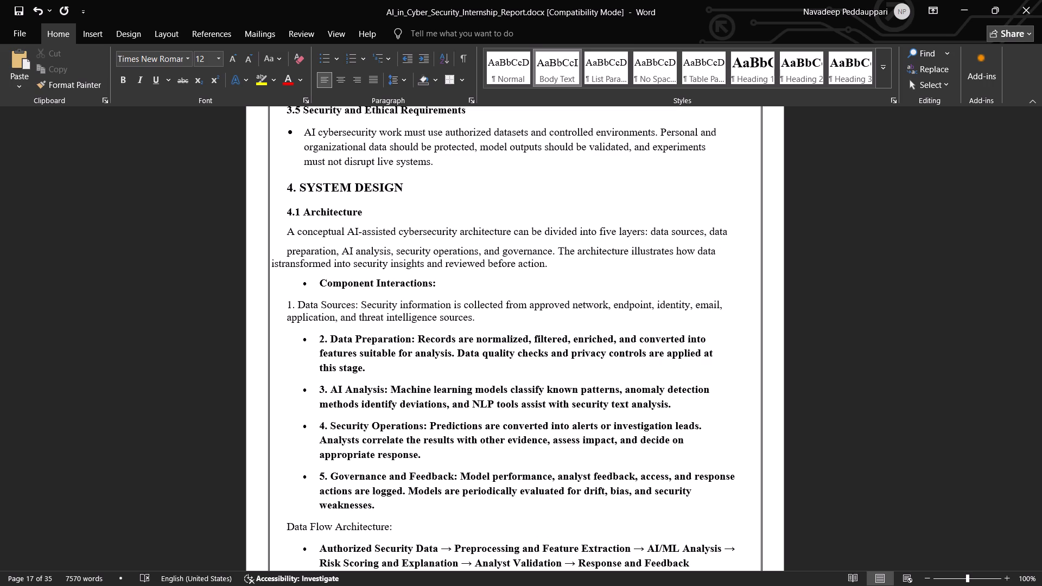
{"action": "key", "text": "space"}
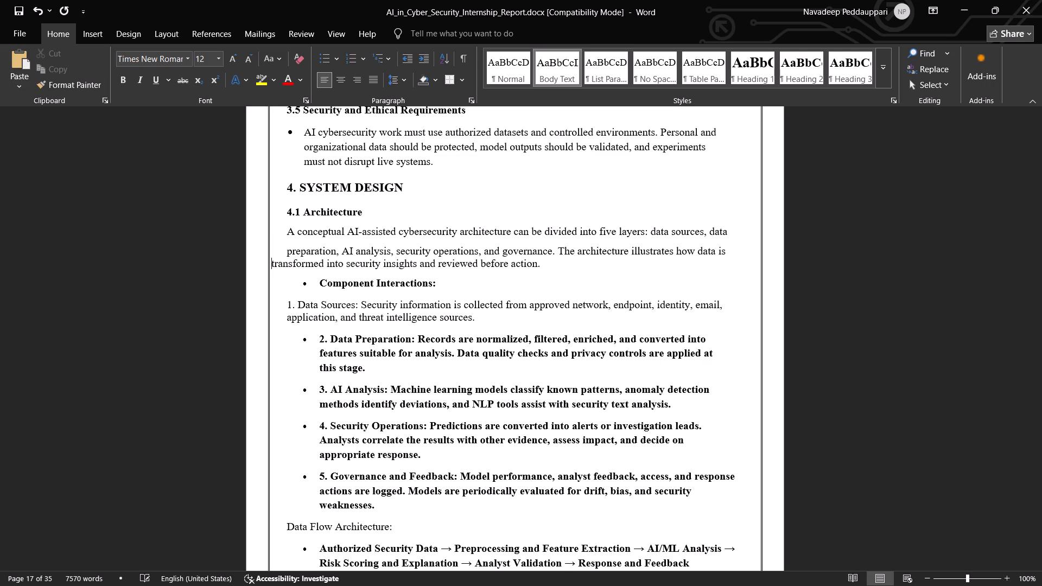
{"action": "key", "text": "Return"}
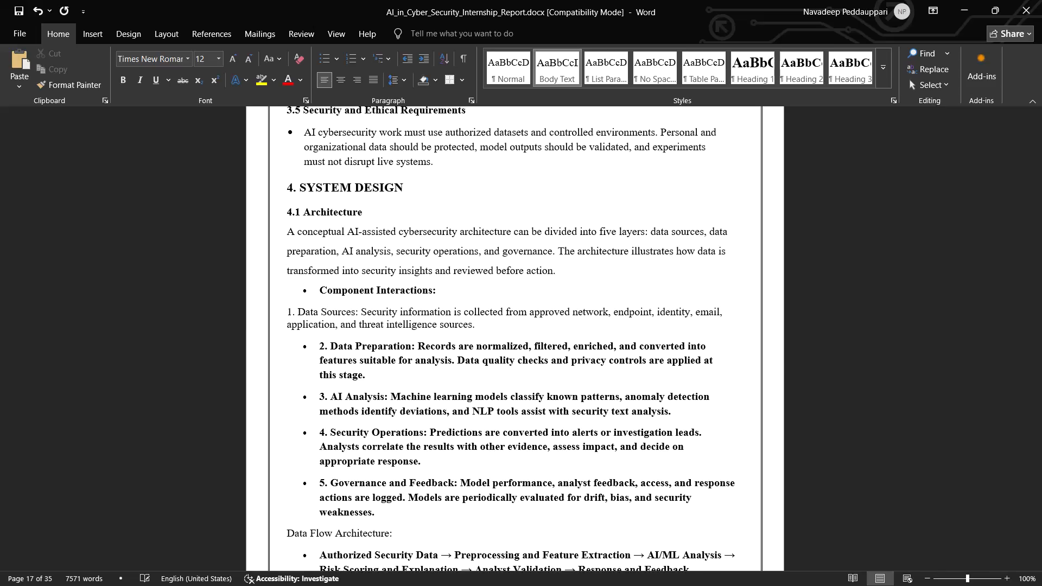
Rejoin the line starting with "transformed" to the preceding line of the 4.1 Architecture paragraph, keeping a space between the words.
{"action": "key", "text": "Up"}
{"action": "key", "text": "Down"}
{"action": "key", "text": "BackSpace"}
{"action": "key", "text": "BackSpace"}
{"action": "key", "text": "BackSpace"}
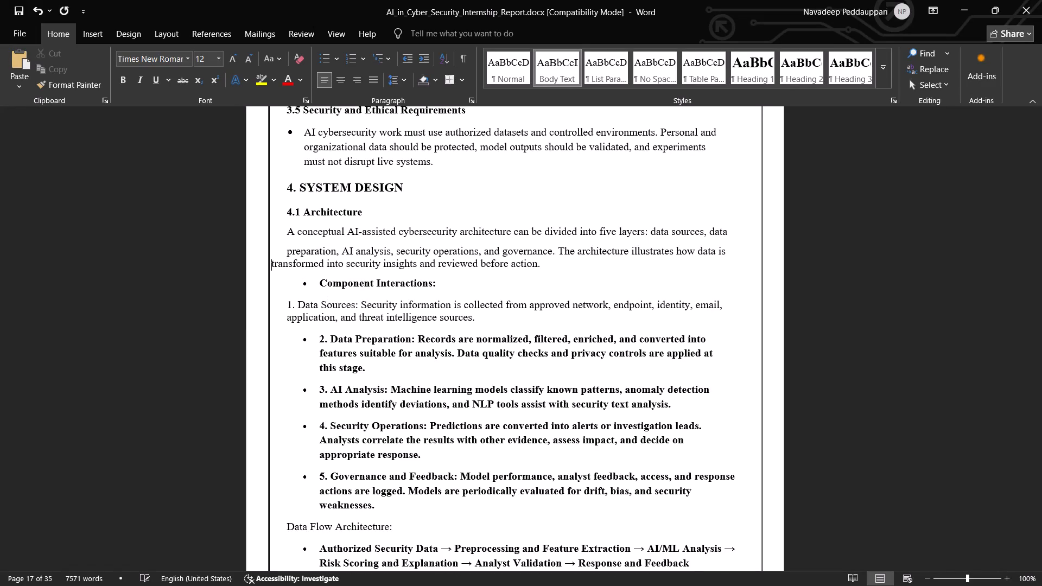
{"action": "key", "text": "BackSpace"}
{"action": "key", "text": "space"}
Rejoin the line starting with "preparation" to the first line of the 4.1 Architecture paragraph, with a space between "data" and "preparation".
{"action": "key", "text": "Up"}
{"action": "key", "text": "BackSpace"}
{"action": "key", "text": "BackSpace"}
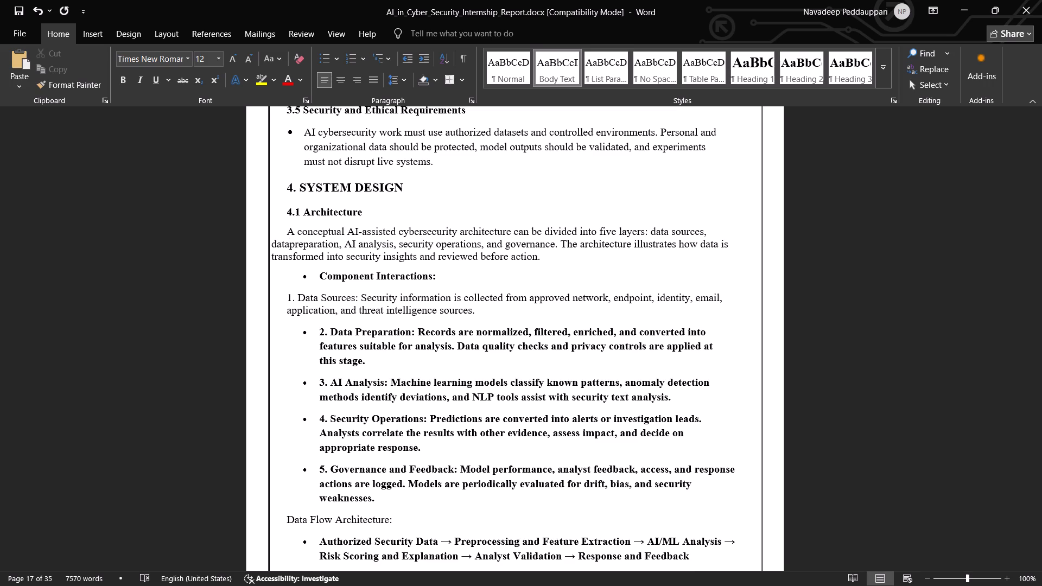
{"action": "key", "text": "Up"}
{"action": "key", "text": "End"}
{"action": "key", "text": "Delete"}
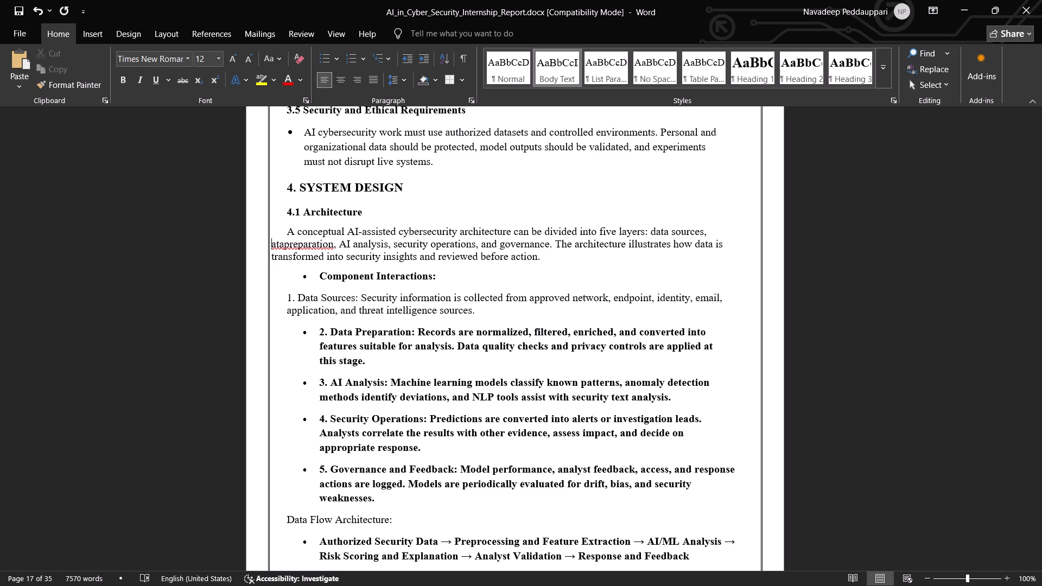
{"action": "key", "text": "ctrl+z"}
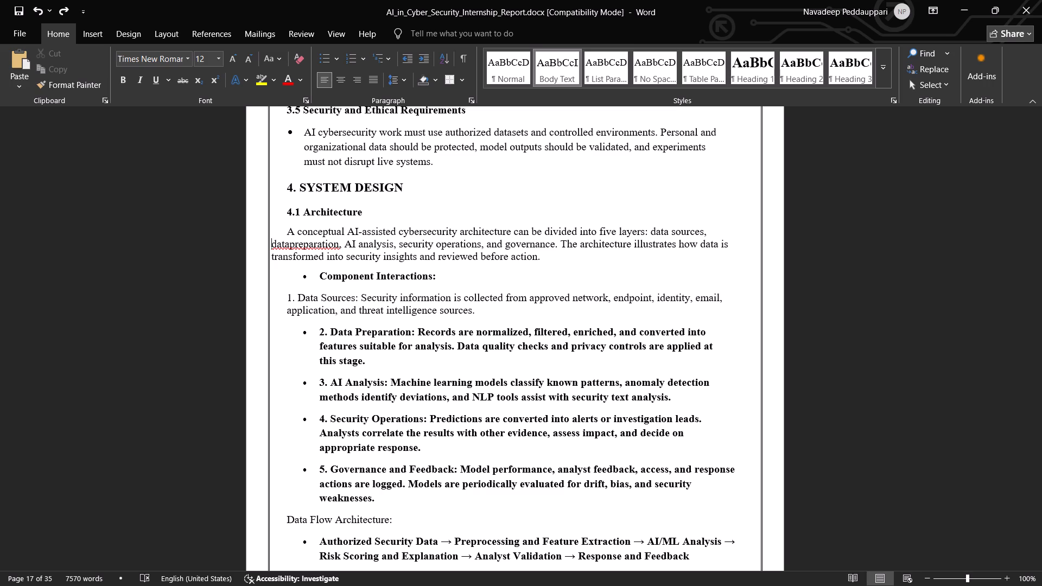
{"action": "key", "text": "Right"}
{"action": "key", "text": "Right"}
{"action": "key", "text": "Right"}
{"action": "key", "text": "Right"}
{"action": "key", "text": "space"}
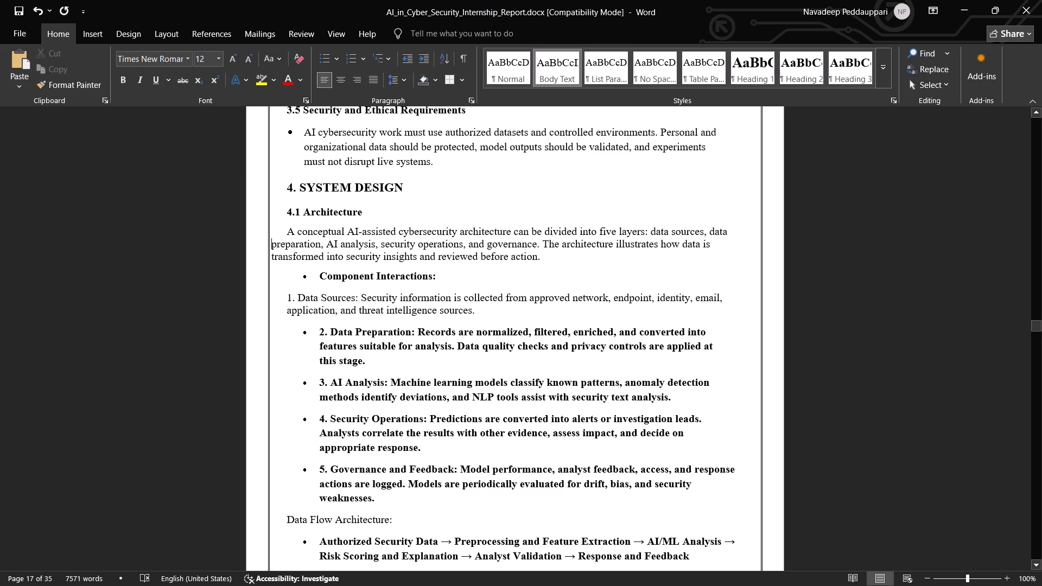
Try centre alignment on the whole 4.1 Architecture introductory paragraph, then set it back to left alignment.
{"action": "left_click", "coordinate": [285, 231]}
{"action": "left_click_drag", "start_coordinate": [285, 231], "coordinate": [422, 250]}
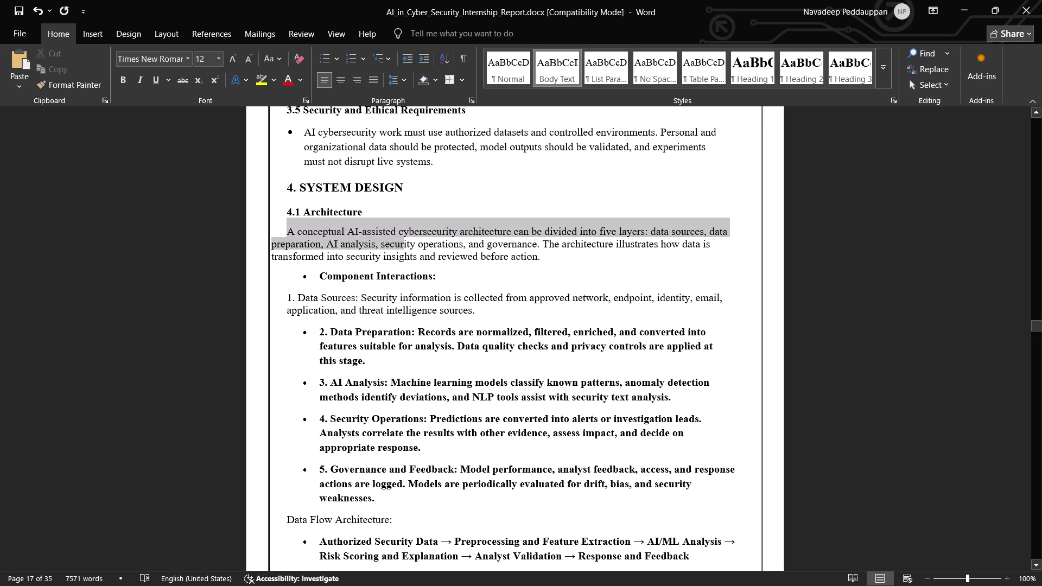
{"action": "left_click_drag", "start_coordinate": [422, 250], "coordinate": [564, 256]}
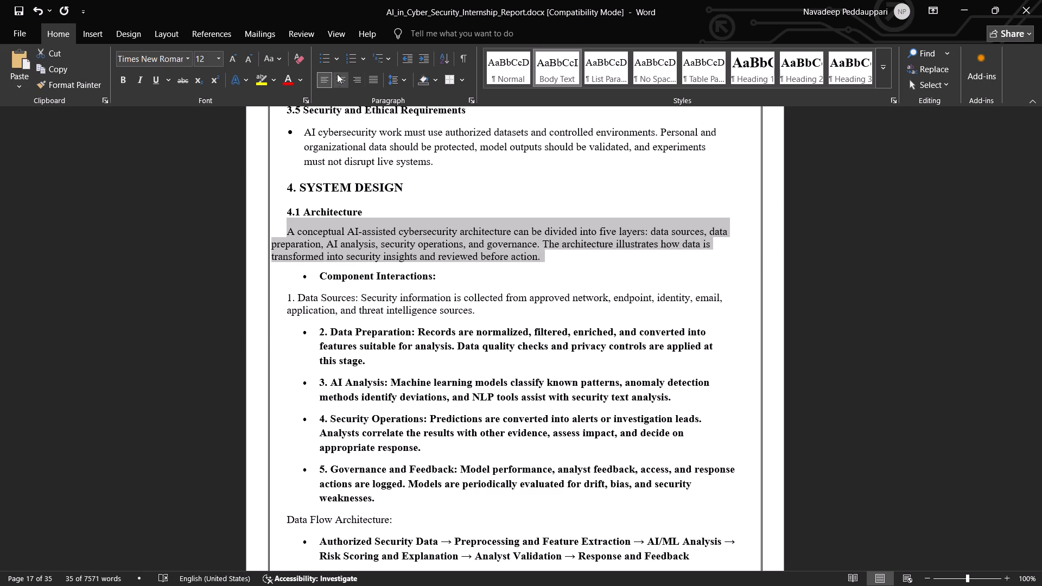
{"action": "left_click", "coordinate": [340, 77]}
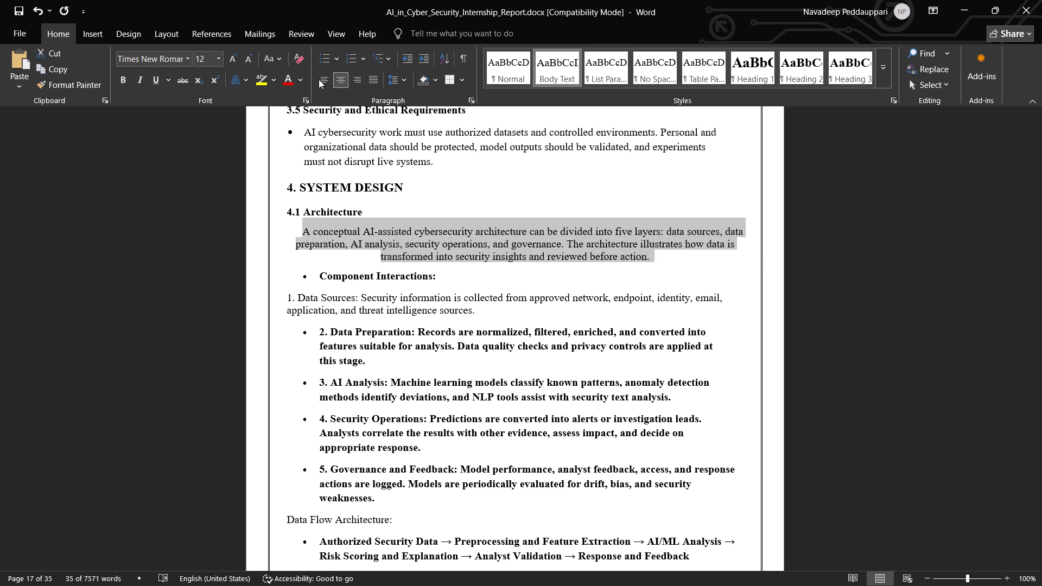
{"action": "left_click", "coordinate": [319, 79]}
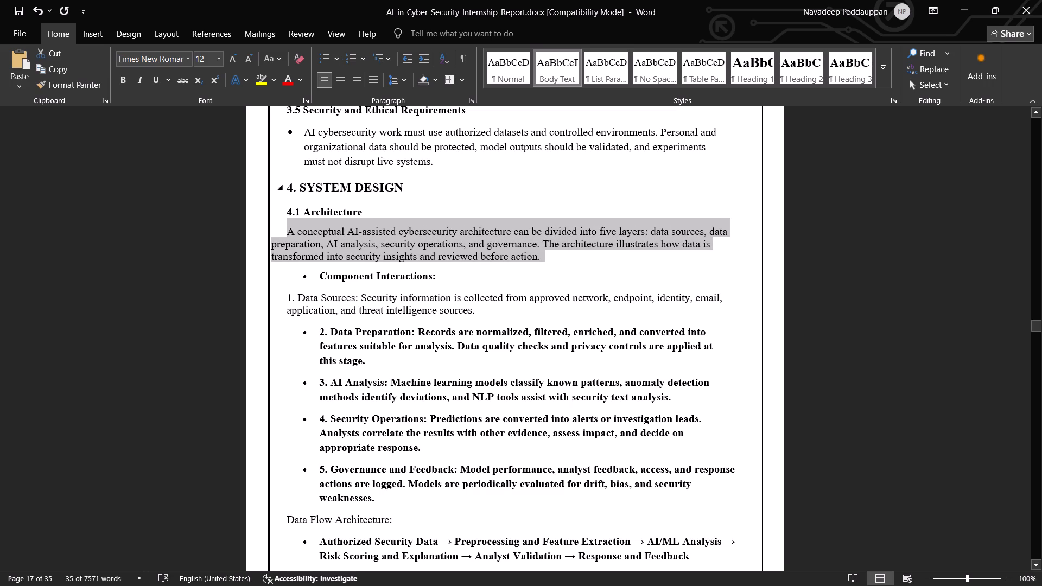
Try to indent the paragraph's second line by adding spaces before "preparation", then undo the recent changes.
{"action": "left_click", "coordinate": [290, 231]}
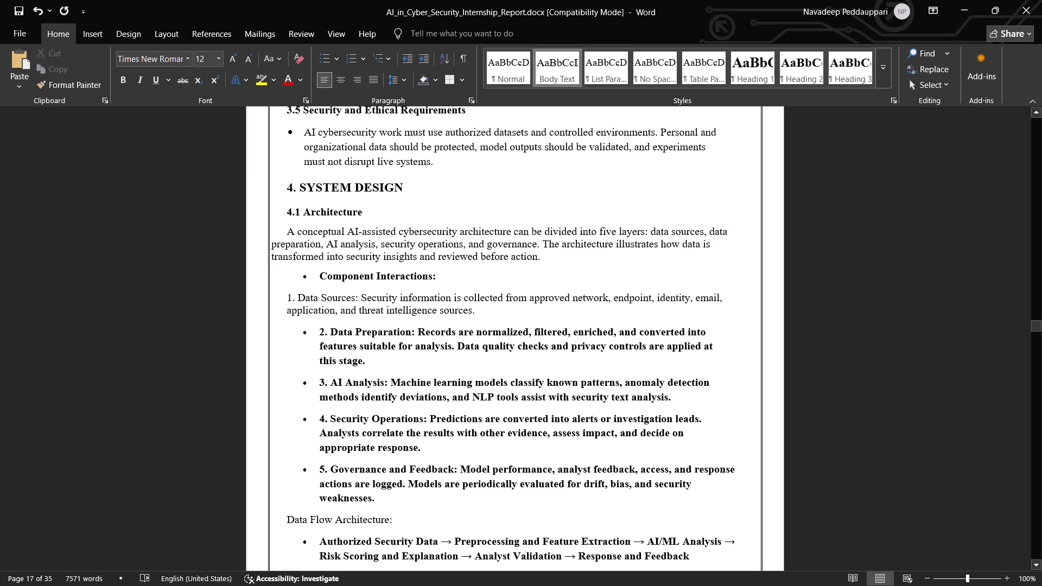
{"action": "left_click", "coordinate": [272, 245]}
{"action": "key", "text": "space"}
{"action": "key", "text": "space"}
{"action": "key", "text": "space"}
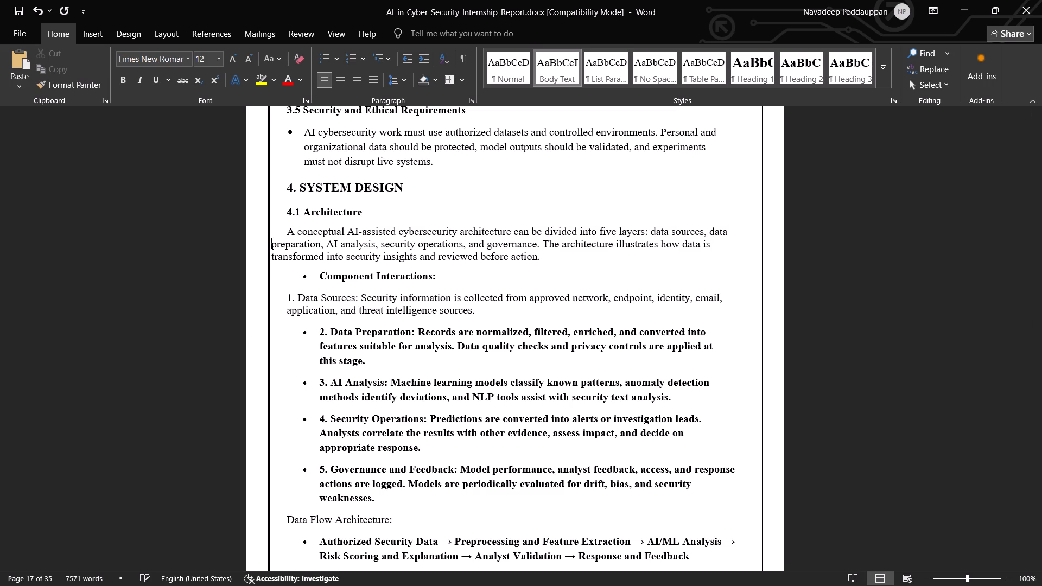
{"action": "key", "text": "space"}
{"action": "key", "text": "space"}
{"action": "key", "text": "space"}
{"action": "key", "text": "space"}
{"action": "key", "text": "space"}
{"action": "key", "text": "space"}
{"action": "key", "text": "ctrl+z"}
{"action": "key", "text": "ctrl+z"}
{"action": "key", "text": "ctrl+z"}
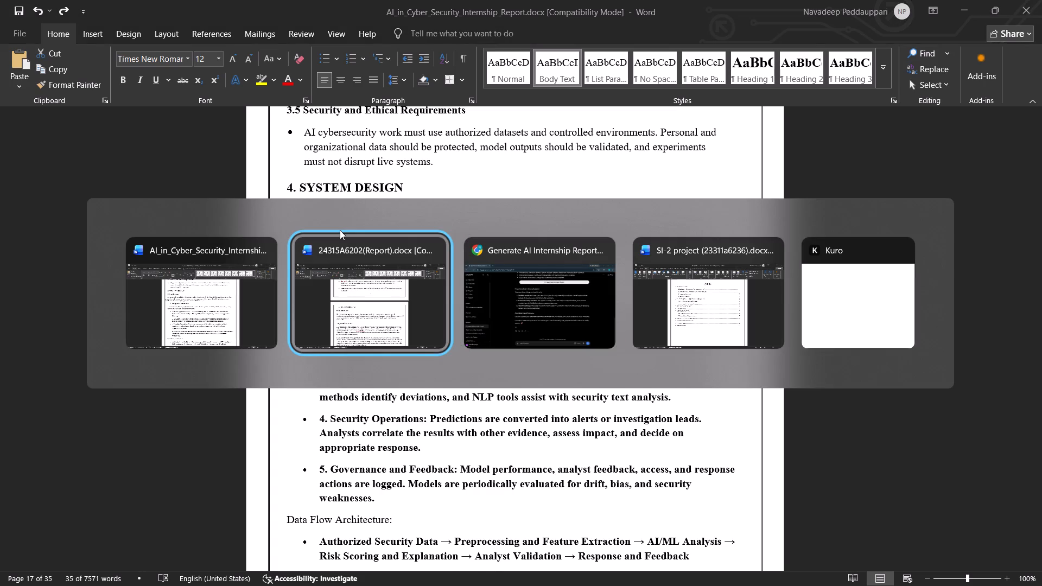
Copy the formatting of the SOC report's entire 4.1 Architecture paragraph and apply it to the AI report's 4.1 introductory paragraph.
{"action": "scroll", "coordinate": [340, 230], "scroll_direction": "down", "scroll_amount": 1}
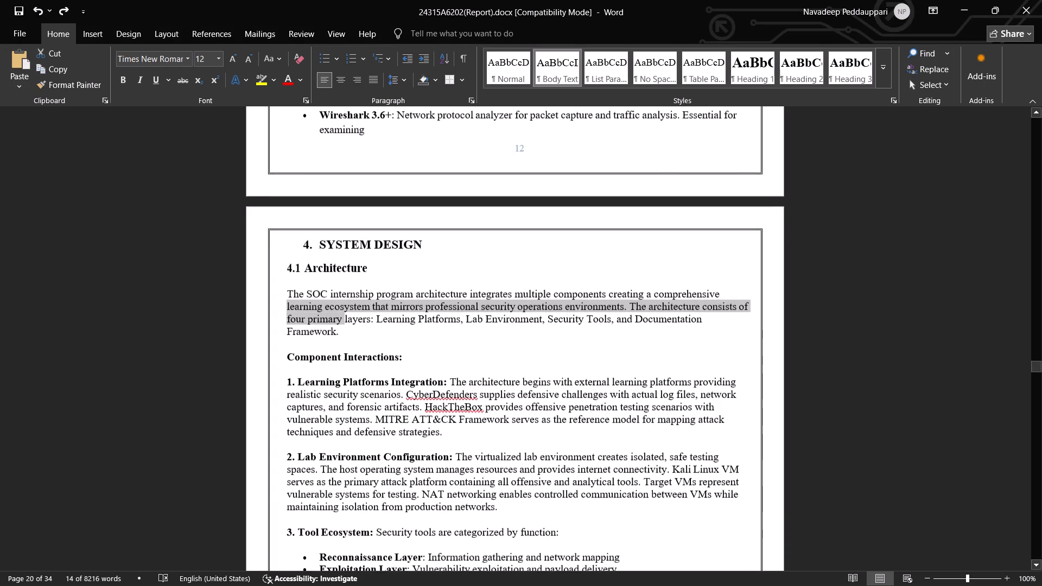
{"action": "scroll", "coordinate": [340, 230], "scroll_direction": "down", "scroll_amount": 1}
{"action": "left_click_drag", "start_coordinate": [287, 257], "coordinate": [349, 298]}
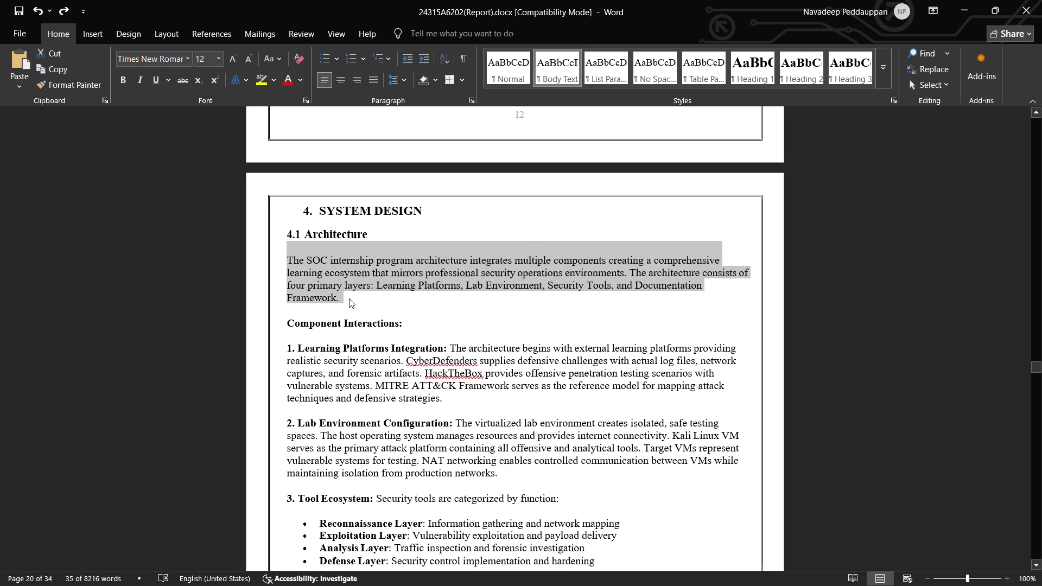
{"action": "key", "text": "ctrl+alt+c"}
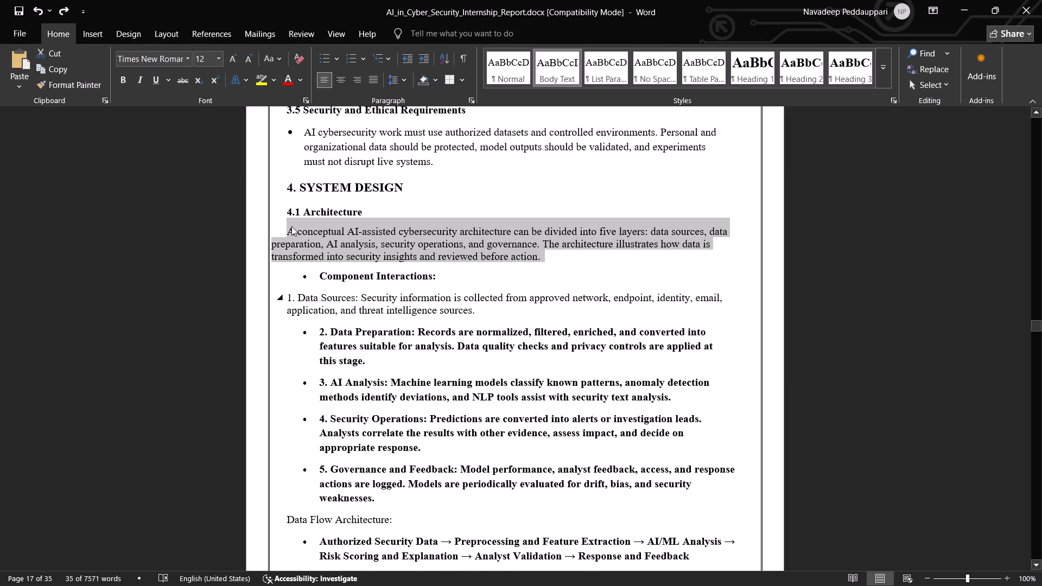
{"action": "key", "text": "ctrl+alt+v"}
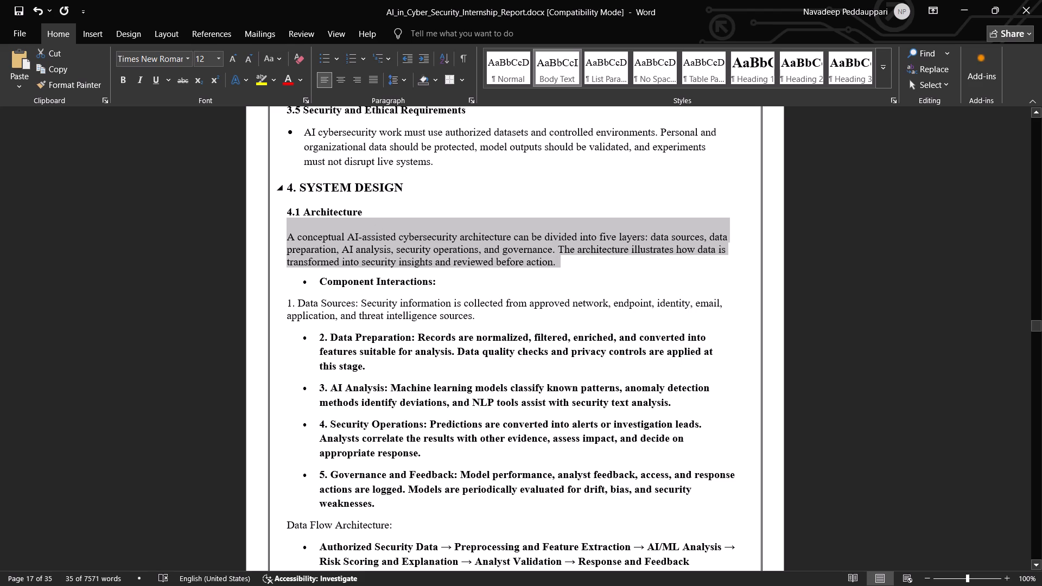
Check the SOC report's Component Interactions layout, then remove the bullet and indent from the AI report's "Component Interactions:" line.
{"action": "scroll", "coordinate": [403, 263], "scroll_direction": "down", "scroll_amount": 1}
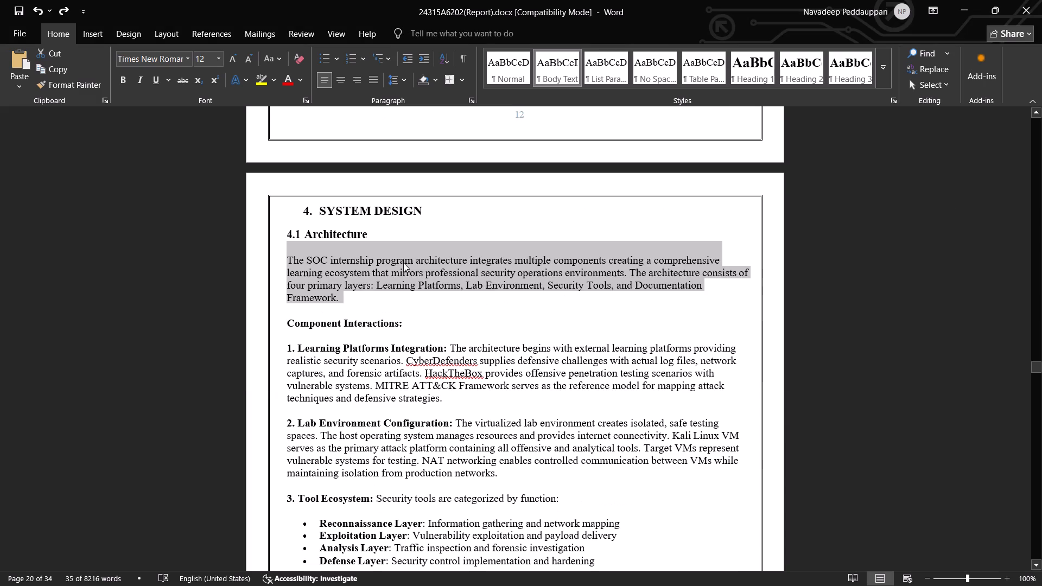
{"action": "scroll", "coordinate": [387, 322], "scroll_direction": "down", "scroll_amount": 2}
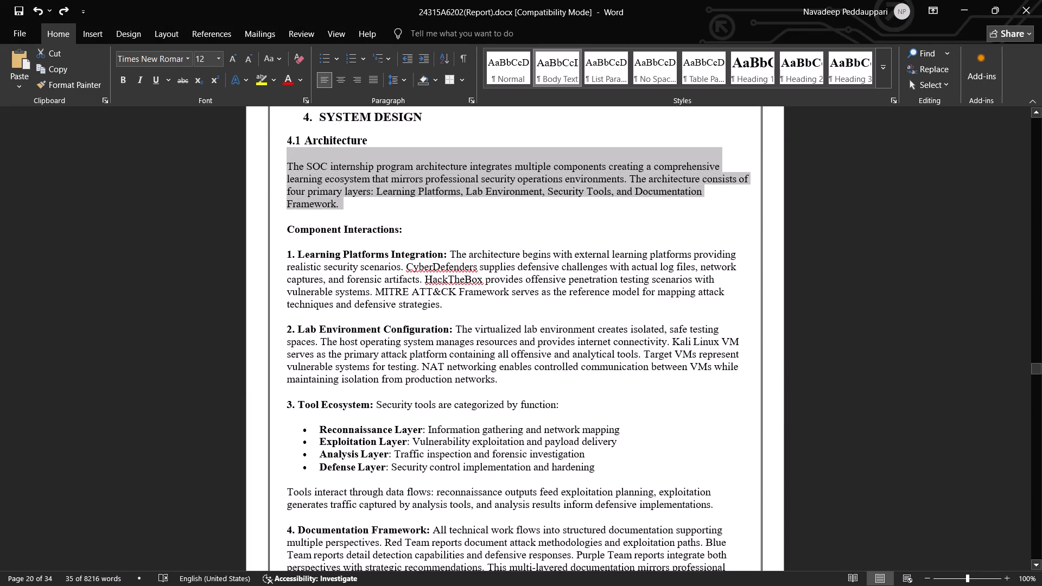
{"action": "scroll", "coordinate": [387, 322], "scroll_direction": "down", "scroll_amount": 1}
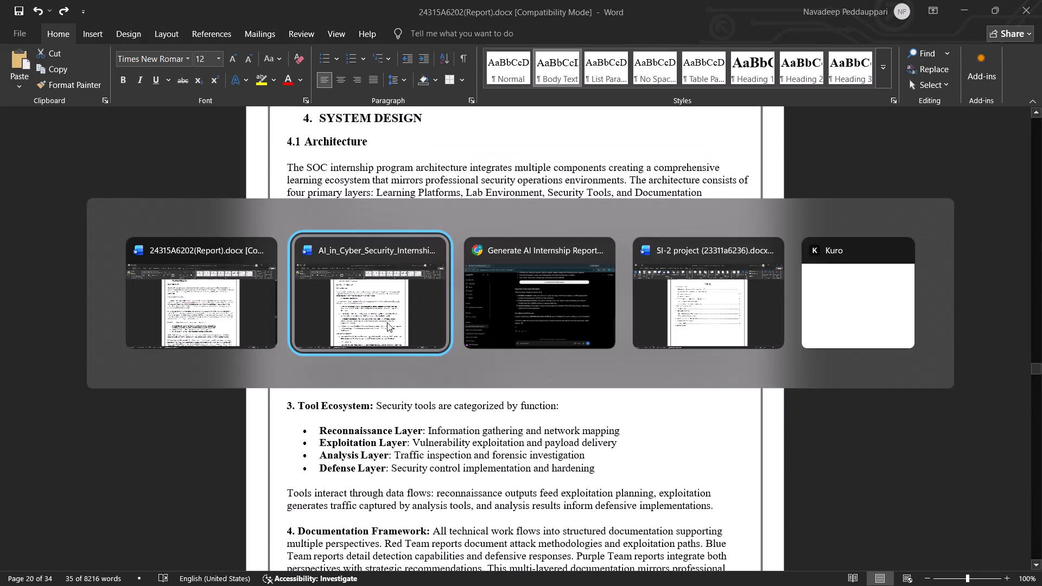
{"action": "left_click", "coordinate": [320, 237]}
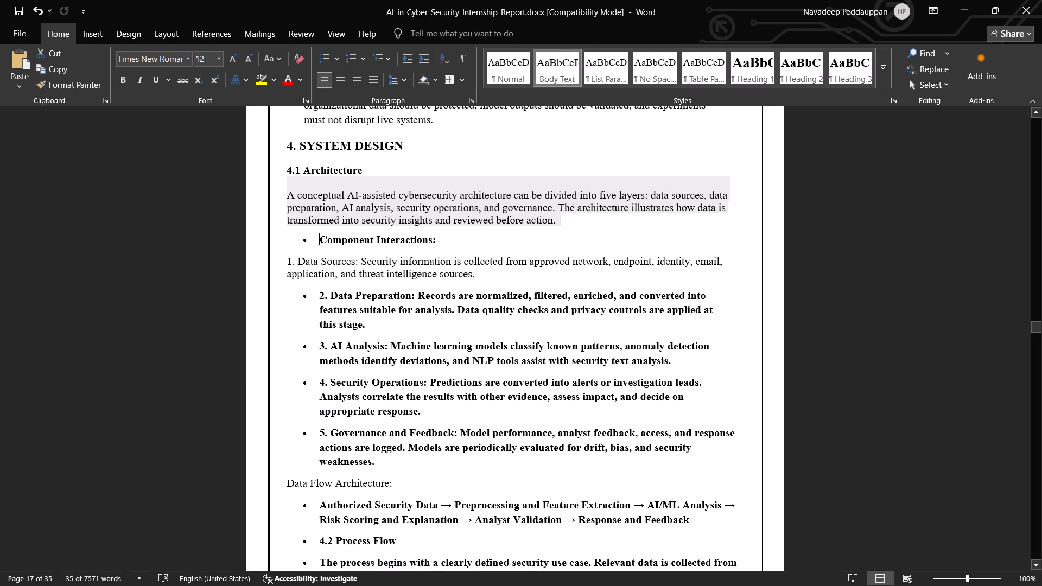
{"action": "key", "text": "BackSpace"}
{"action": "key", "text": "BackSpace"}
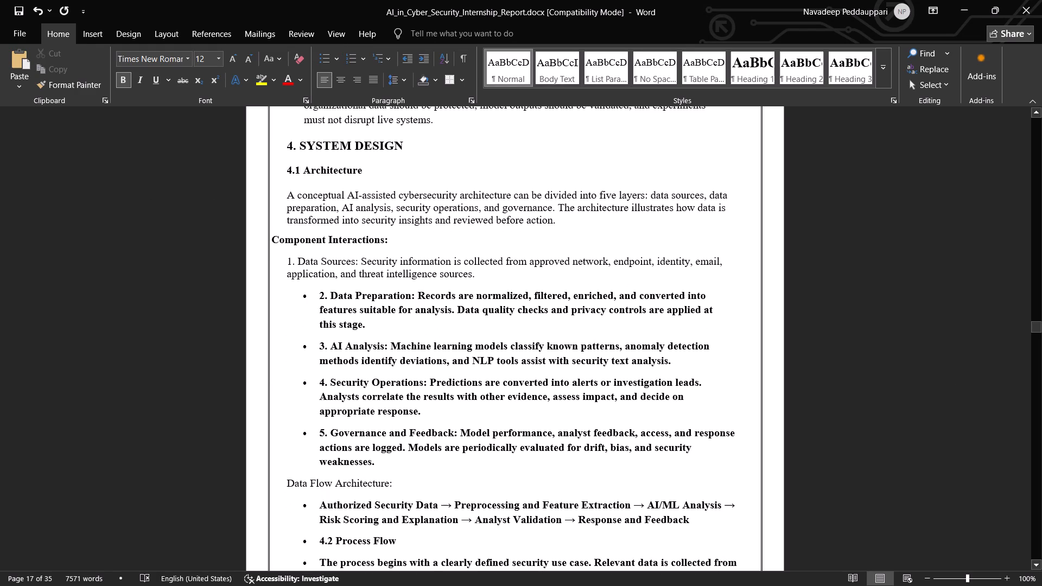
{"action": "key", "text": "Tab"}
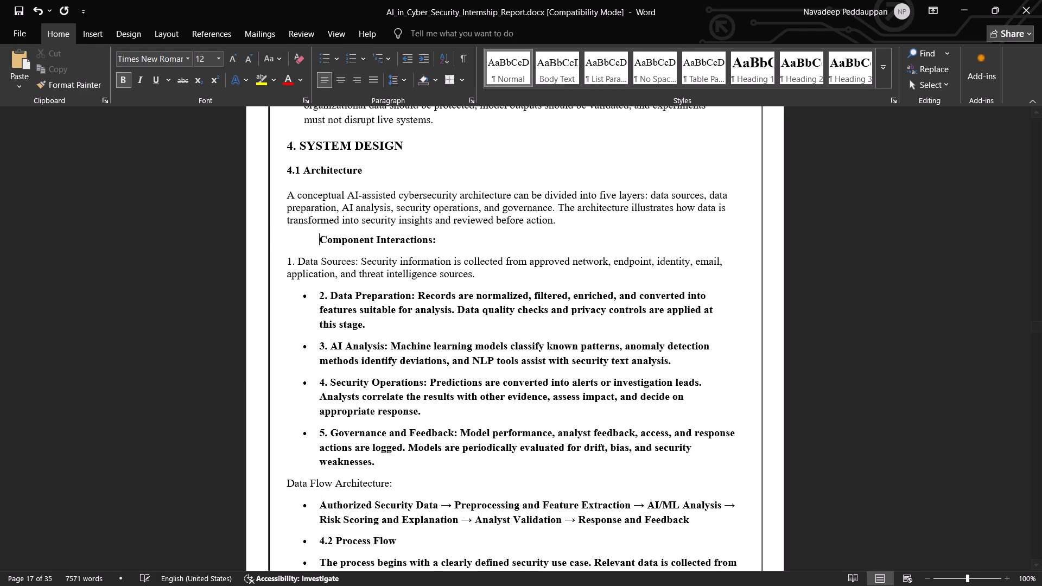
{"action": "key", "text": "BackSpace"}
Copy the formatting of the "4.1 Architecture" heading and apply it to the "Component Interactions:" line.
{"action": "triple_click", "coordinate": [306, 165]}
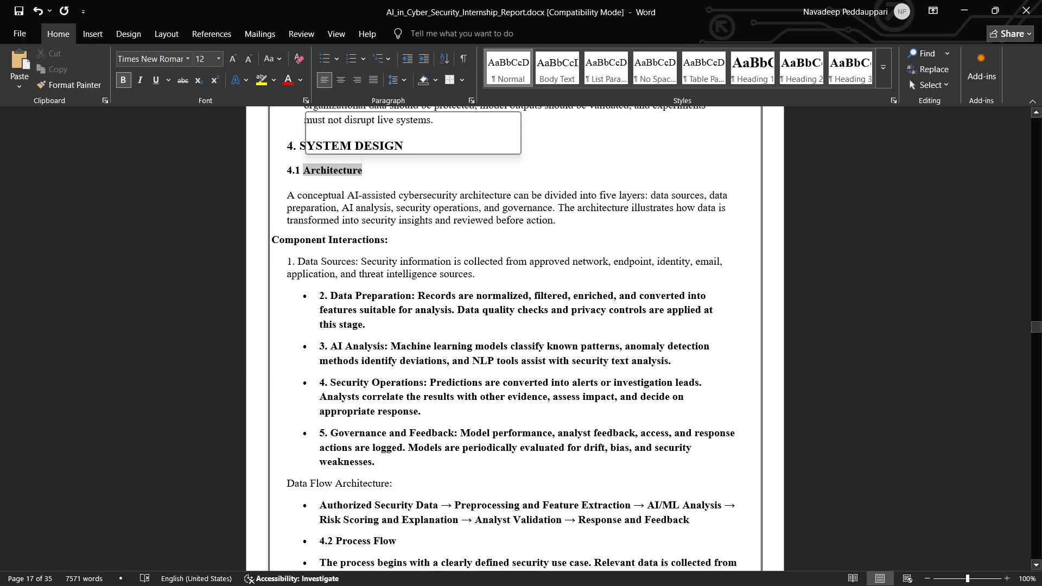
{"action": "key", "text": "ctrl+alt+c"}
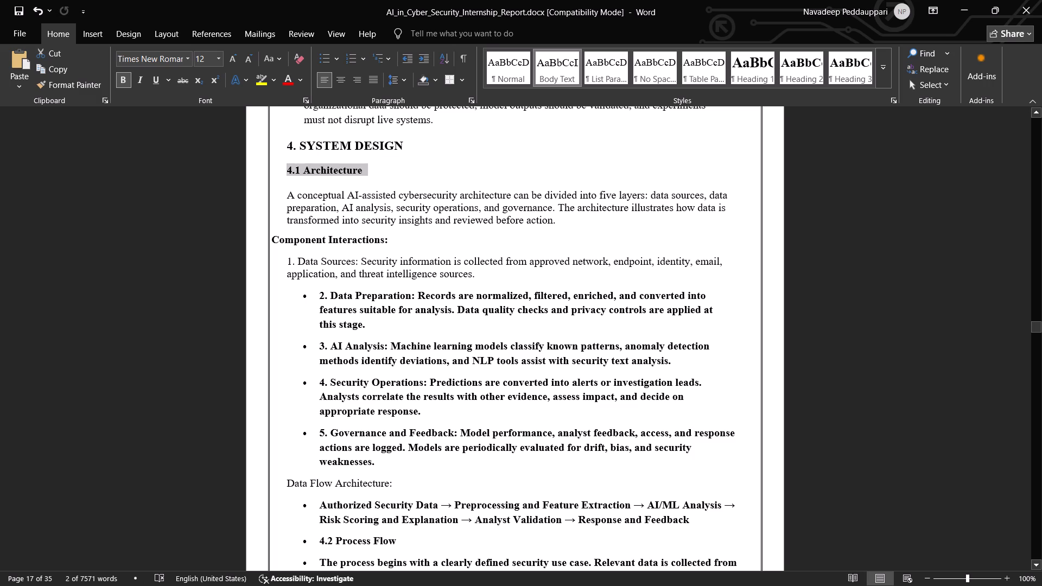
{"action": "triple_click", "coordinate": [296, 237]}
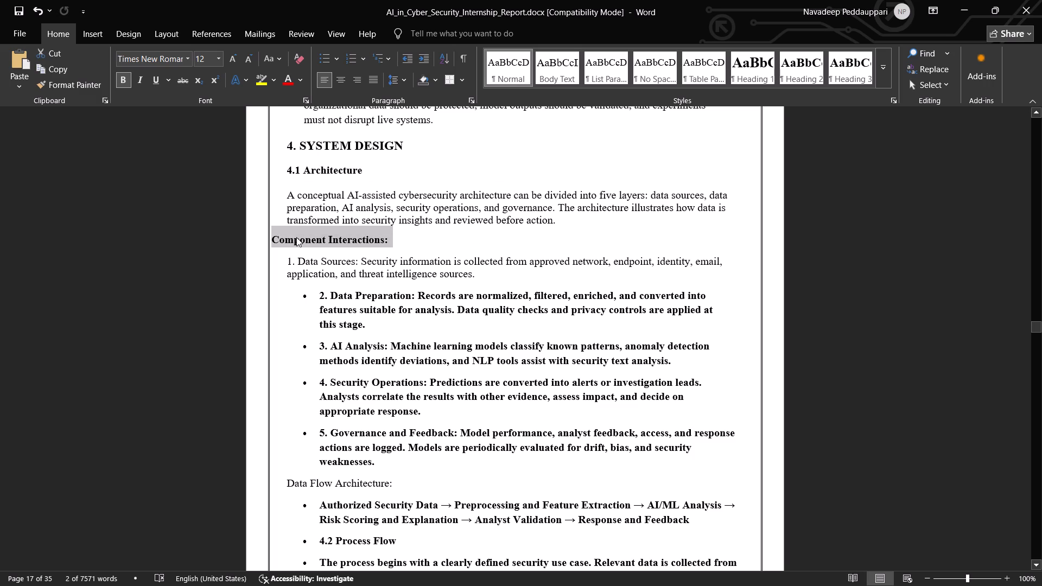
{"action": "key", "text": "ctrl+alt+v"}
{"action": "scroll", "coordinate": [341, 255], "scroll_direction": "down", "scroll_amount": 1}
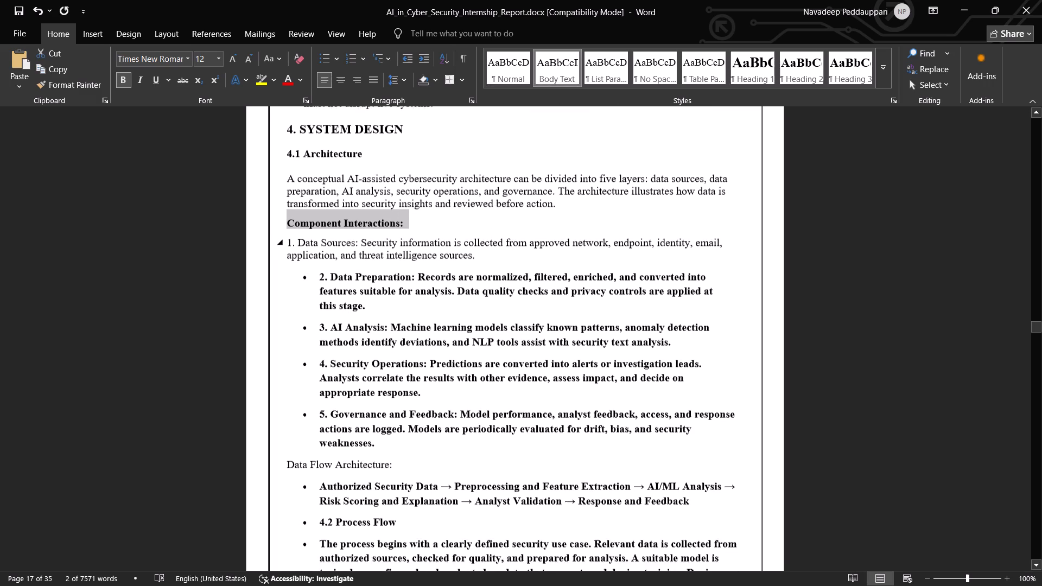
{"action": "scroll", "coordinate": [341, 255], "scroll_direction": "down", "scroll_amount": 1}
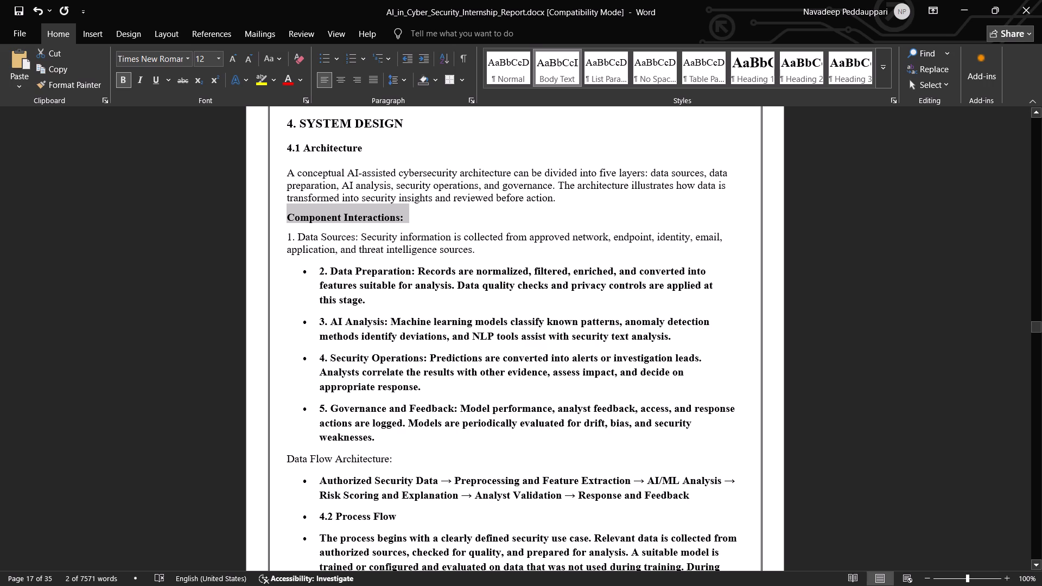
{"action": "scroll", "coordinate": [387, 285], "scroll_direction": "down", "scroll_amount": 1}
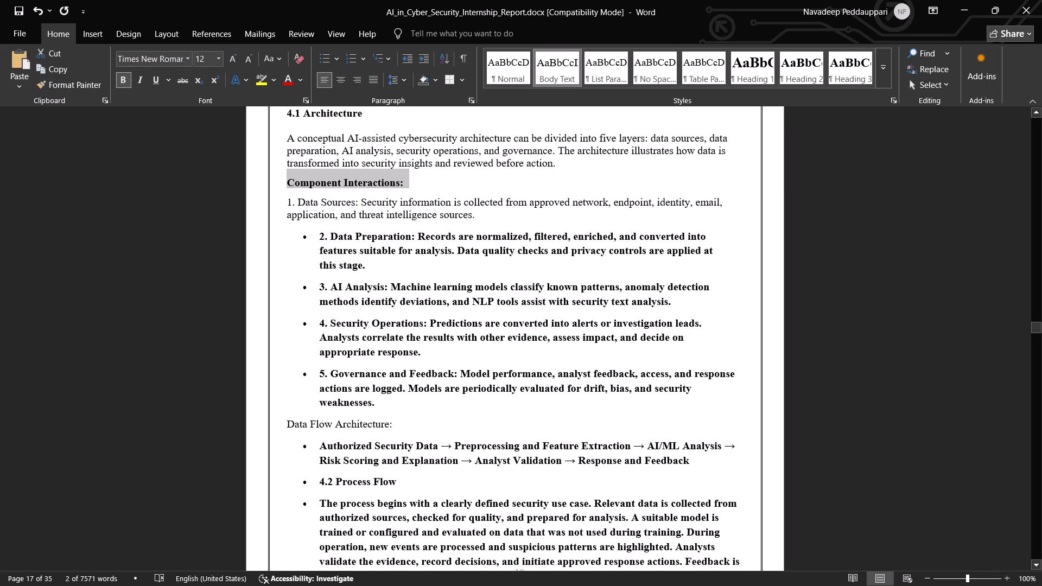
Remove the bullets and indents from items 2 to 5 under Component Interactions, from Data Preparation through Governance and Feedback.
{"action": "left_click", "coordinate": [319, 237]}
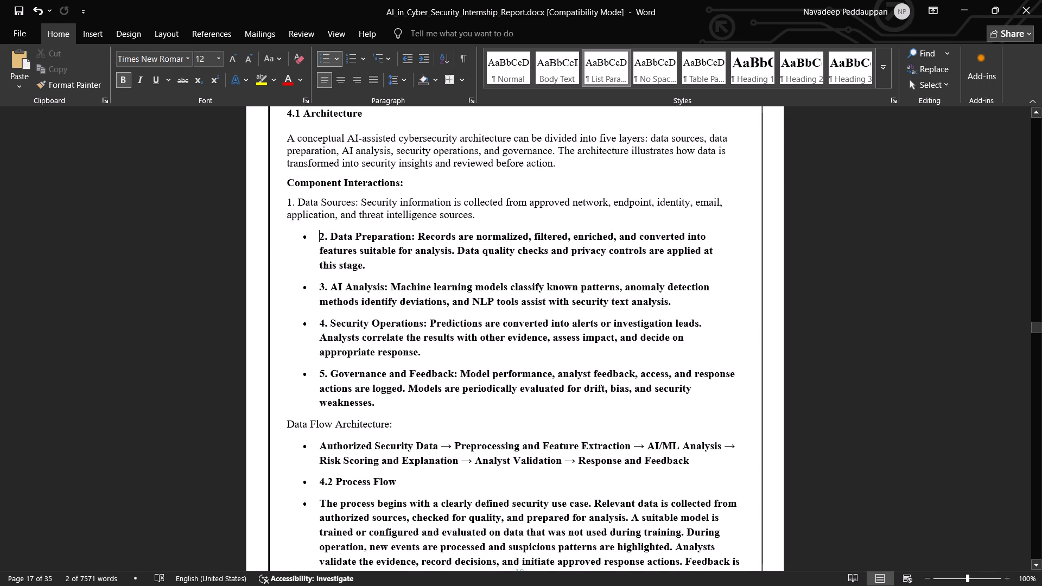
{"action": "key", "text": "BackSpace"}
{"action": "key", "text": "BackSpace"}
{"action": "key", "text": "Down"}
{"action": "key", "text": "Down"}
{"action": "key", "text": "BackSpace"}
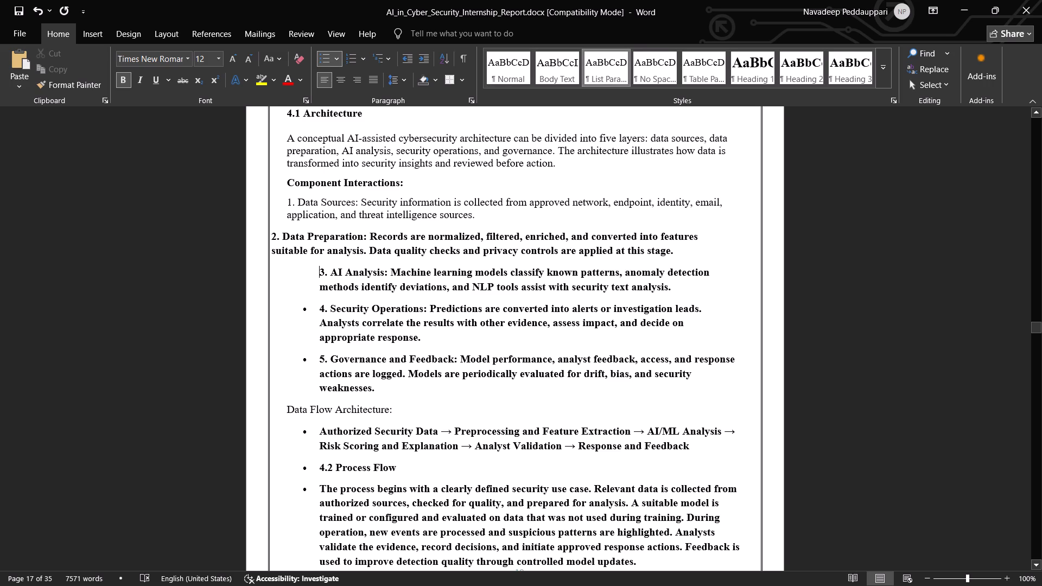
{"action": "key", "text": "BackSpace"}
{"action": "key", "text": "Down"}
{"action": "key", "text": "Down"}
{"action": "key", "text": "BackSpace"}
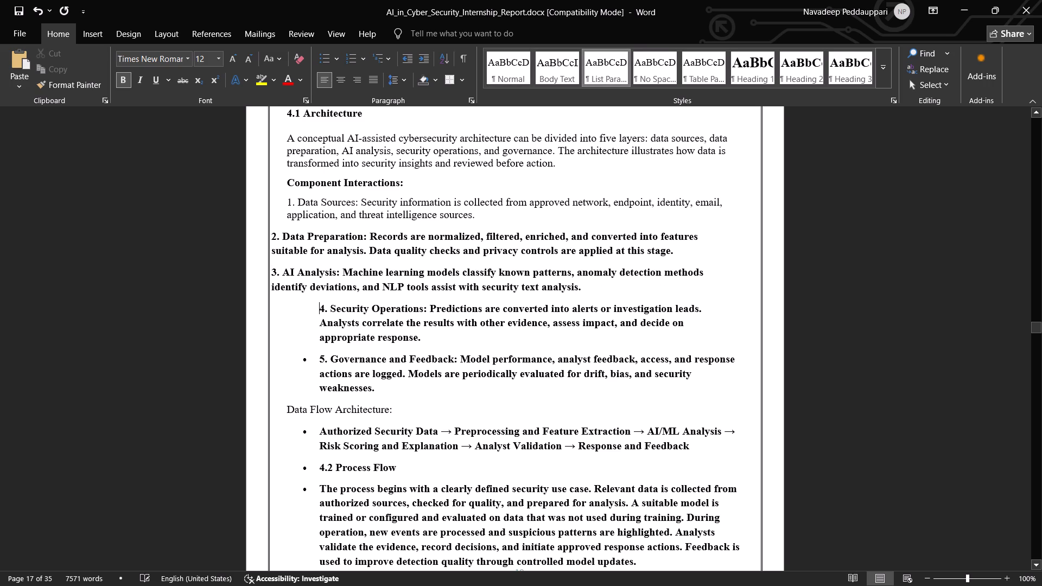
{"action": "key", "text": "BackSpace"}
{"action": "key", "text": "Down"}
{"action": "key", "text": "Down"}
{"action": "key", "text": "BackSpace"}
{"action": "key", "text": "BackSpace"}
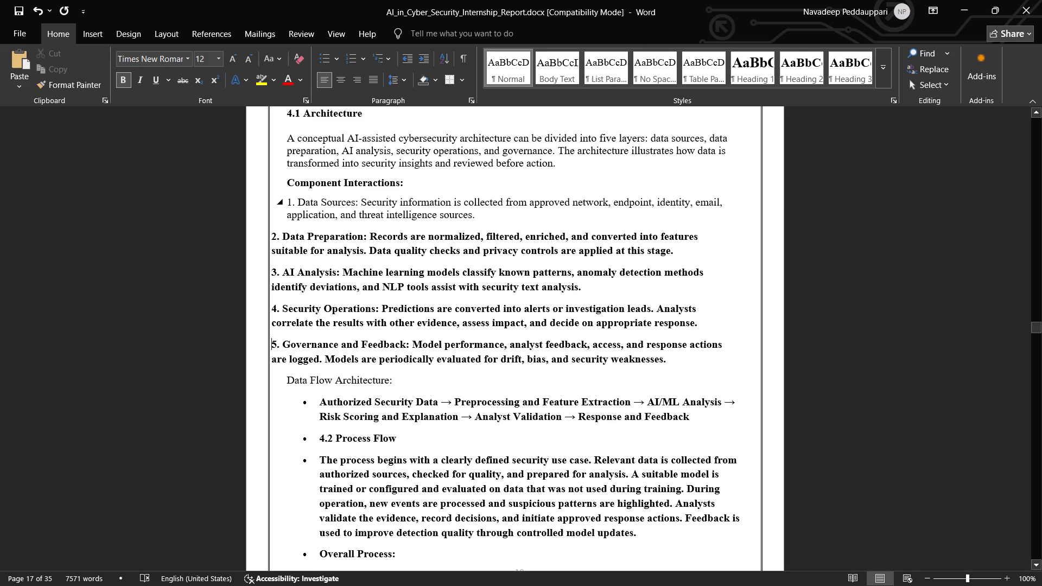
Delete the typed numbers "1." and "2." in front of the Data Sources and Data Preparation paragraphs.
{"action": "left_click", "coordinate": [300, 206]}
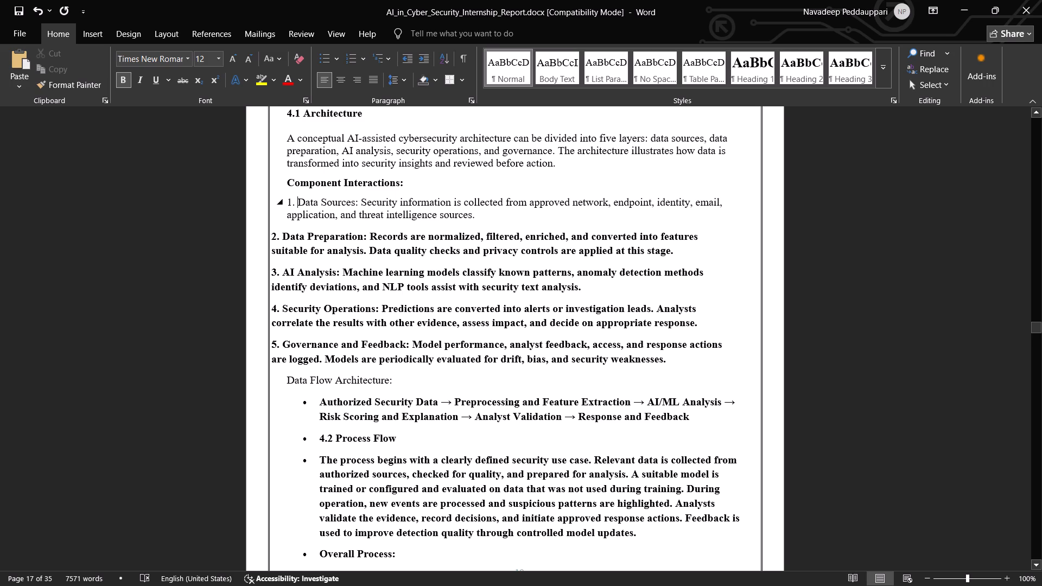
{"action": "key", "text": "BackSpace"}
{"action": "key", "text": "BackSpace"}
{"action": "key", "text": "BackSpace"}
{"action": "key", "text": "Down"}
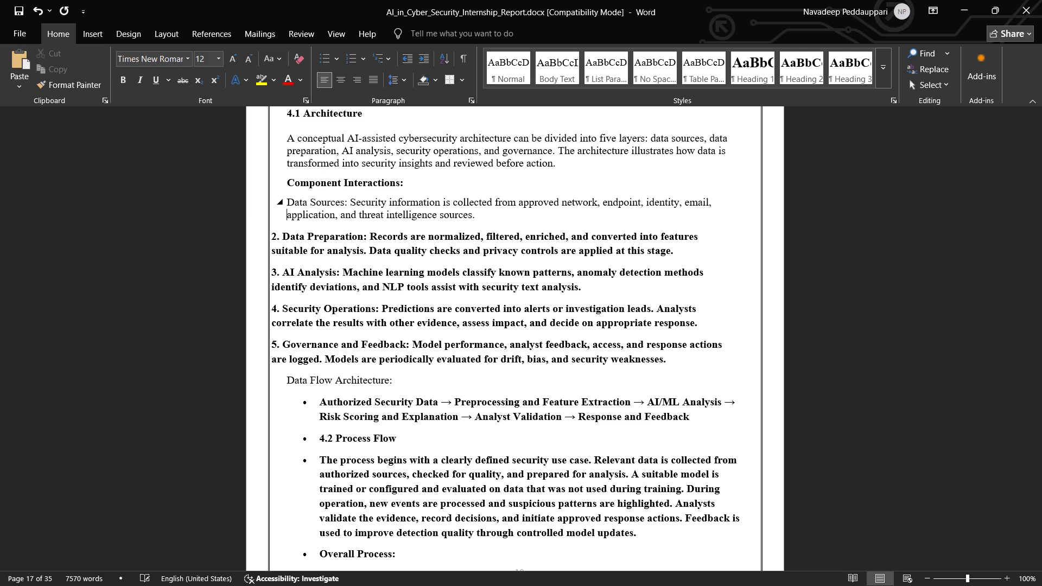
{"action": "key", "text": "Down"}
{"action": "key", "text": "Down"}
{"action": "key", "text": "Up"}
{"action": "key", "text": "Left"}
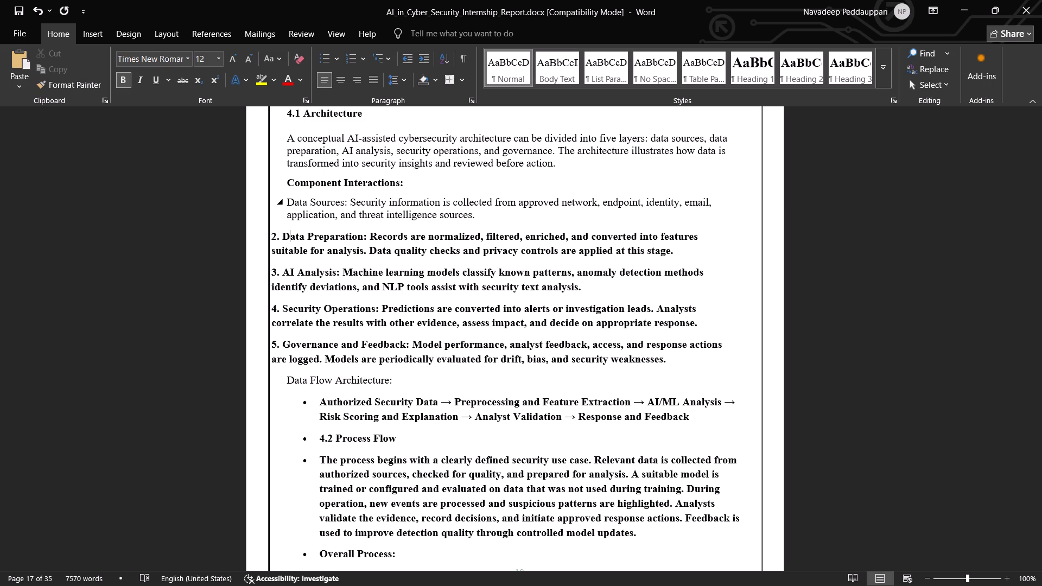
{"action": "key", "text": "BackSpace"}
{"action": "key", "text": "BackSpace"}
{"action": "key", "text": "BackSpace"}
Delete the typed number "3." in front of the AI Analysis paragraph, leaving no stray characters before it.
{"action": "key", "text": "Down"}
{"action": "key", "text": "Down"}
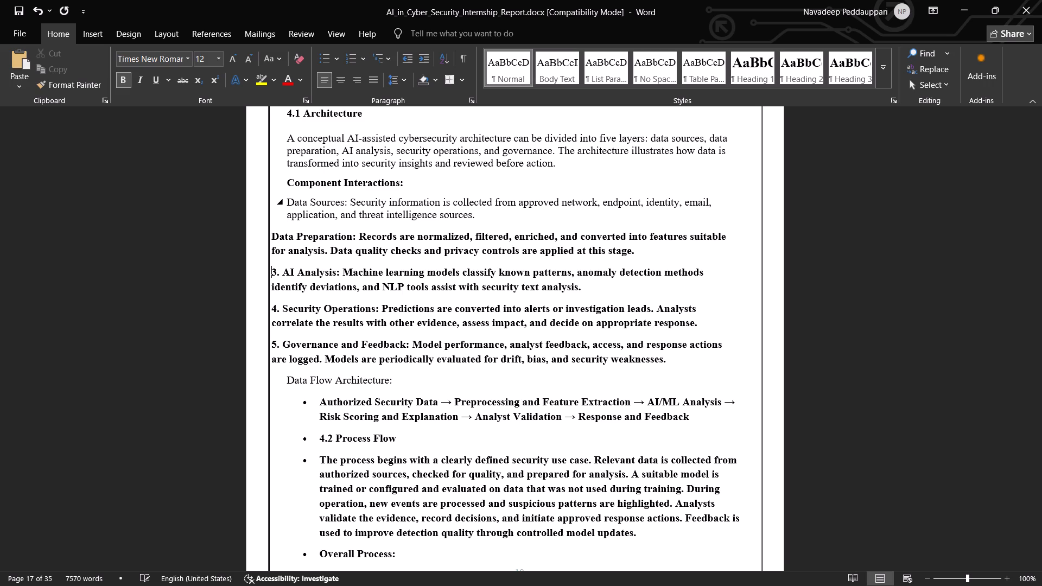
{"action": "key", "text": "Down"}
{"action": "key", "text": "Up"}
{"action": "type", "text": "**"}
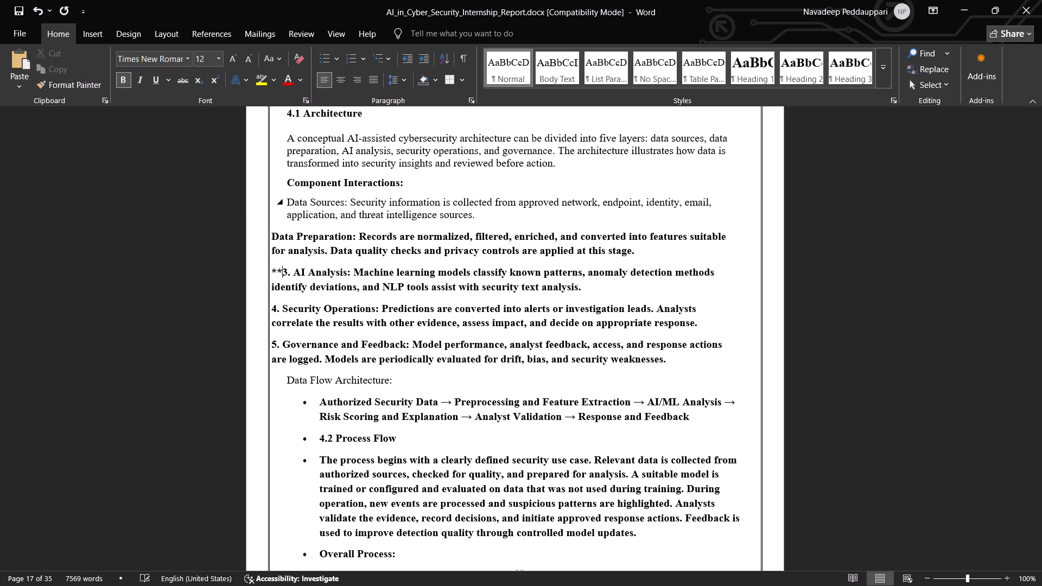
{"action": "key", "text": "Delete"}
{"action": "key", "text": "Delete"}
{"action": "key", "text": "Delete"}
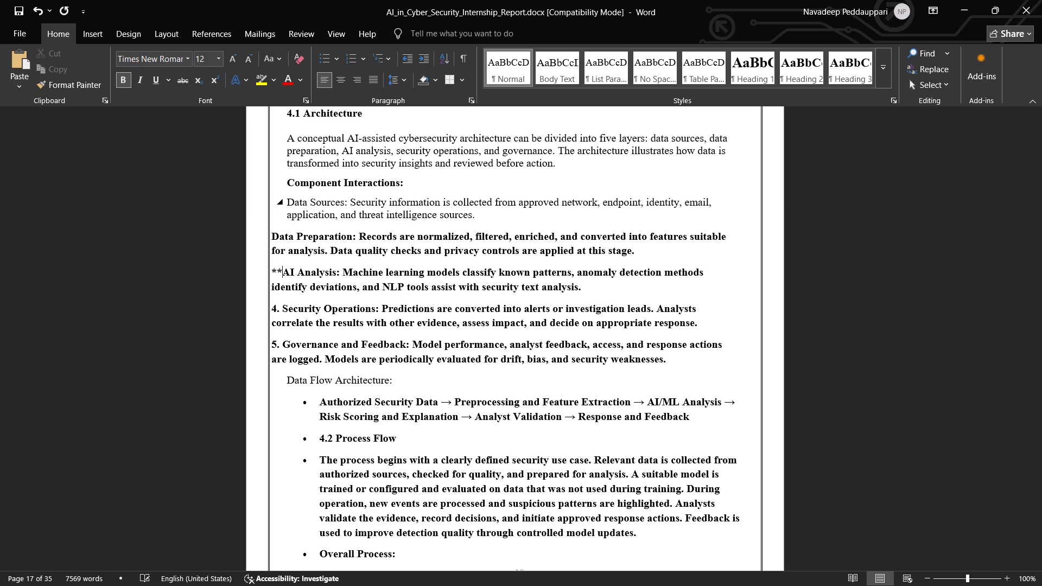
{"action": "key", "text": "BackSpace"}
{"action": "key", "text": "BackSpace"}
Delete the typed numbers "4." and "5." in front of the Security Operations and Governance and Feedback paragraphs.
{"action": "key", "text": "Down"}
{"action": "key", "text": "Down"}
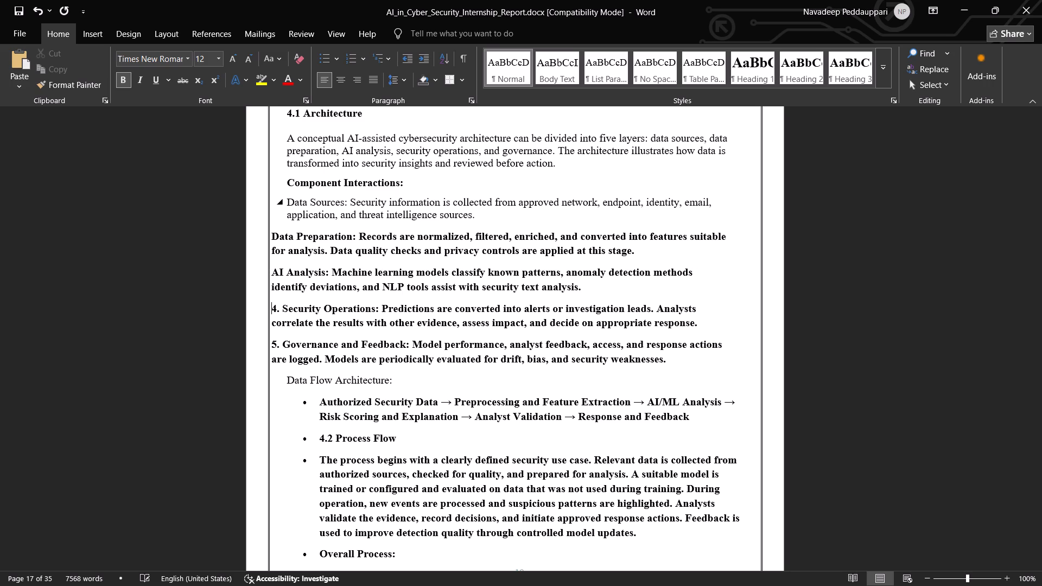
{"action": "key", "text": "Delete"}
{"action": "key", "text": "Delete"}
{"action": "key", "text": "Delete"}
{"action": "key", "text": "Up"}
{"action": "key", "text": "Down"}
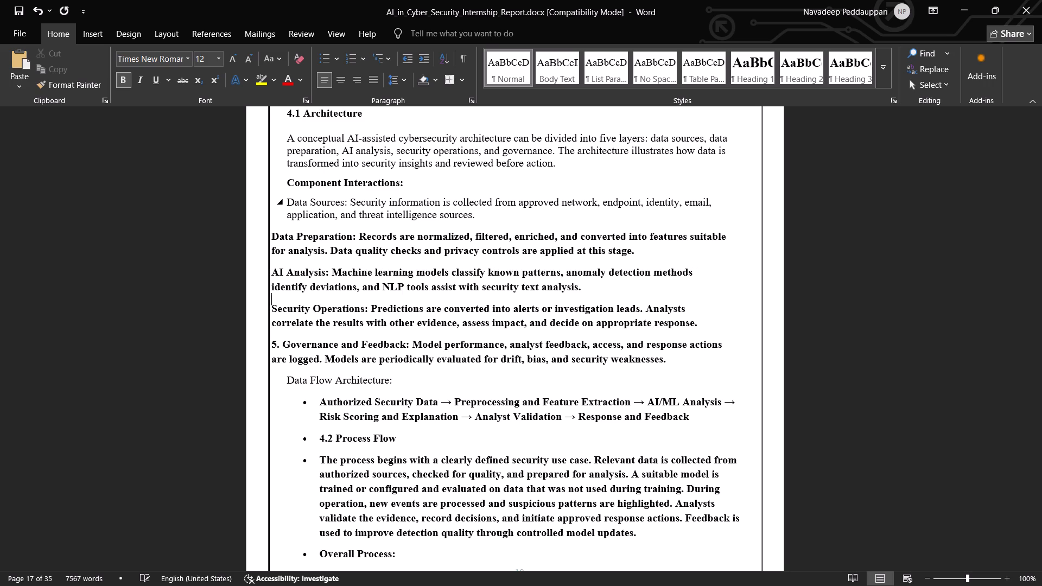
{"action": "key", "text": "Down"}
{"action": "key", "text": "Down"}
{"action": "key", "text": "Delete"}
{"action": "key", "text": "Delete"}
{"action": "key", "text": "Delete"}
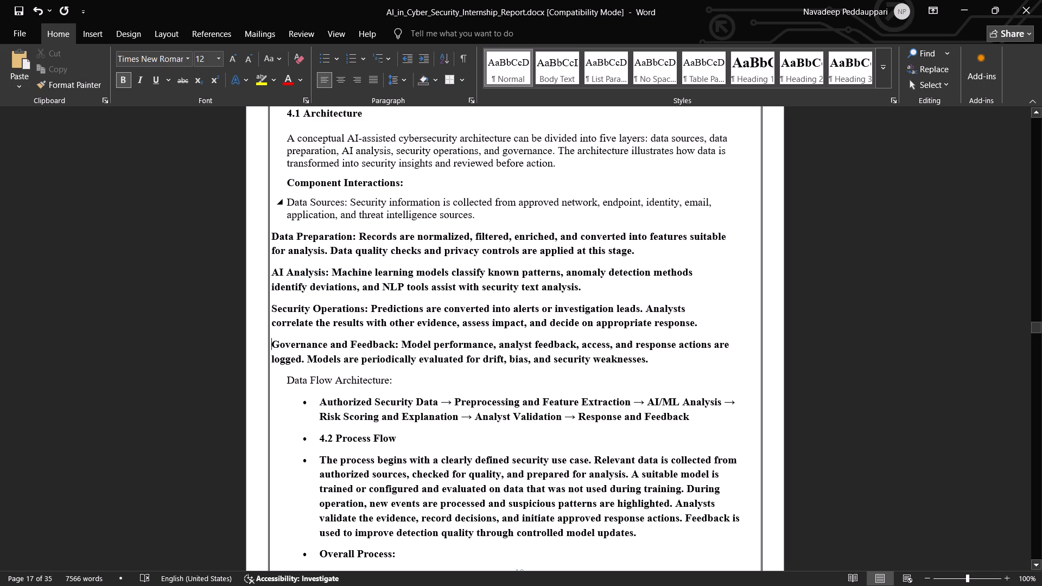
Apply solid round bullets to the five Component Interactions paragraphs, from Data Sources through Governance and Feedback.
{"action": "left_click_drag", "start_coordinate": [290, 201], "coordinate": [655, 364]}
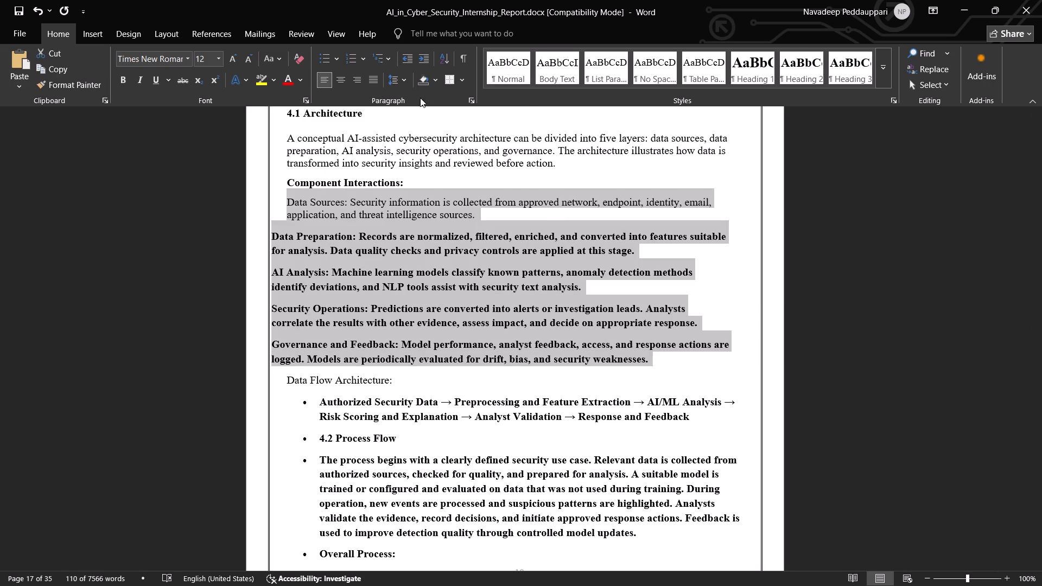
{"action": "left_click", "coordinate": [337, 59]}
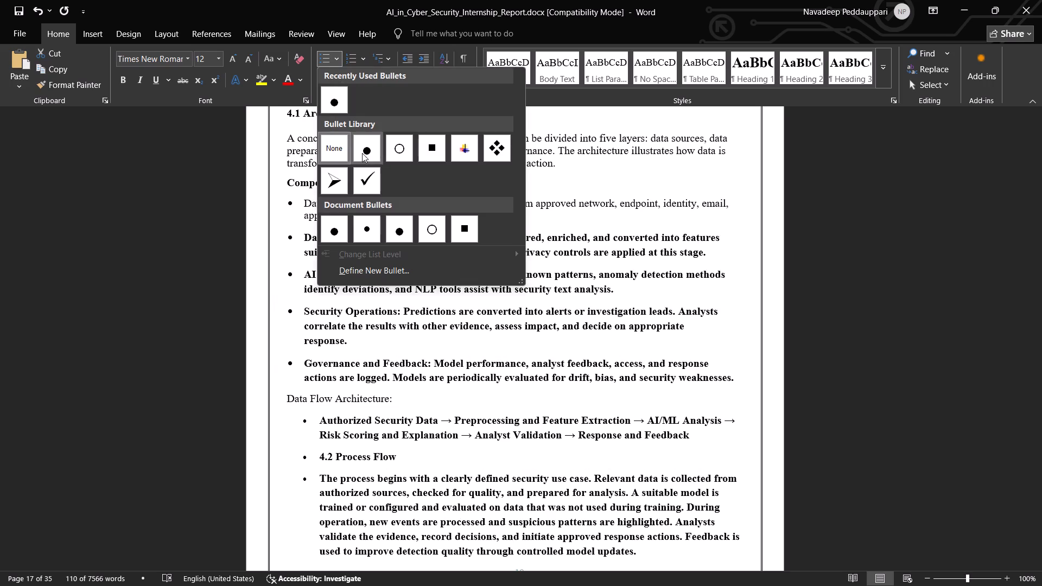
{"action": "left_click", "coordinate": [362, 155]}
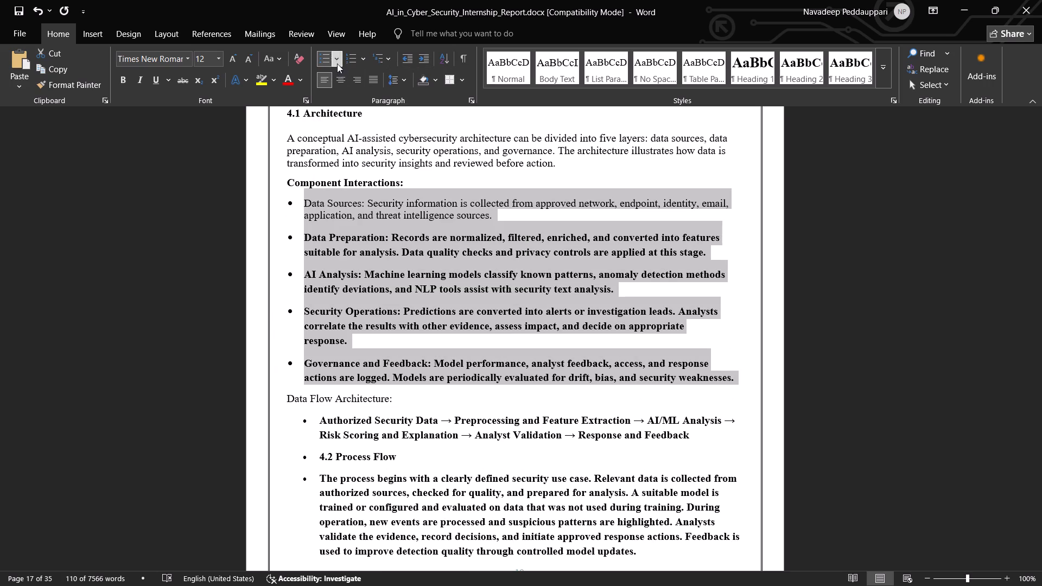
Apply automatic 1., 2., 3. numbering to the five selected Component Interactions paragraphs.
{"action": "left_click", "coordinate": [361, 58]}
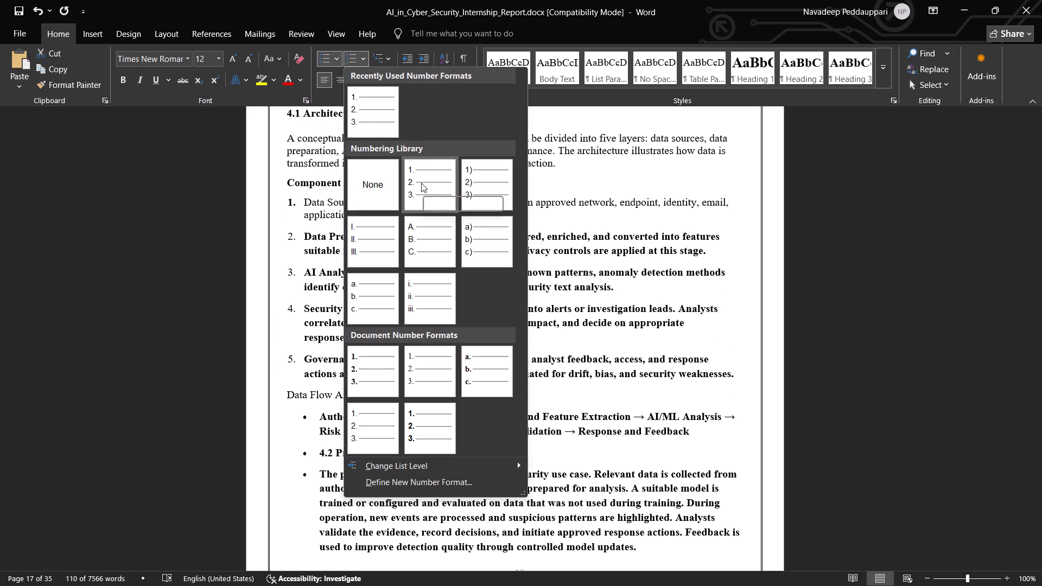
{"action": "left_click", "coordinate": [379, 109]}
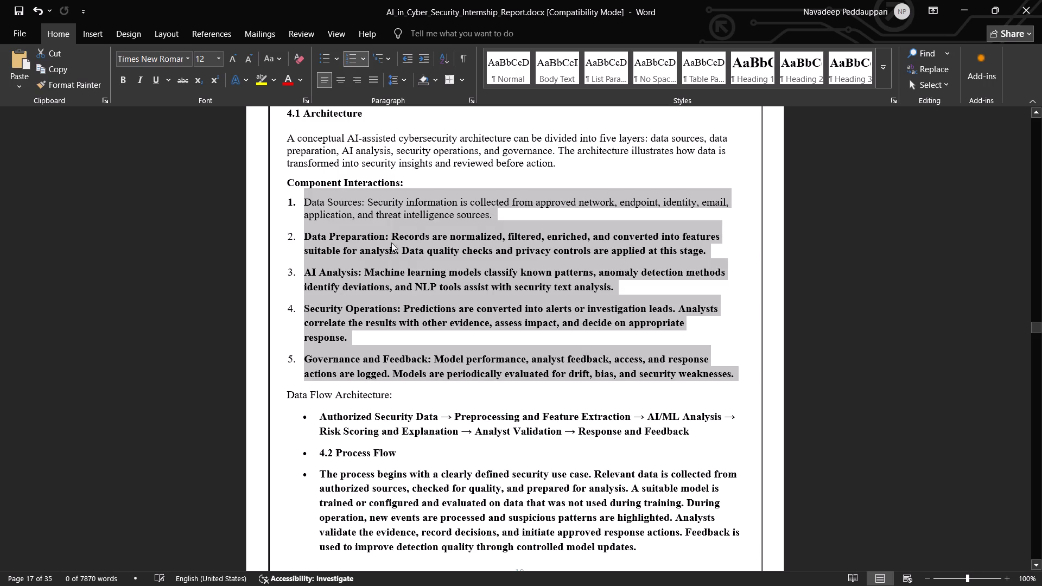